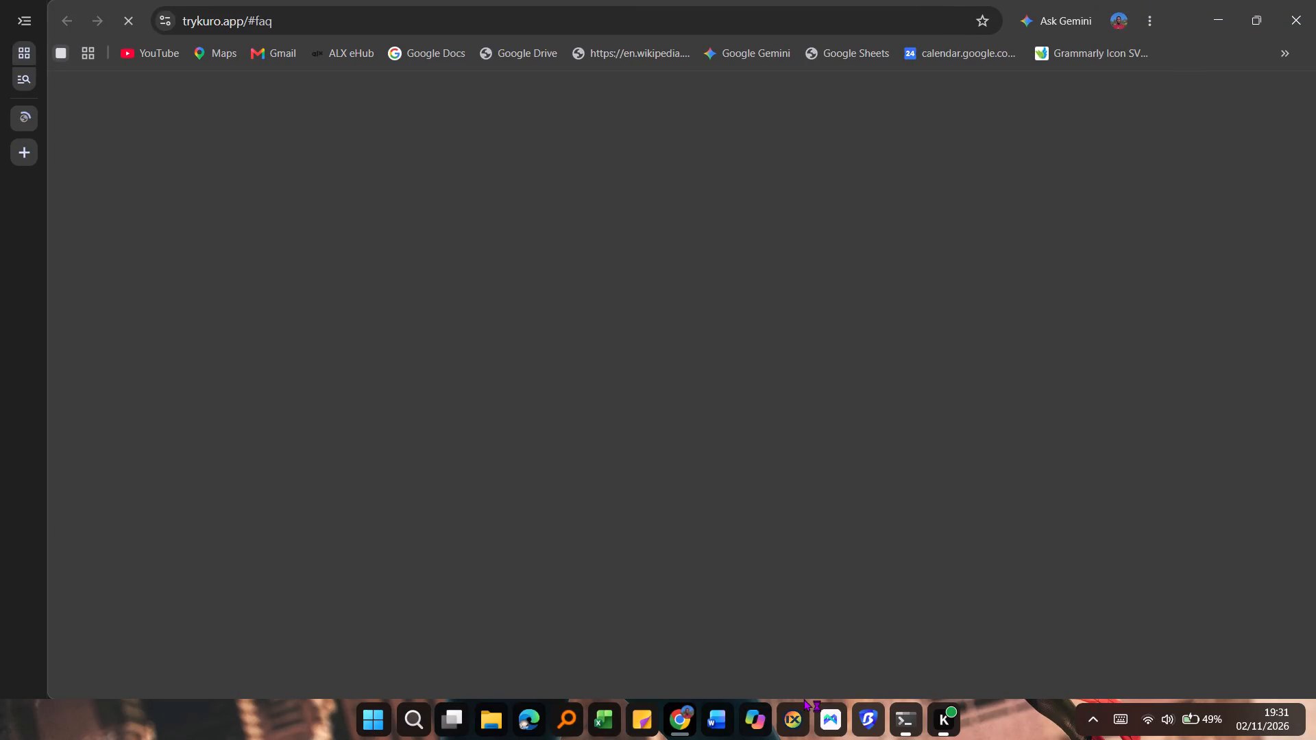
Switch to Excel and open the recent personal Final Project workbook stored in the OneDrive Desktop folder.
{"action": "left_click", "coordinate": [600, 719]}
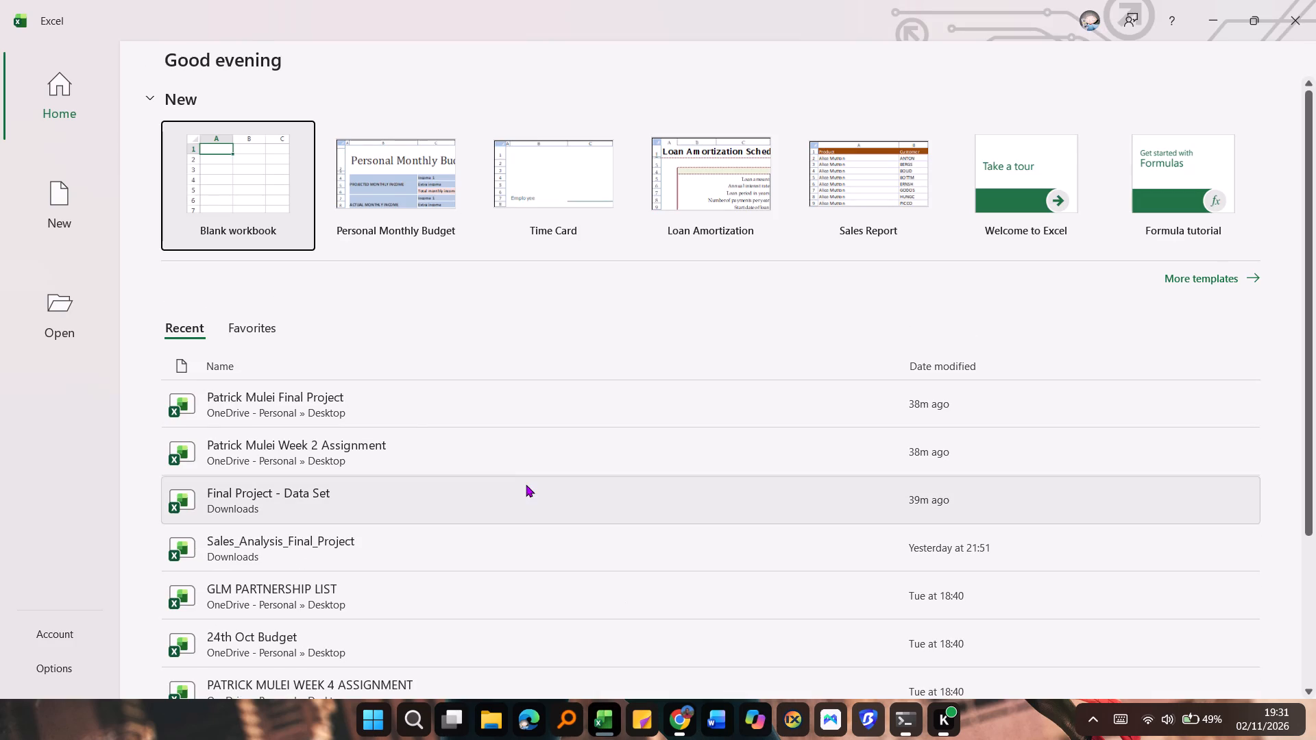
{"action": "double_click", "coordinate": [405, 417]}
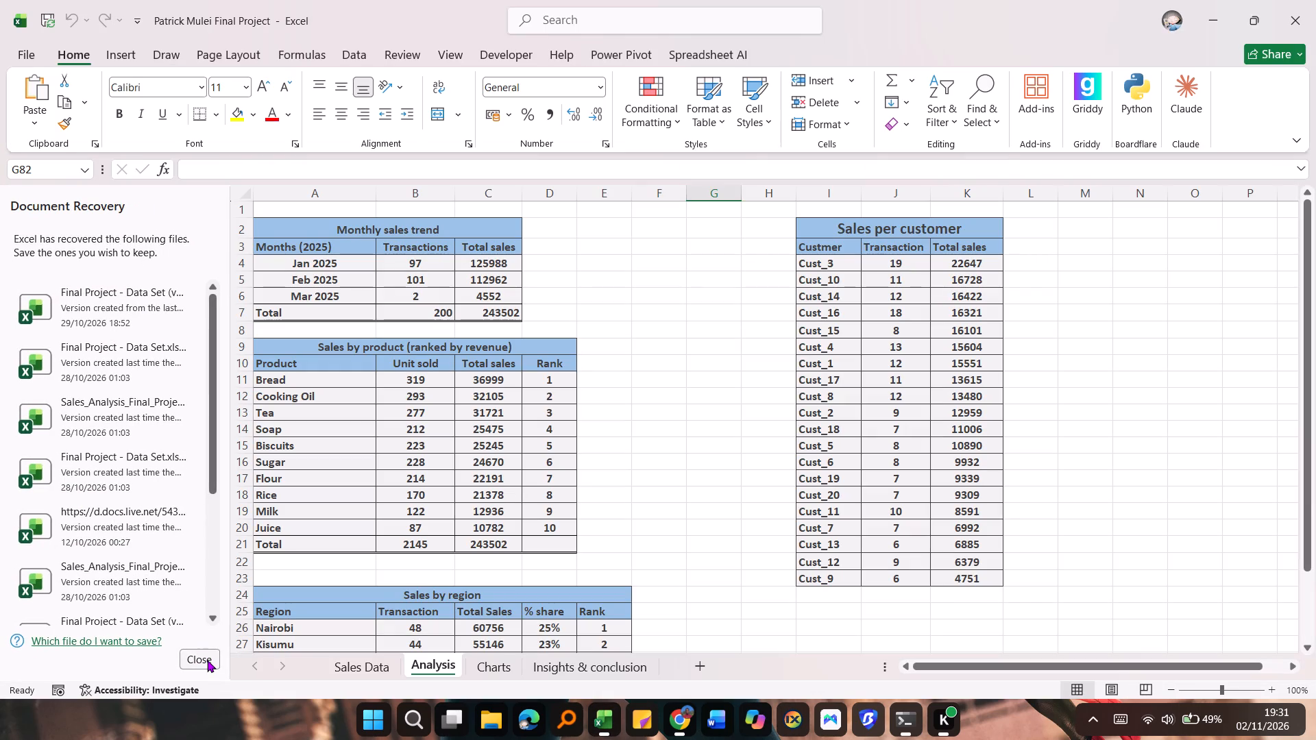
Close Document Recovery, choosing to remove the recovered files.
{"action": "left_click", "coordinate": [207, 660]}
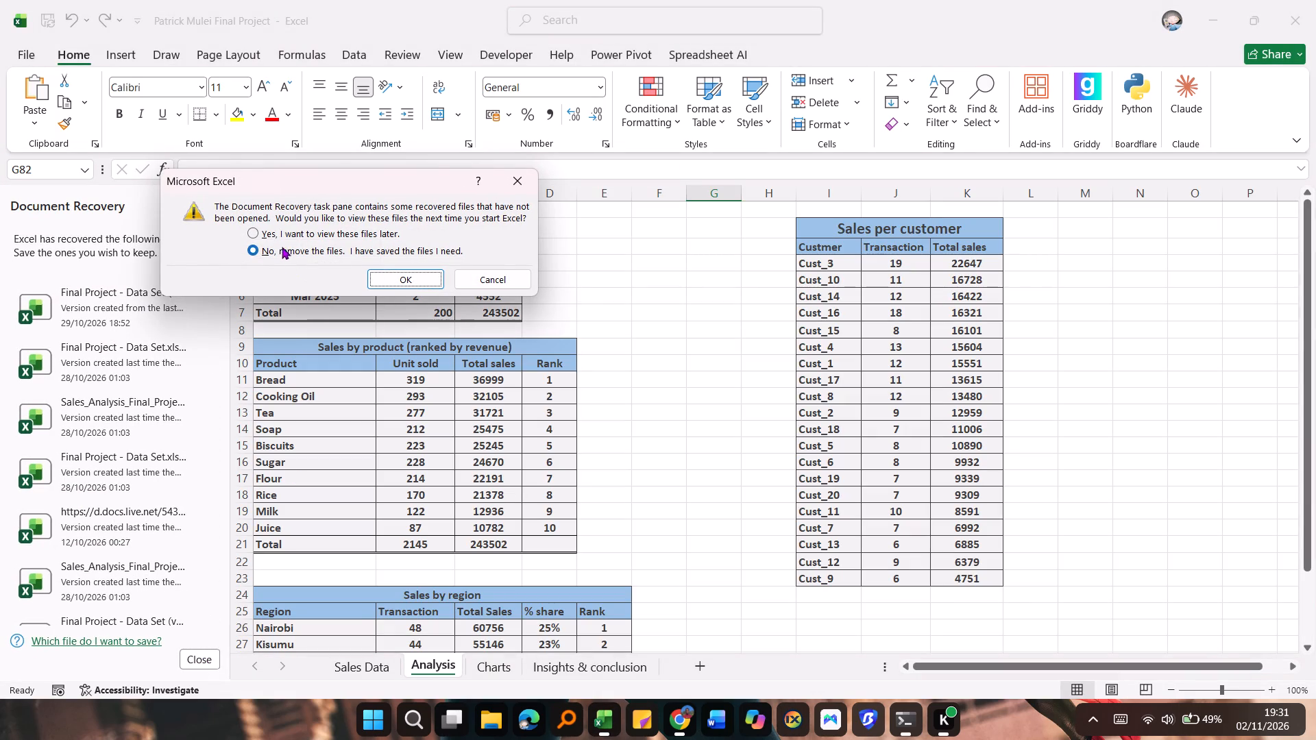
{"action": "left_click", "coordinate": [404, 281]}
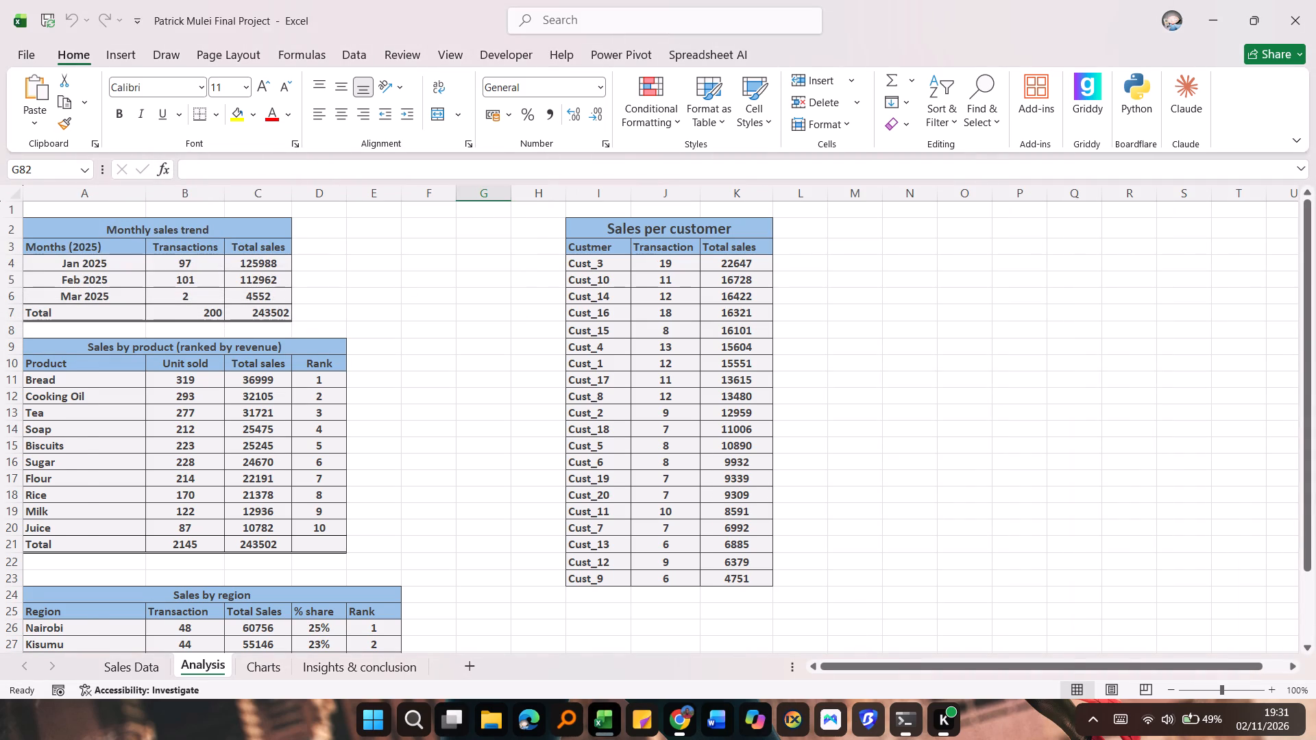
{"action": "scroll", "coordinate": [324, 497], "scroll_direction": "down", "scroll_amount": 2}
{"action": "scroll", "coordinate": [324, 497], "scroll_direction": "up", "scroll_amount": 1}
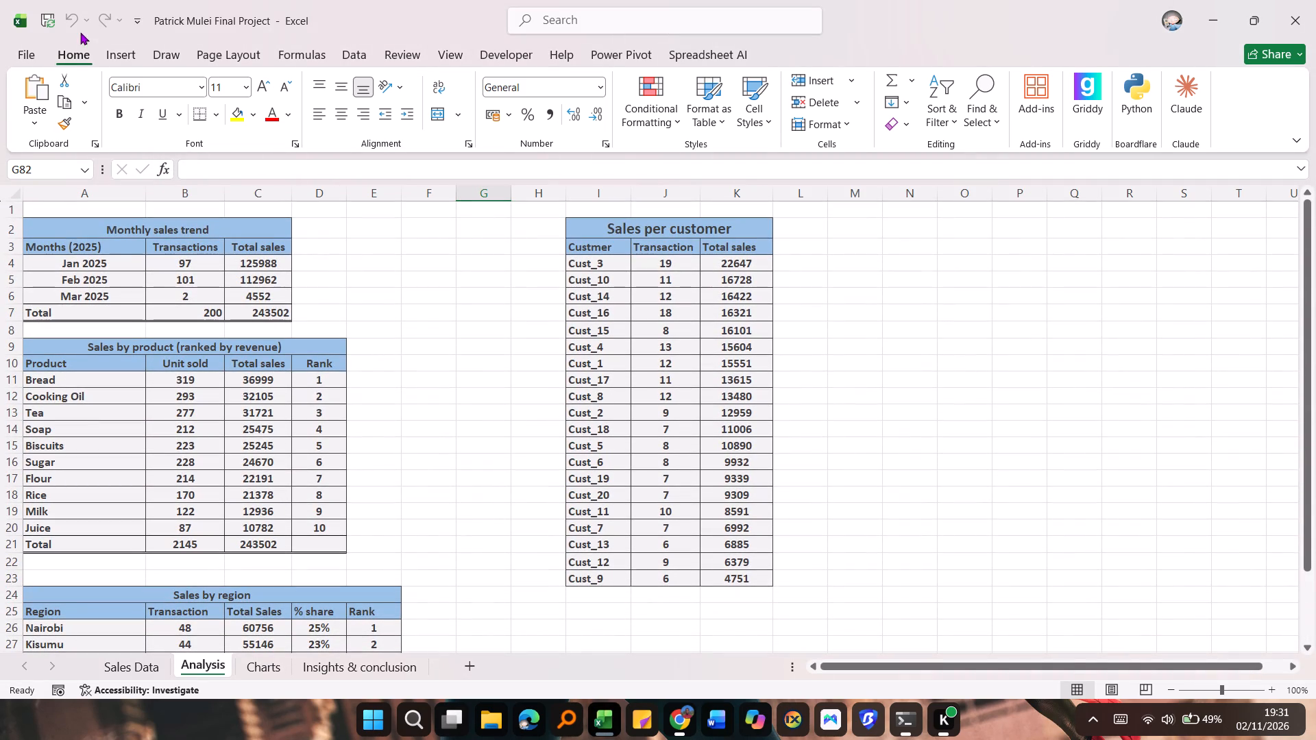
Open the recent workbook Final Project - Data Set from Downloads and dismiss its PivotTable field list.
{"action": "left_click", "coordinate": [19, 53]}
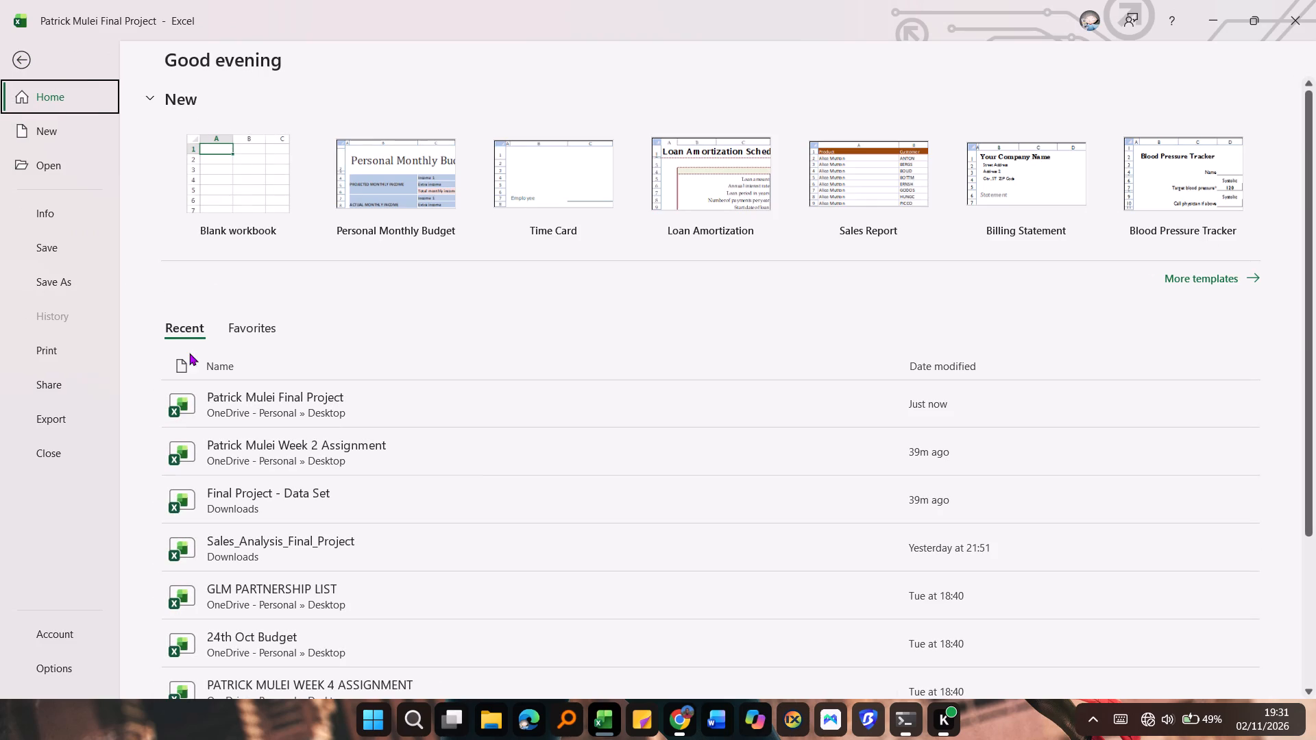
{"action": "double_click", "coordinate": [310, 506]}
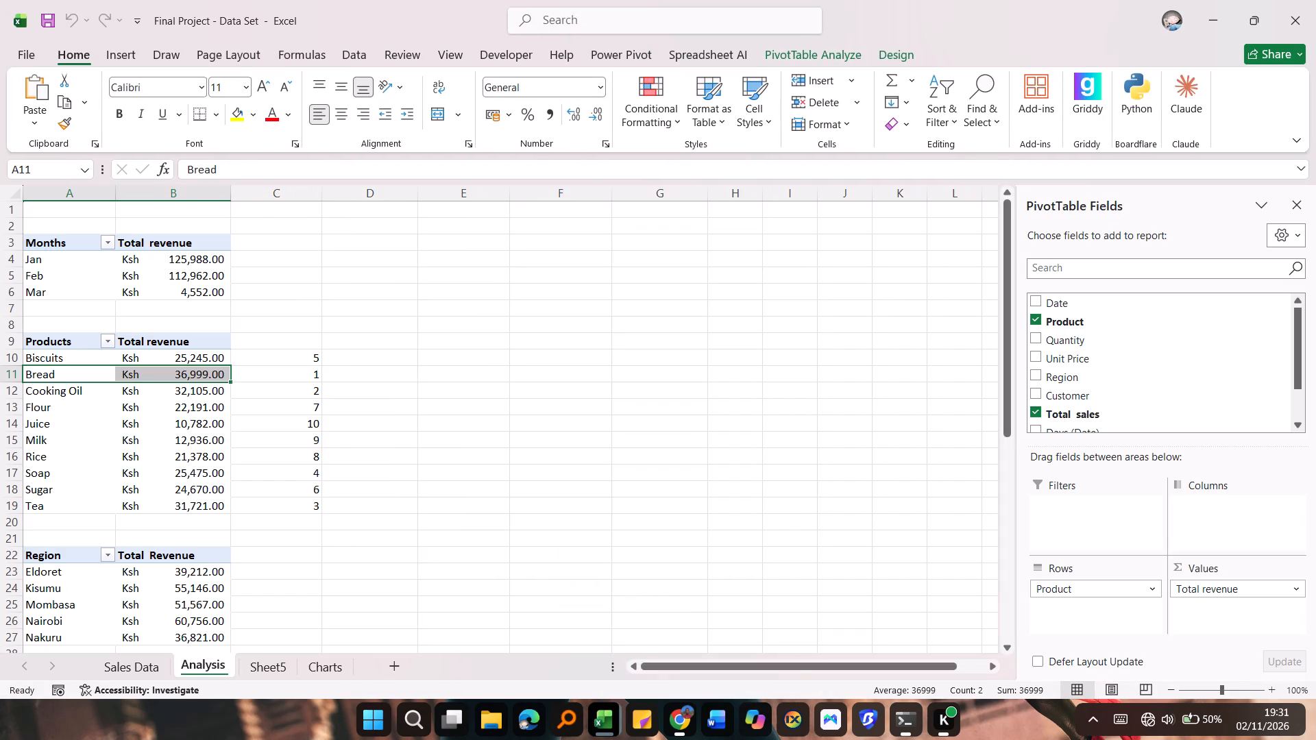
{"action": "left_click", "coordinate": [1298, 208]}
Clear the Quantity, Total sales and Unit Price totals in row 202 of the Sales Data sheet.
{"action": "left_click", "coordinate": [278, 672]}
{"action": "left_click", "coordinate": [149, 669]}
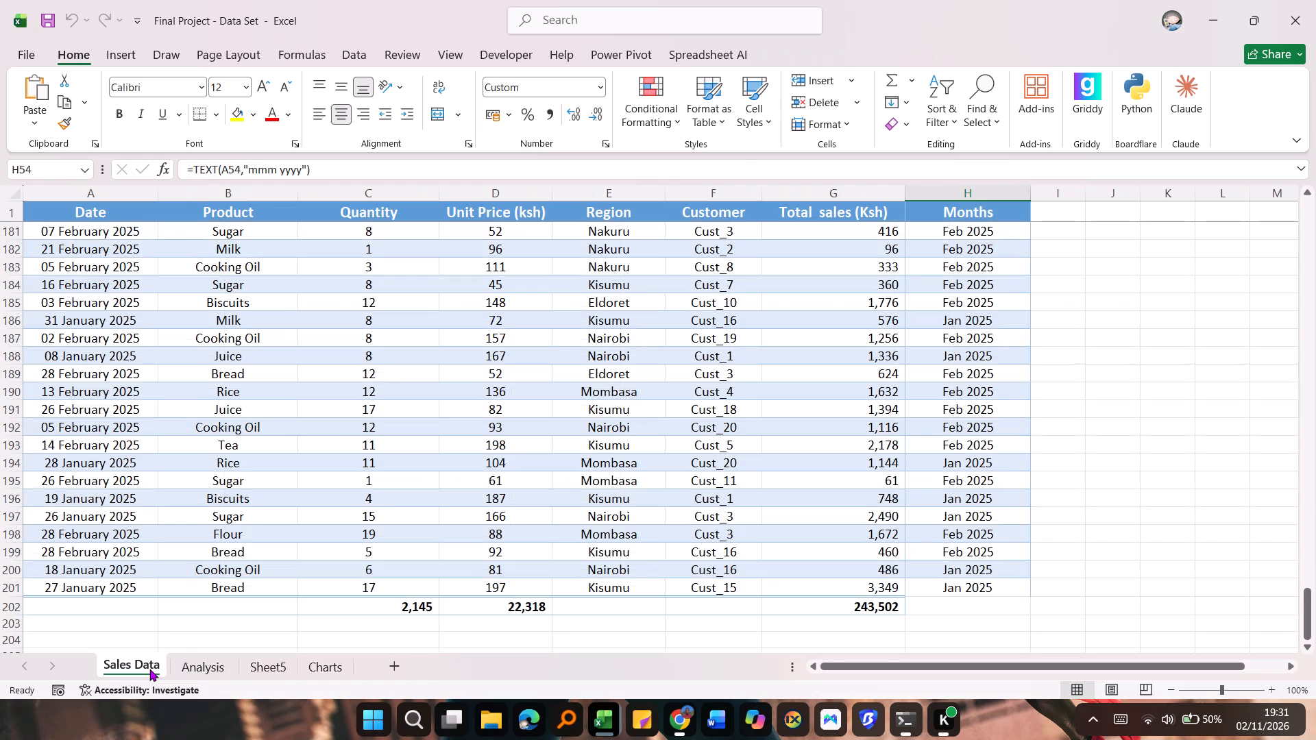
{"action": "left_click", "coordinate": [412, 610]}
{"action": "key", "text": "BackSpace"}
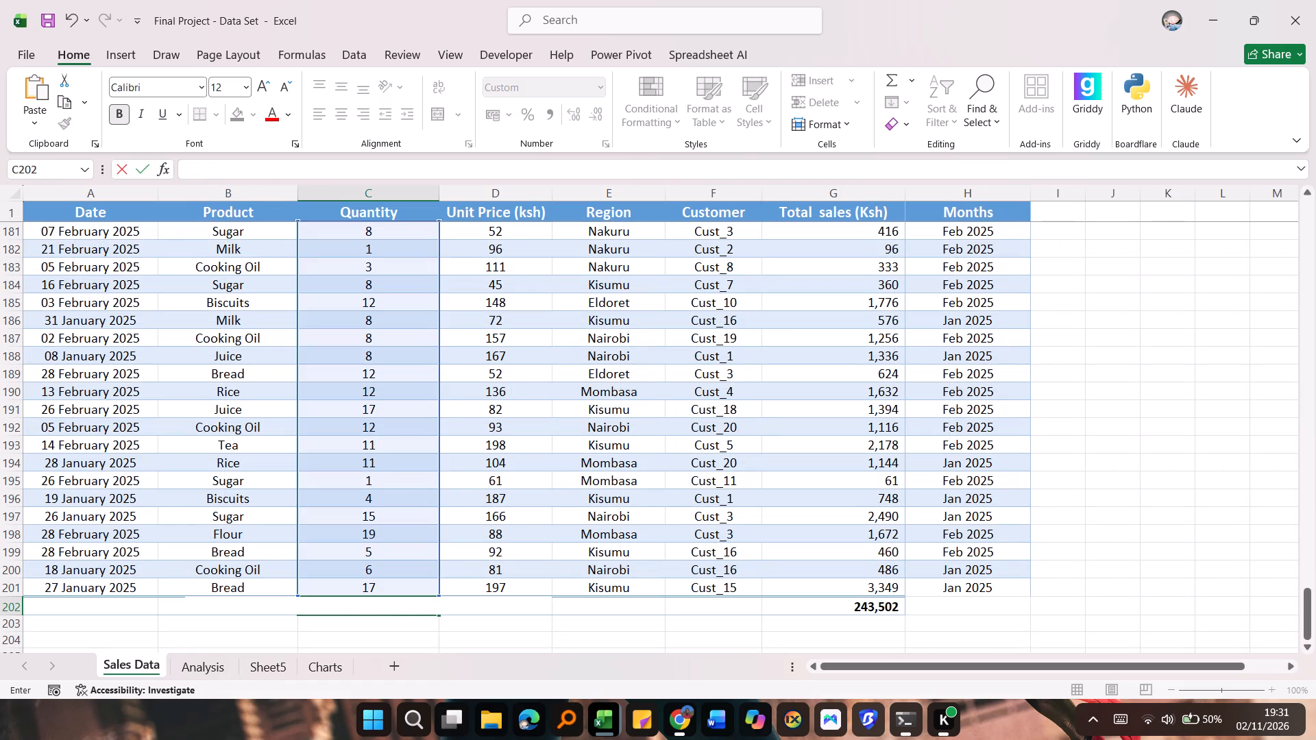
{"action": "left_click", "coordinate": [878, 608]}
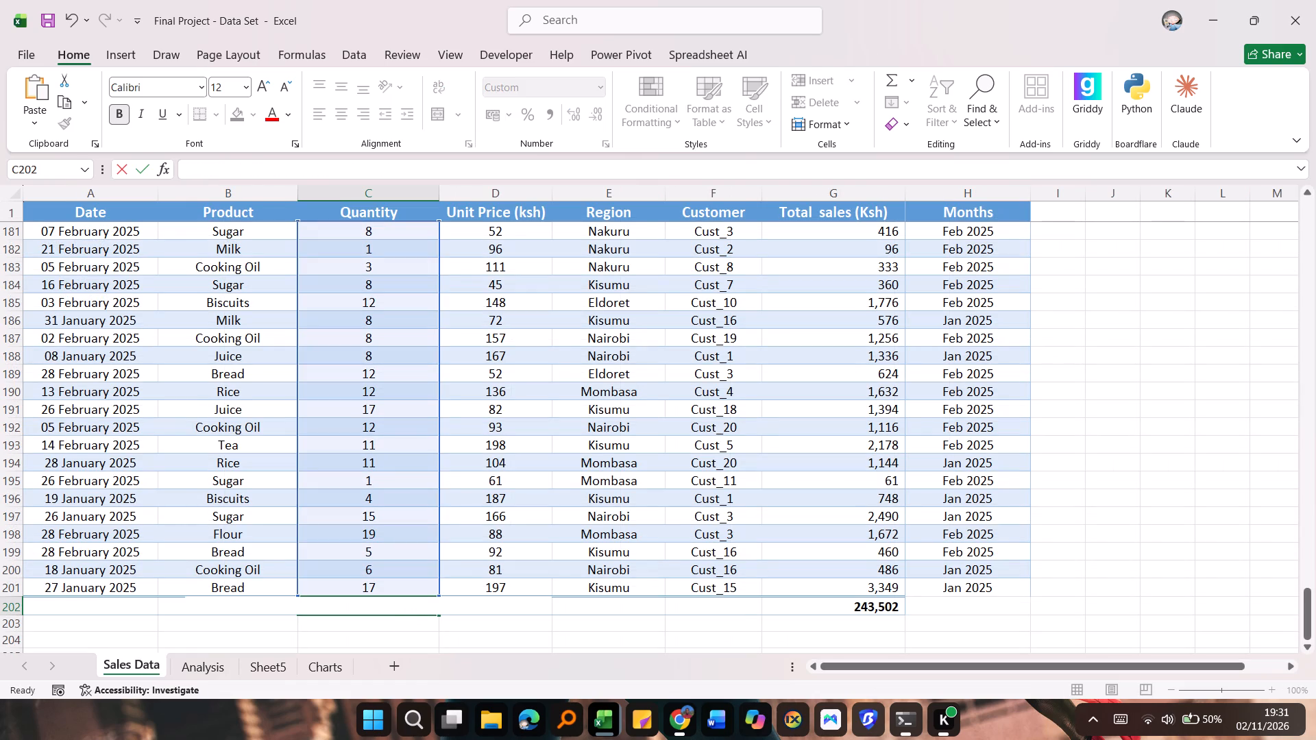
{"action": "key", "text": "BackSpace"}
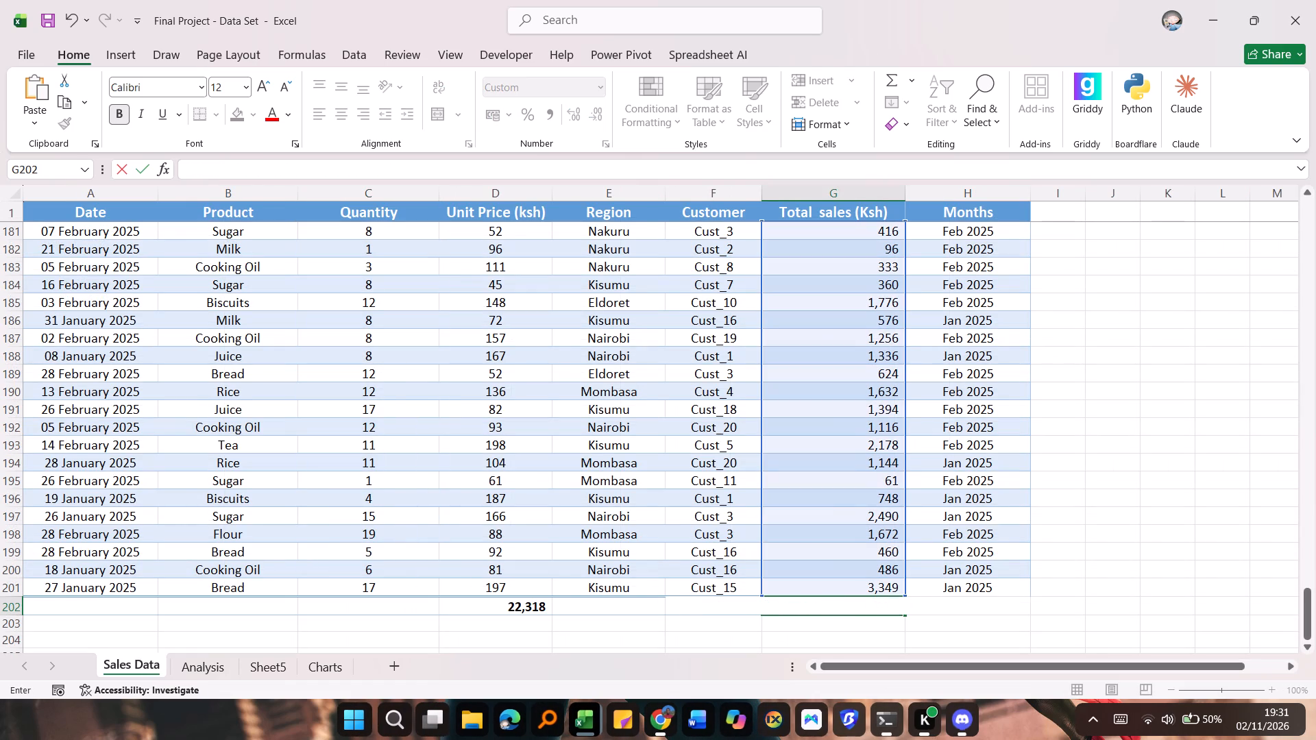
{"action": "left_click", "coordinate": [533, 606]}
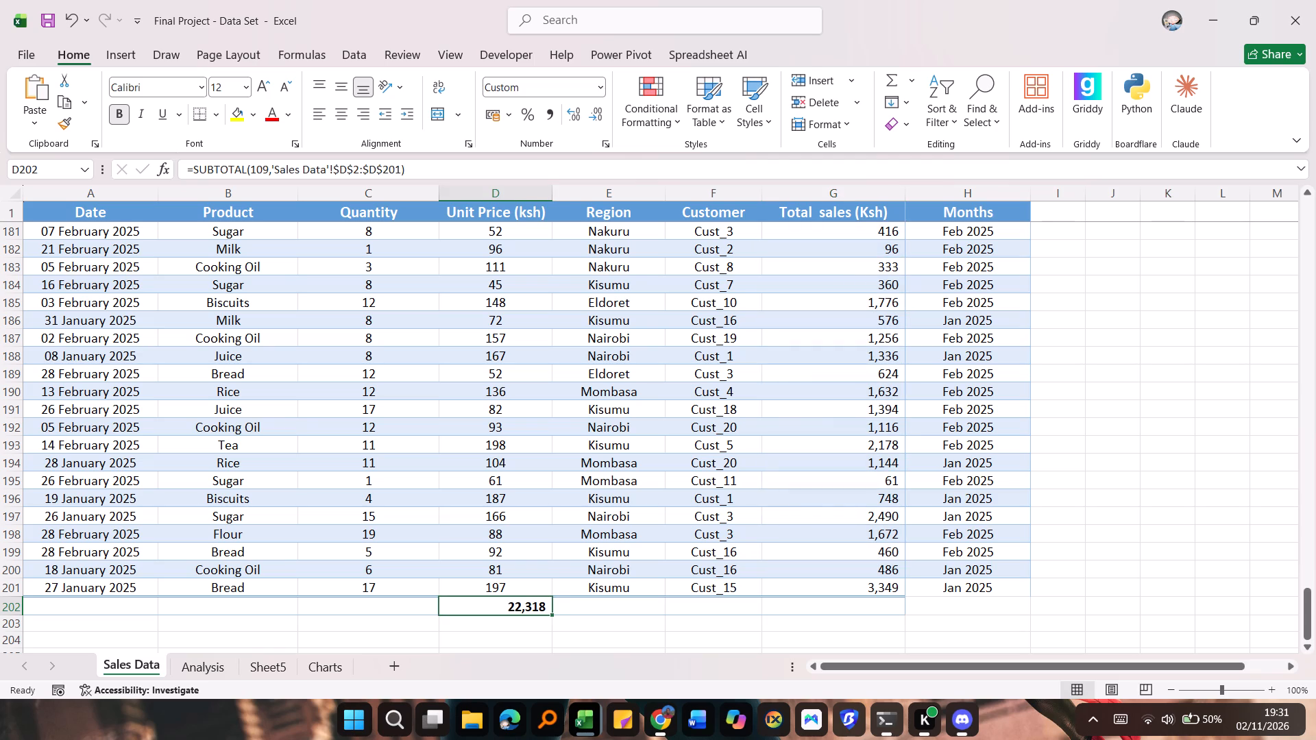
{"action": "key", "text": "BackSpace"}
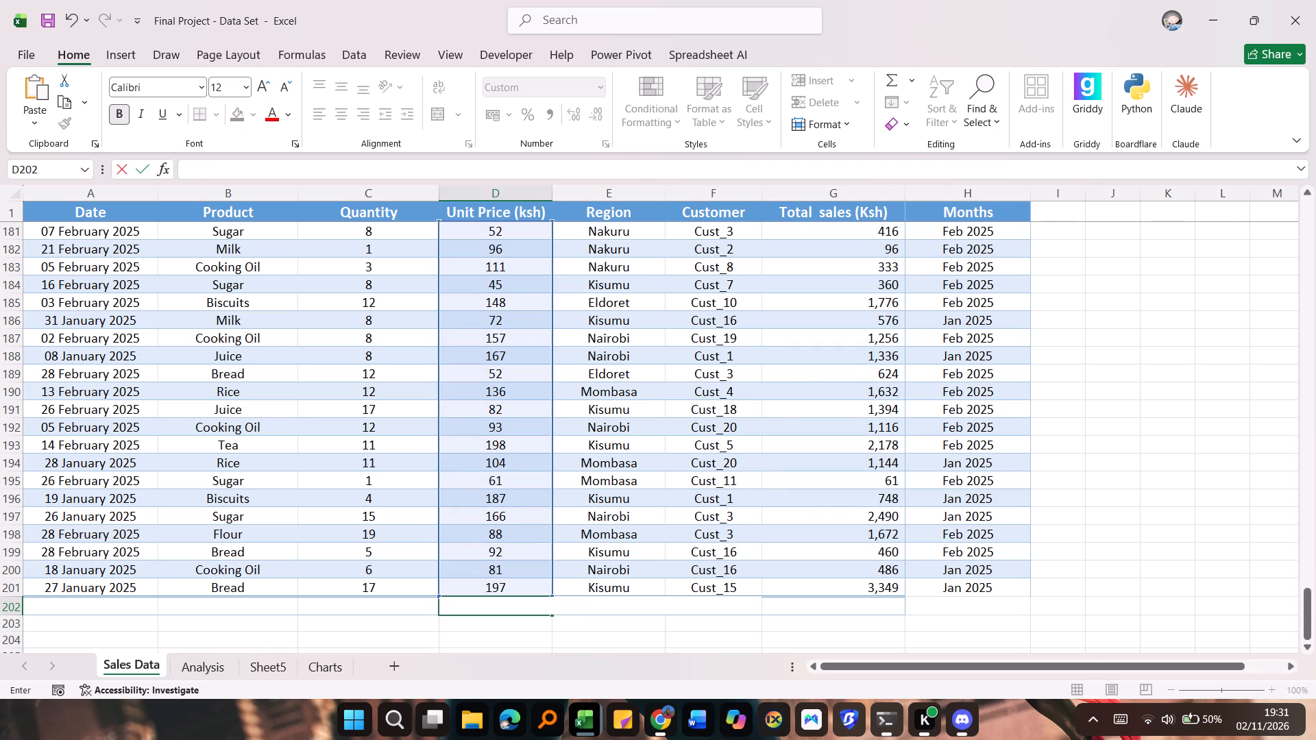
{"action": "left_click", "coordinate": [842, 613]}
{"action": "left_click", "coordinate": [969, 613]}
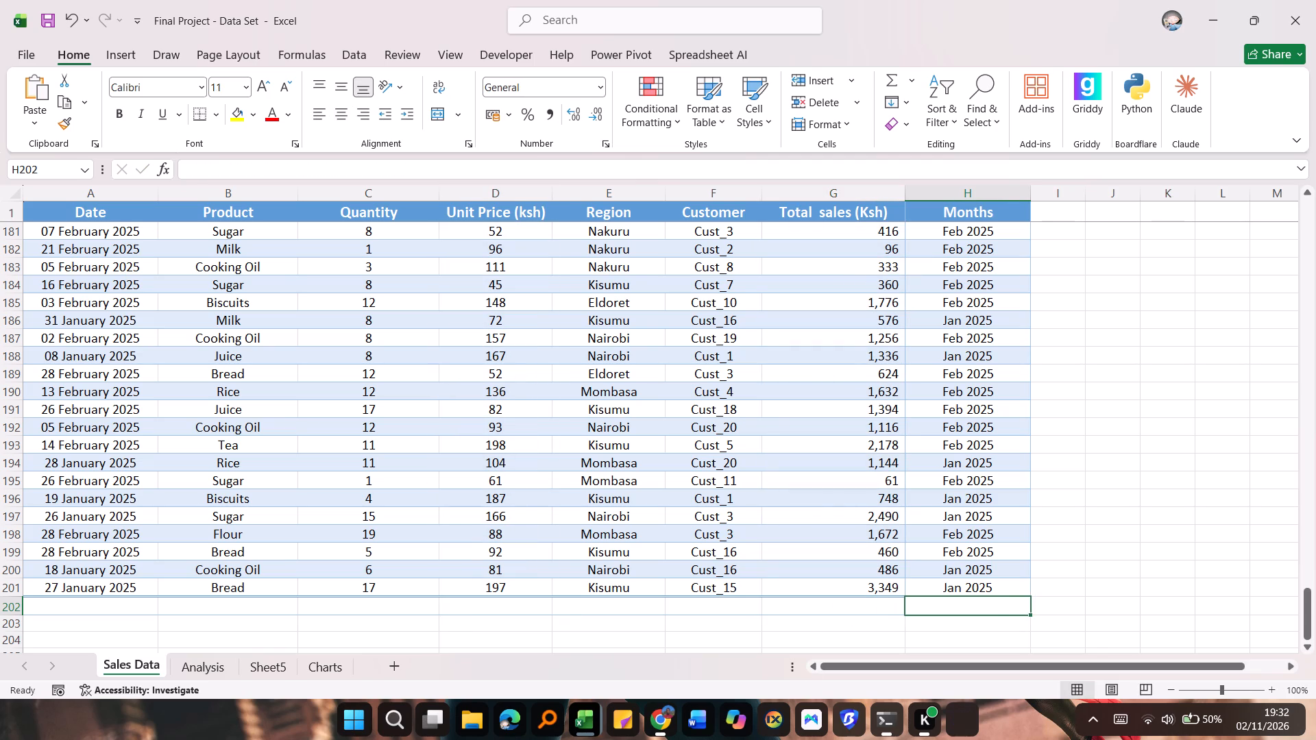
{"action": "scroll", "coordinate": [670, 589], "scroll_direction": "down", "scroll_amount": 1}
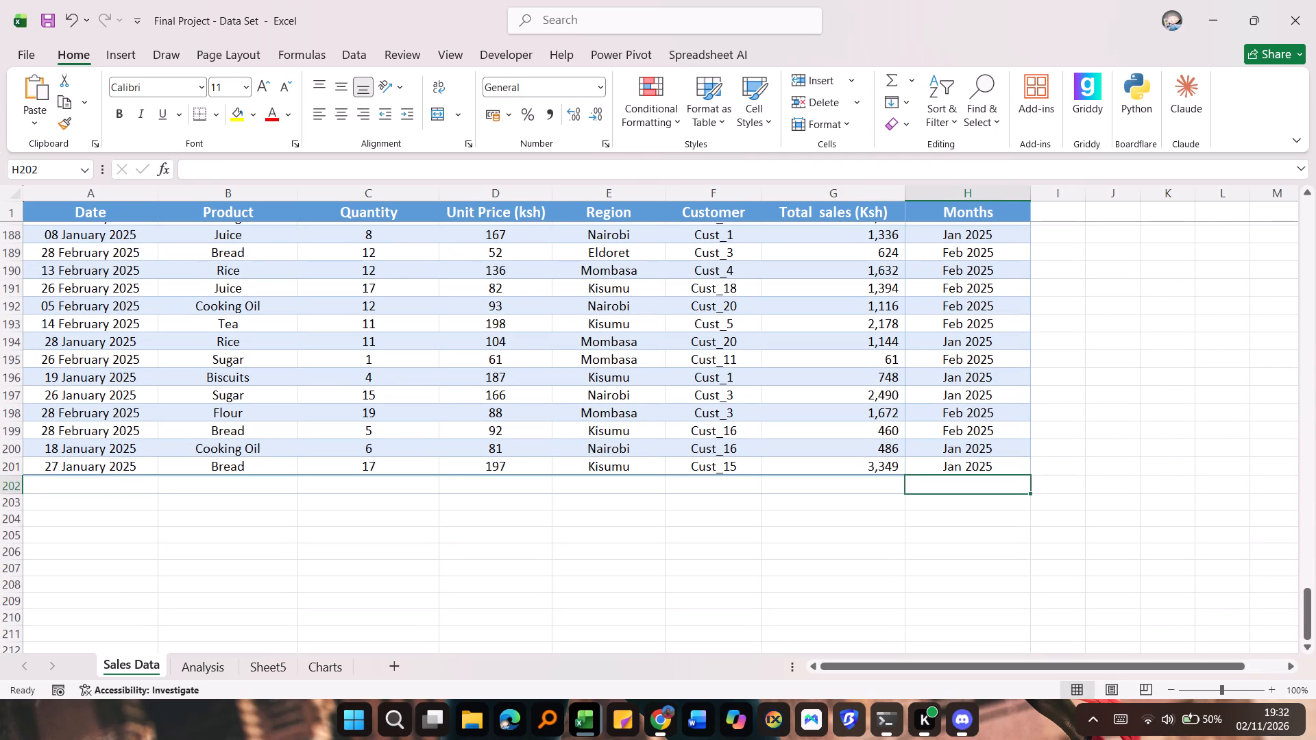
{"action": "scroll", "coordinate": [670, 589], "scroll_direction": "down", "scroll_amount": 1}
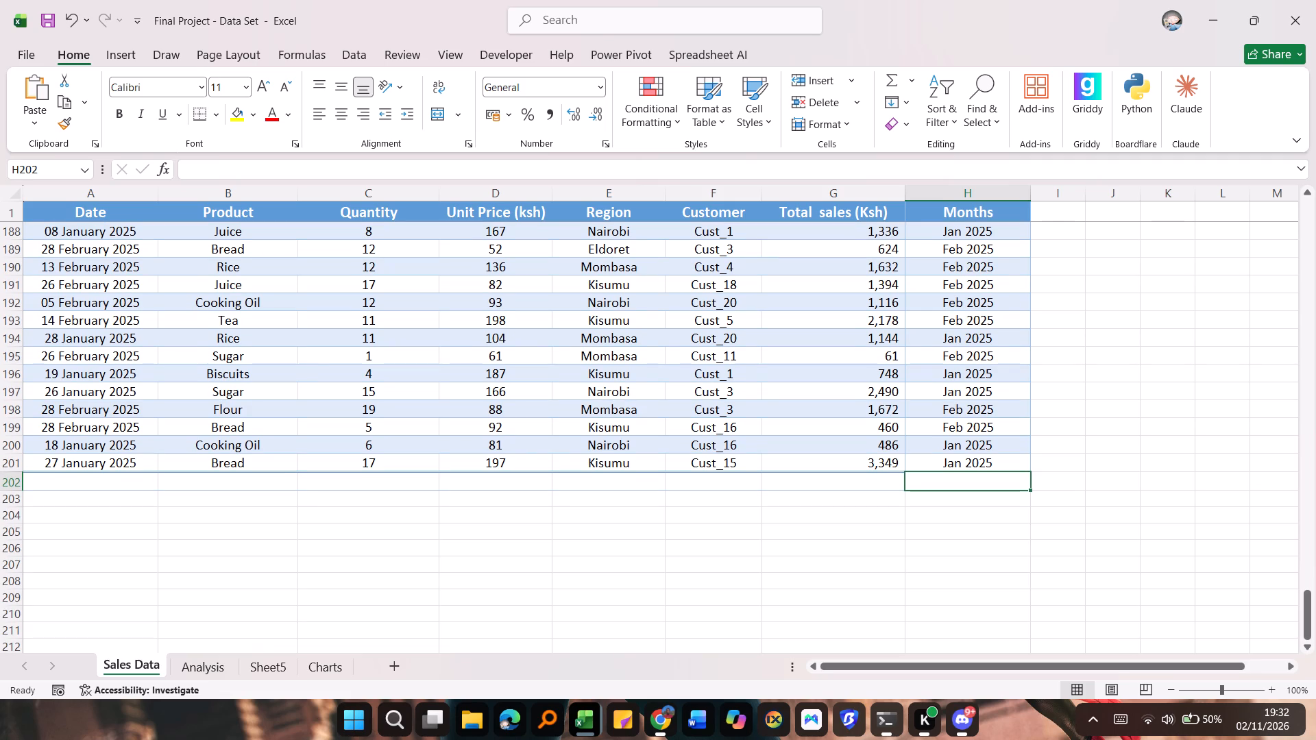
Go to the Monthly sales trend table on Sheet5, passing through the Analysis sheet.
{"action": "left_click", "coordinate": [194, 666]}
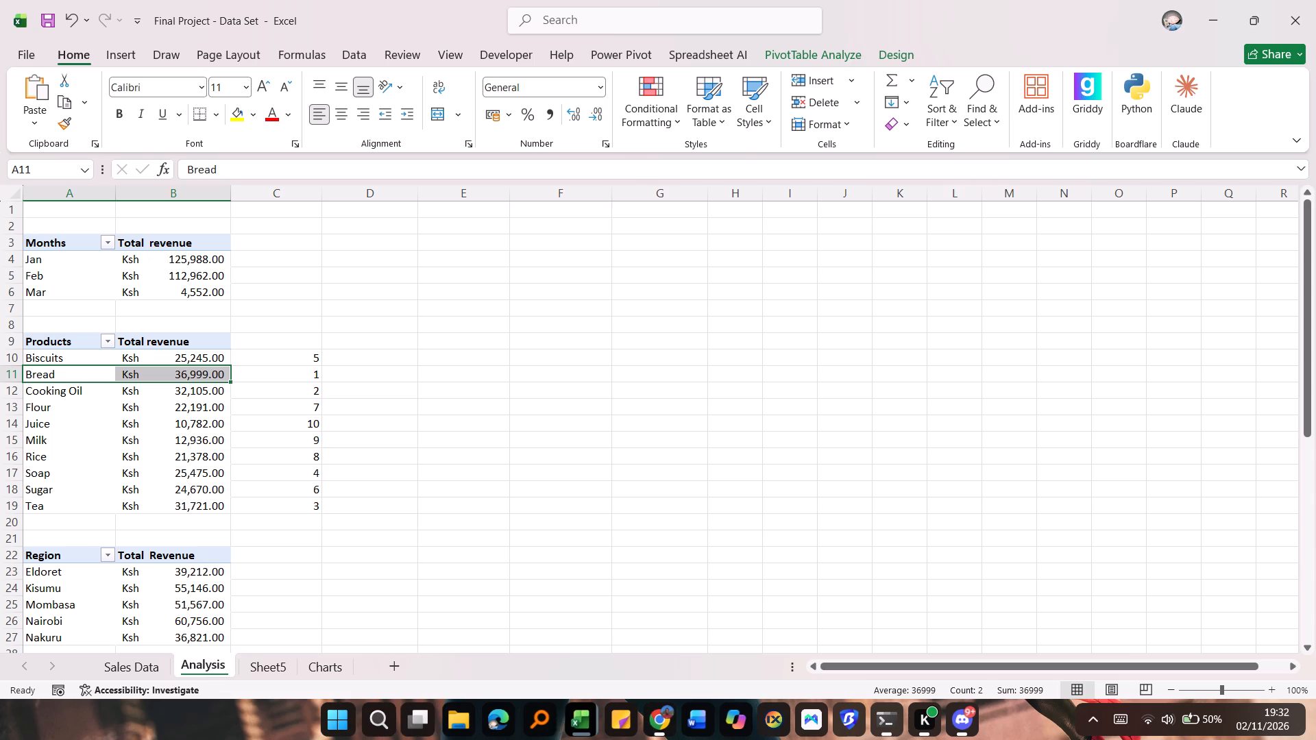
{"action": "left_click", "coordinate": [274, 667]}
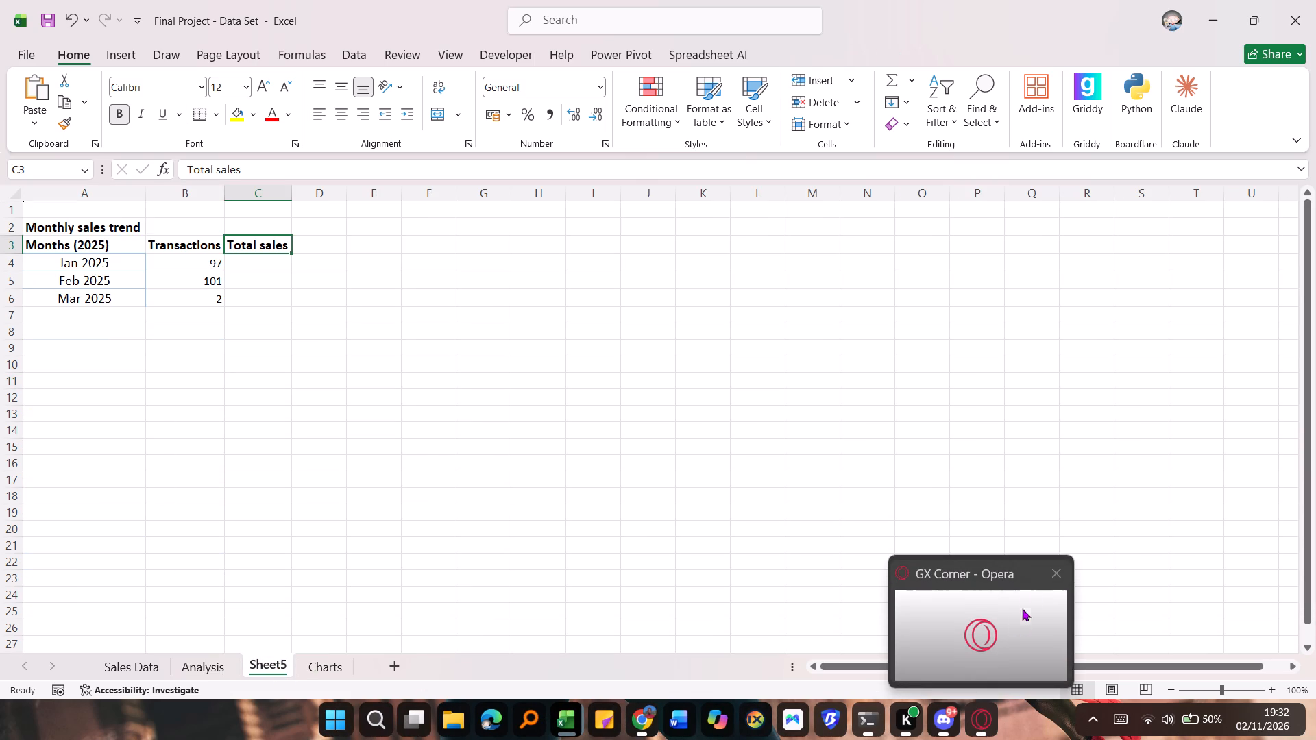
Quit the Opera browser along with its open tabs.
{"action": "left_click", "coordinate": [1066, 571]}
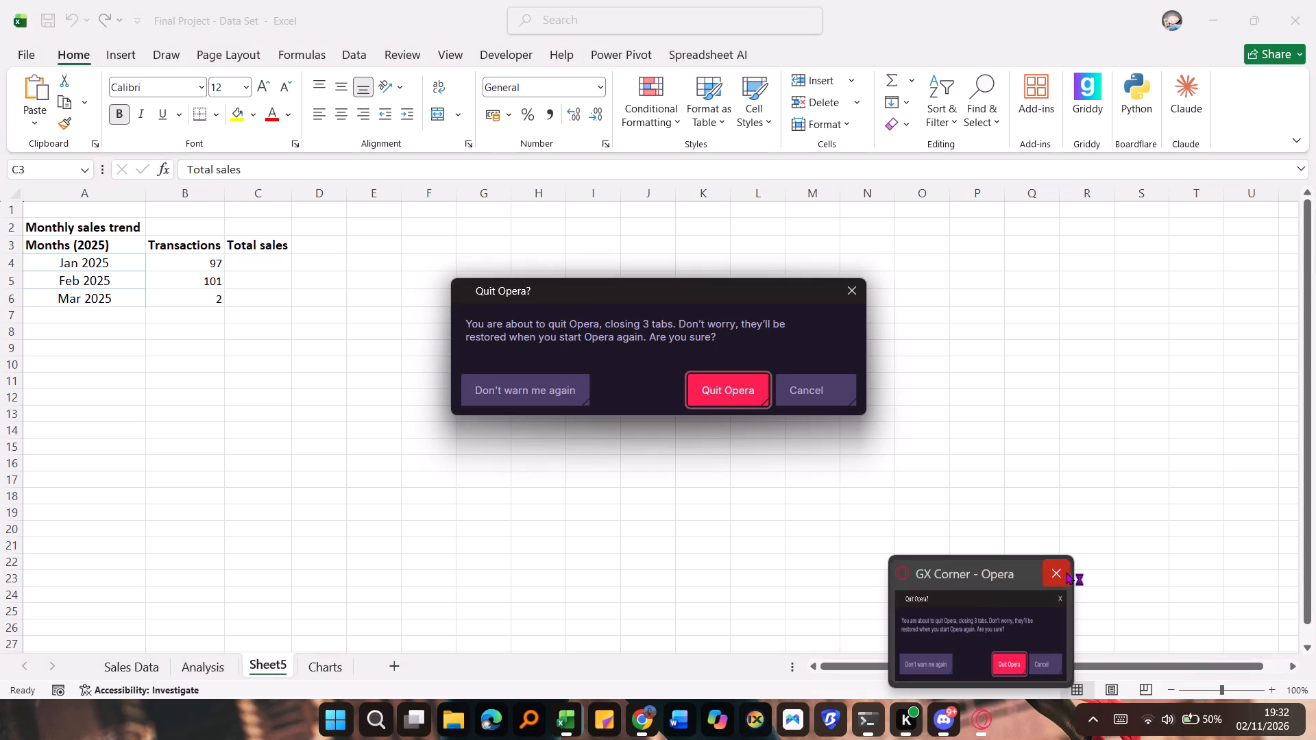
{"action": "left_click", "coordinate": [729, 395]}
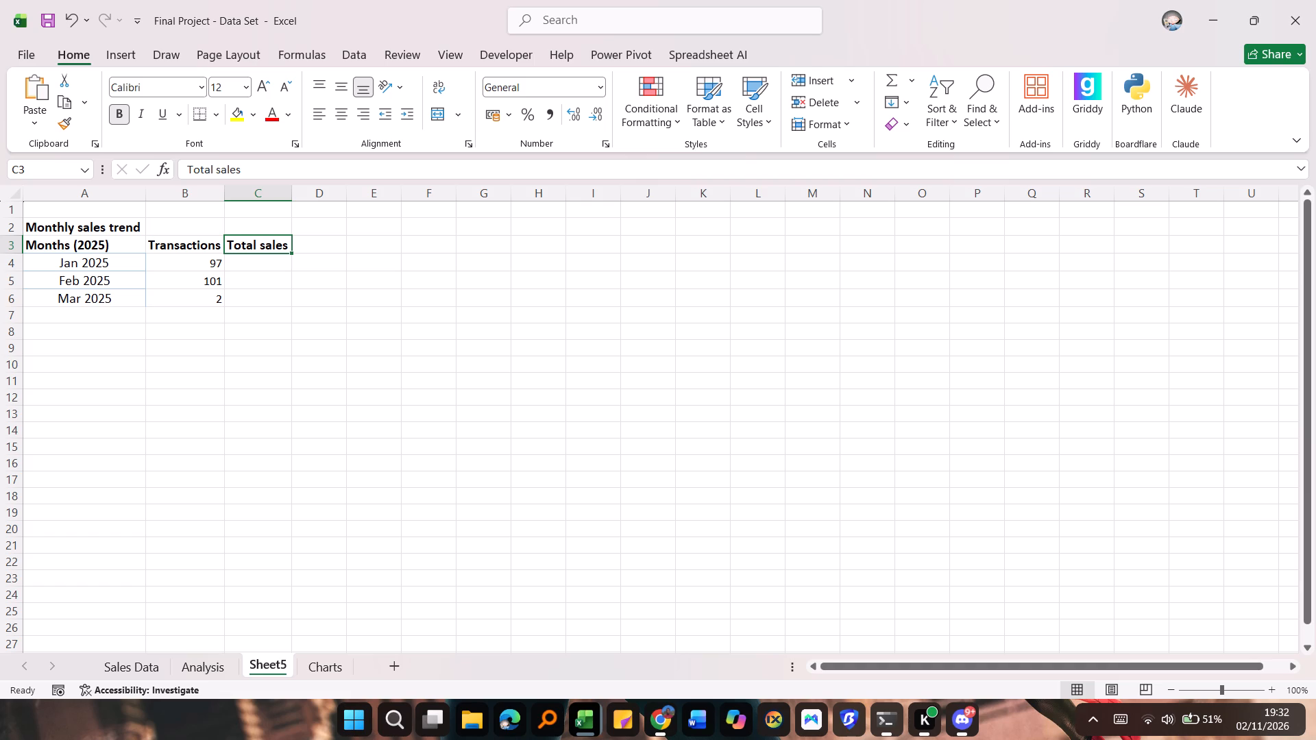
Start a COUNTIFS formula in the Jan 2025 Total sales cell, using the absolute range $G$2:$G$201 from Sales Data as its first argument.
{"action": "left_click", "coordinate": [185, 260]}
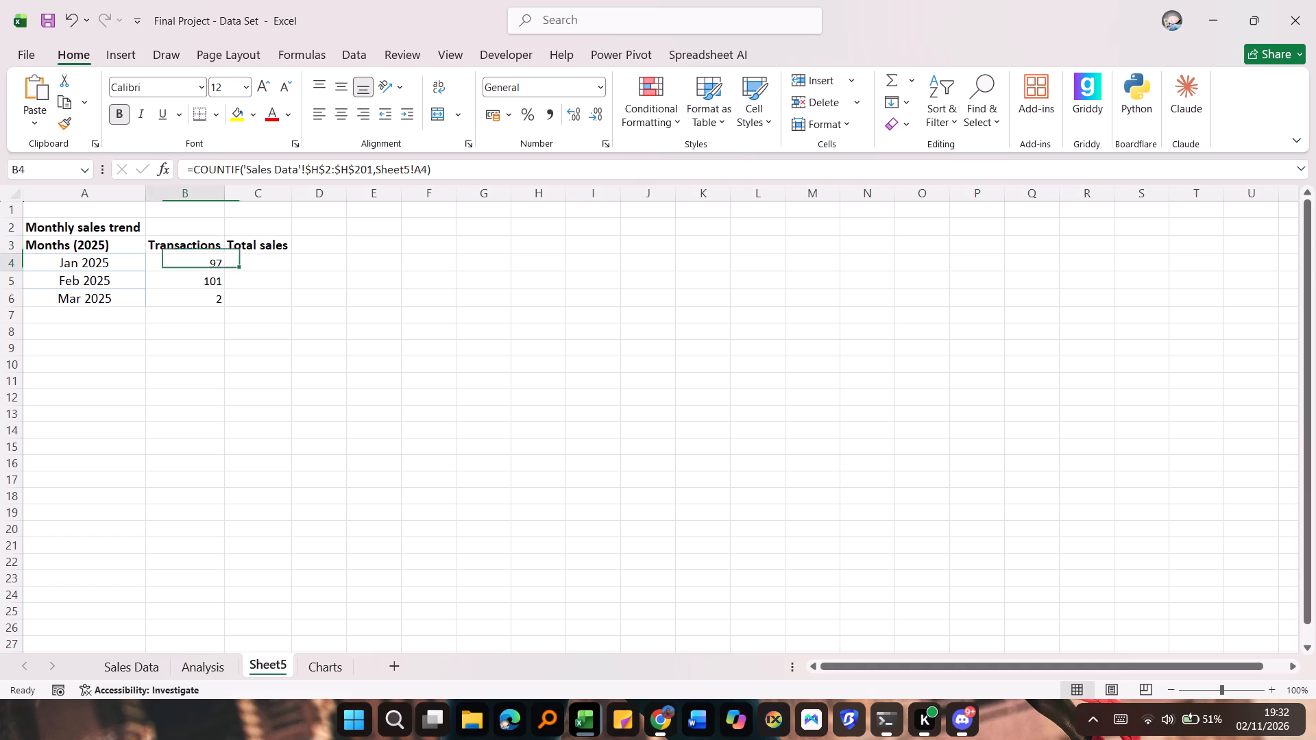
{"action": "left_click", "coordinate": [274, 258]}
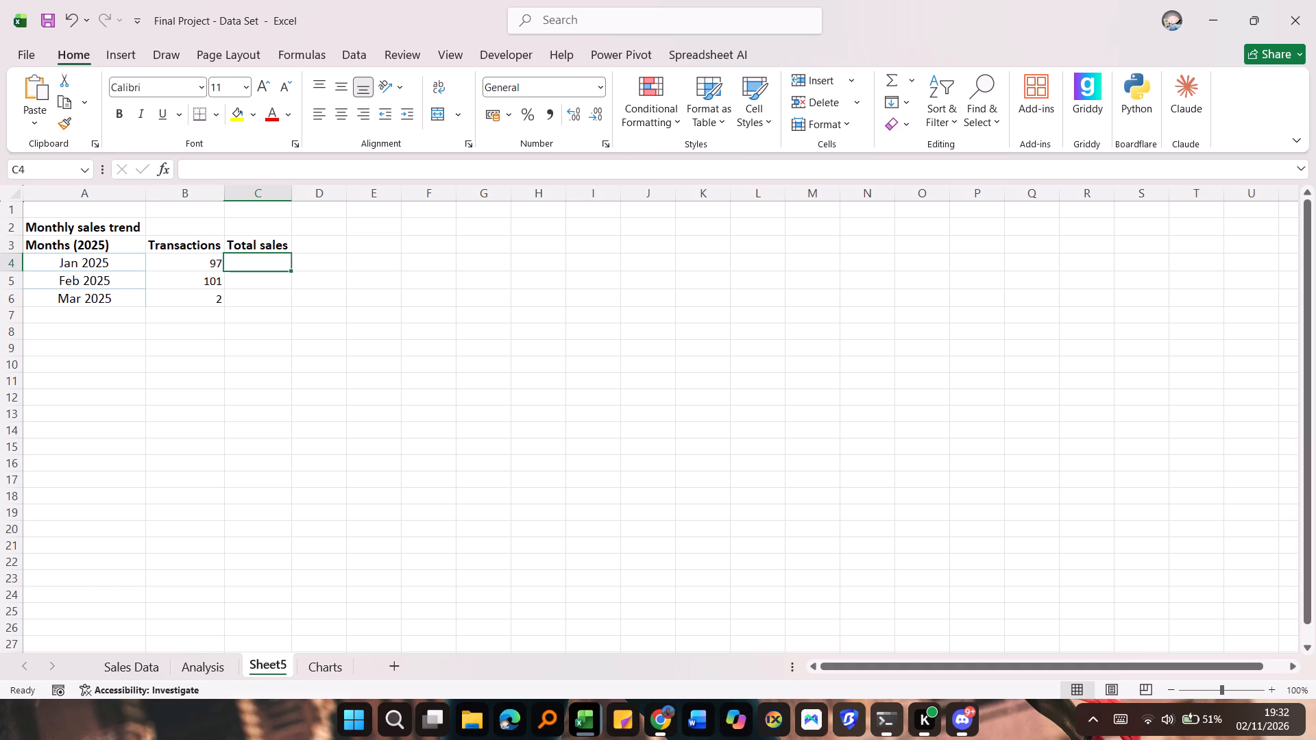
{"action": "type", "text": "=count"}
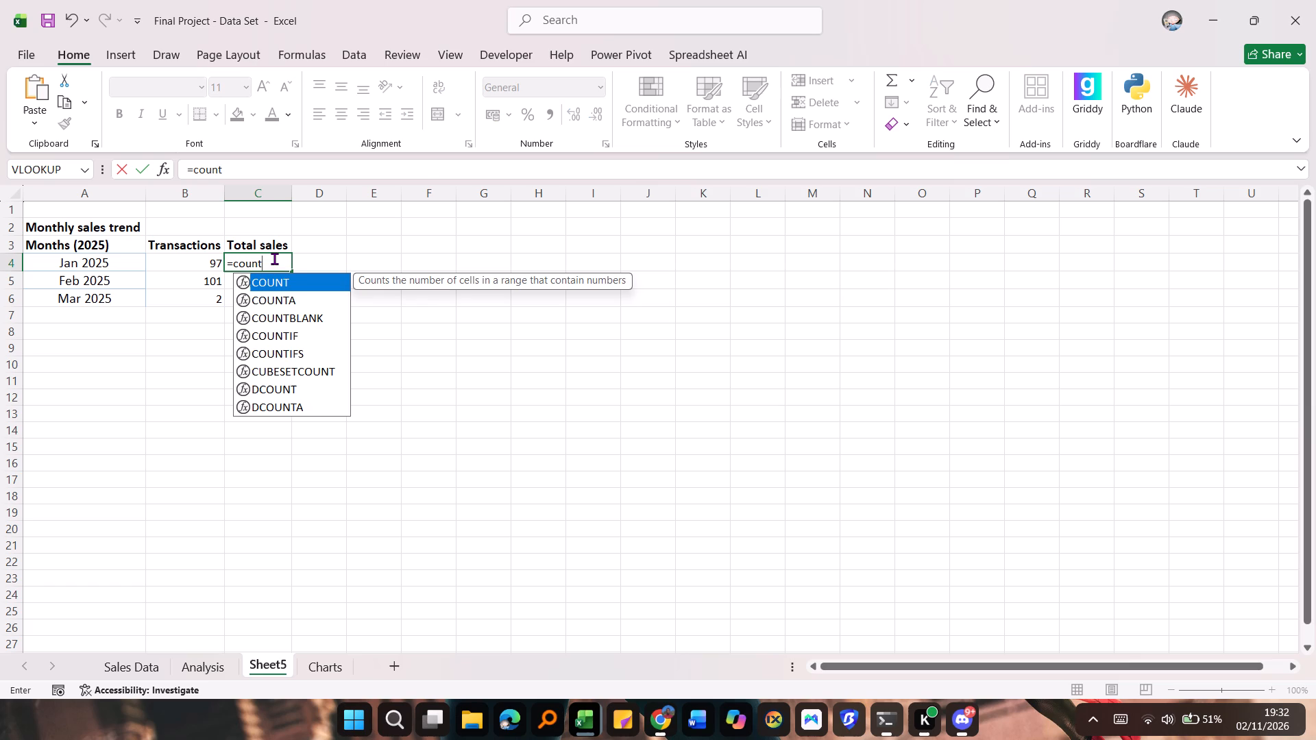
{"action": "left_click", "coordinate": [296, 349]}
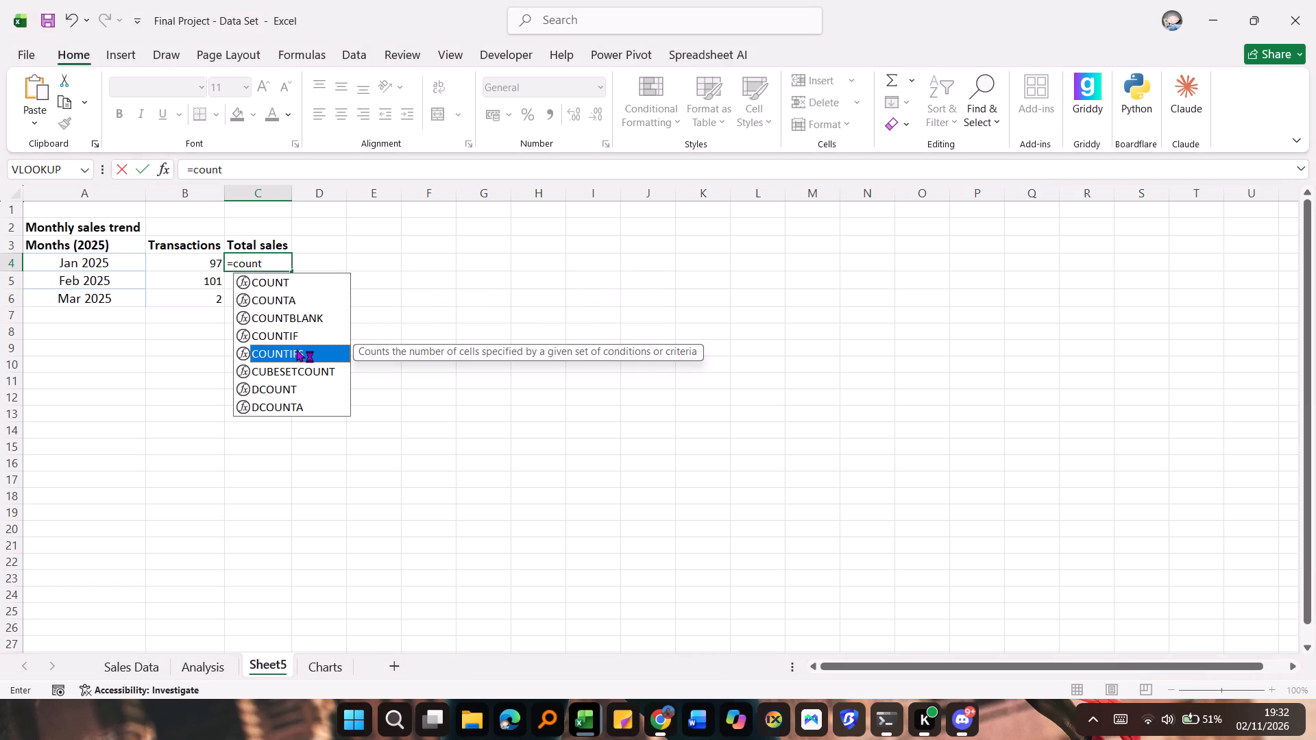
{"action": "left_click", "coordinate": [296, 349]}
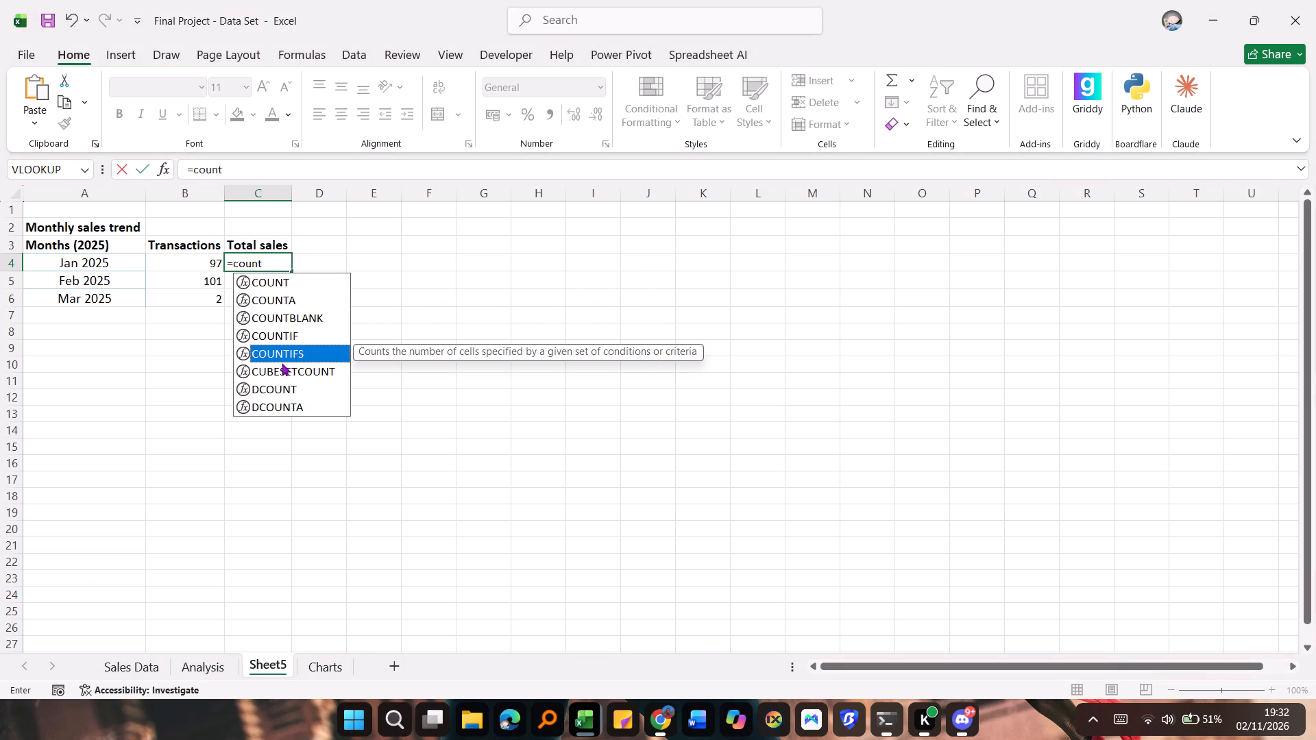
{"action": "left_click", "coordinate": [285, 351]}
{"action": "double_click", "coordinate": [285, 351]}
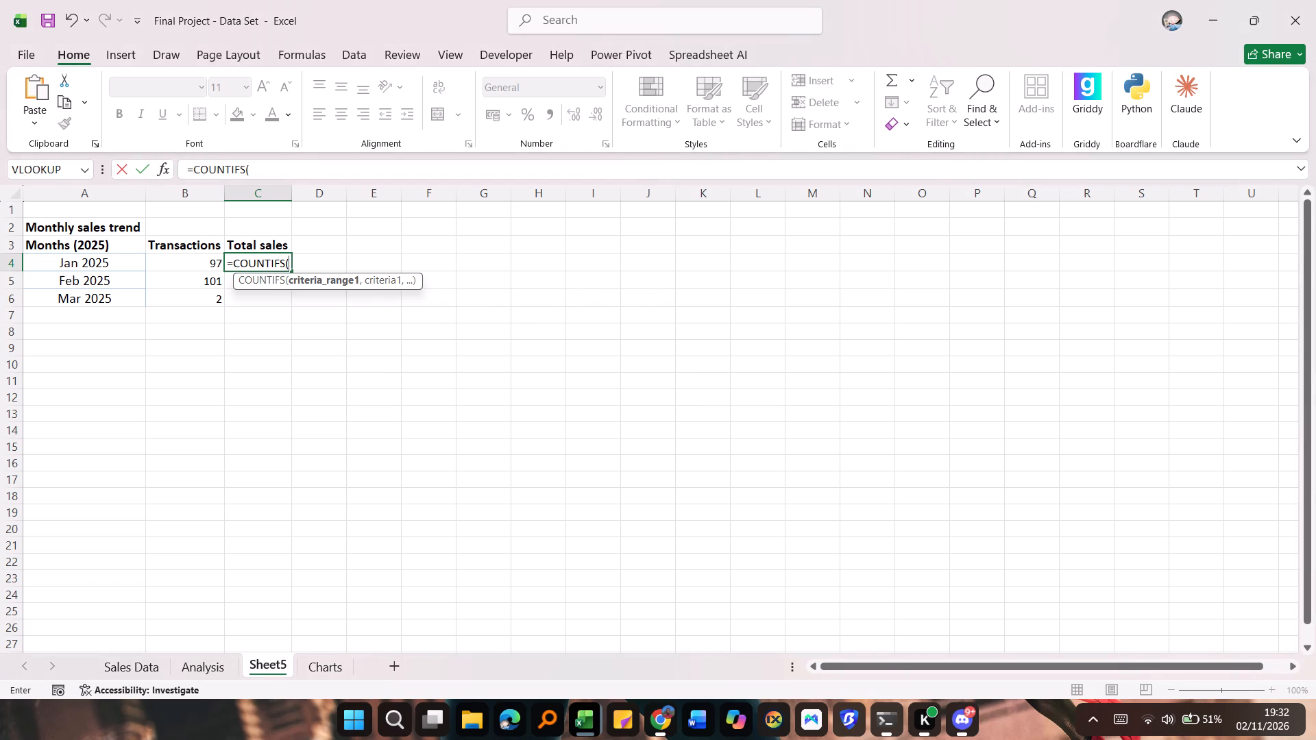
{"action": "left_click", "coordinate": [143, 667]}
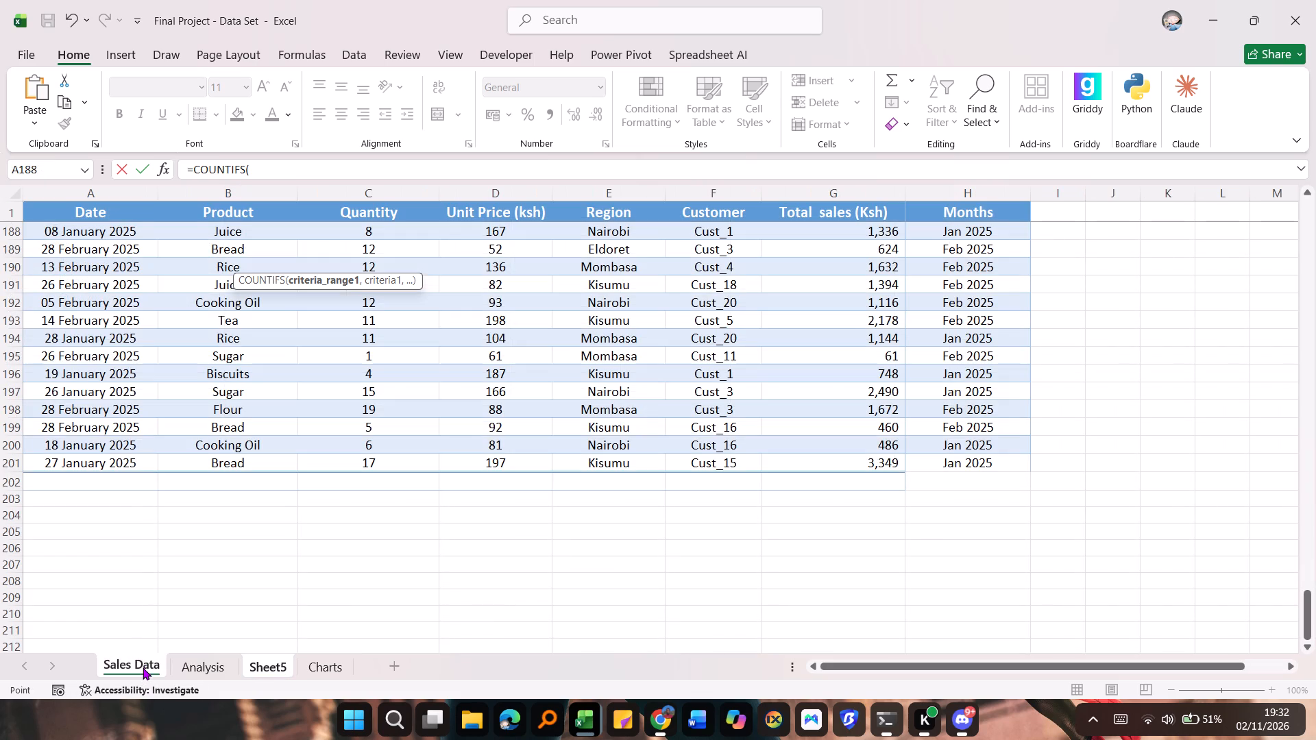
{"action": "scroll", "coordinate": [280, 463], "scroll_direction": "up", "scroll_amount": 14}
{"action": "scroll", "coordinate": [280, 463], "scroll_direction": "up", "scroll_amount": 7}
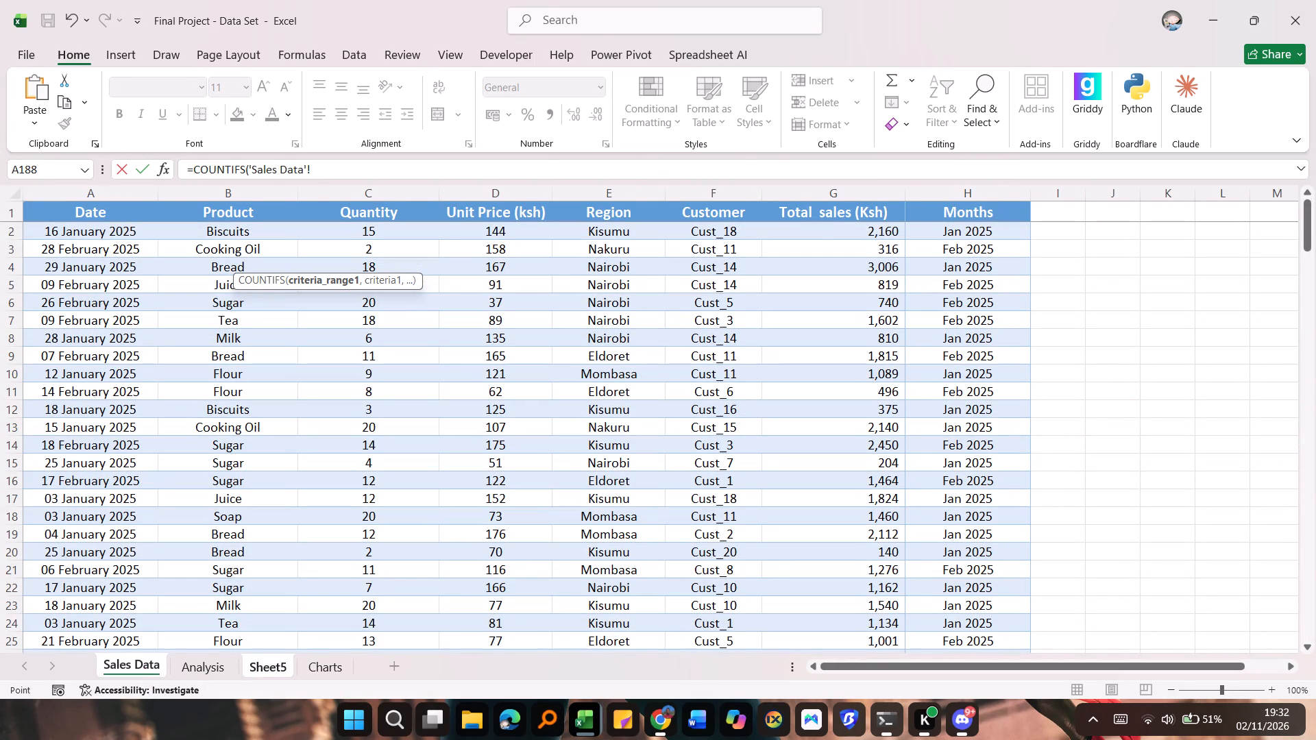
{"action": "left_click_drag", "start_coordinate": [816, 236], "coordinate": [883, 719]}
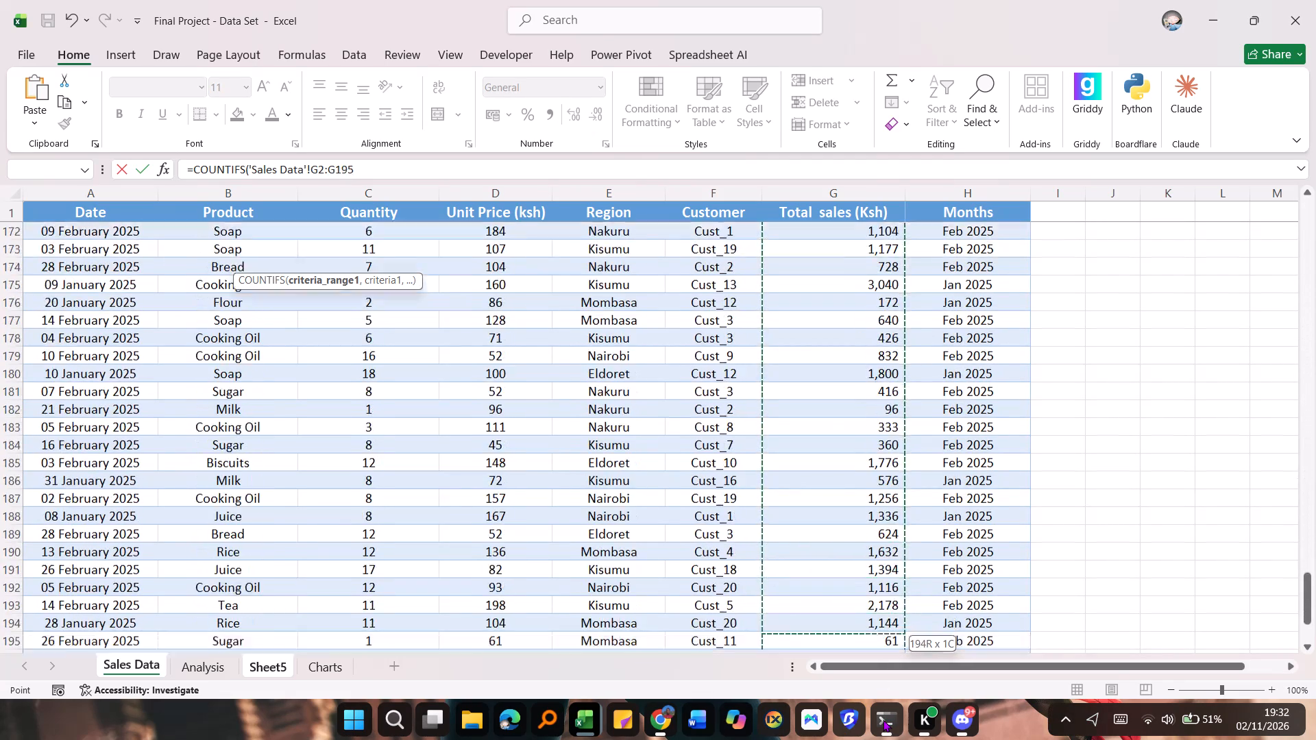
{"action": "left_click_drag", "start_coordinate": [883, 719], "coordinate": [874, 638]}
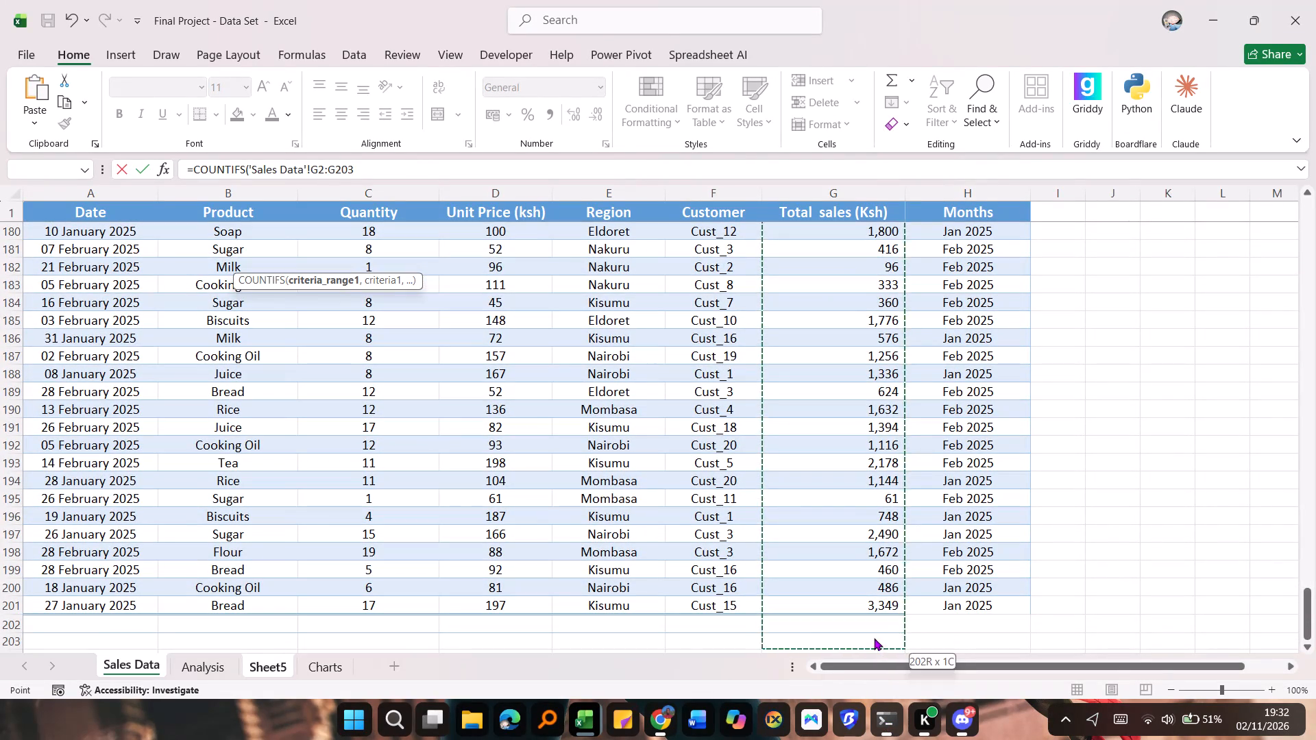
{"action": "left_click_drag", "start_coordinate": [874, 638], "coordinate": [866, 603]}
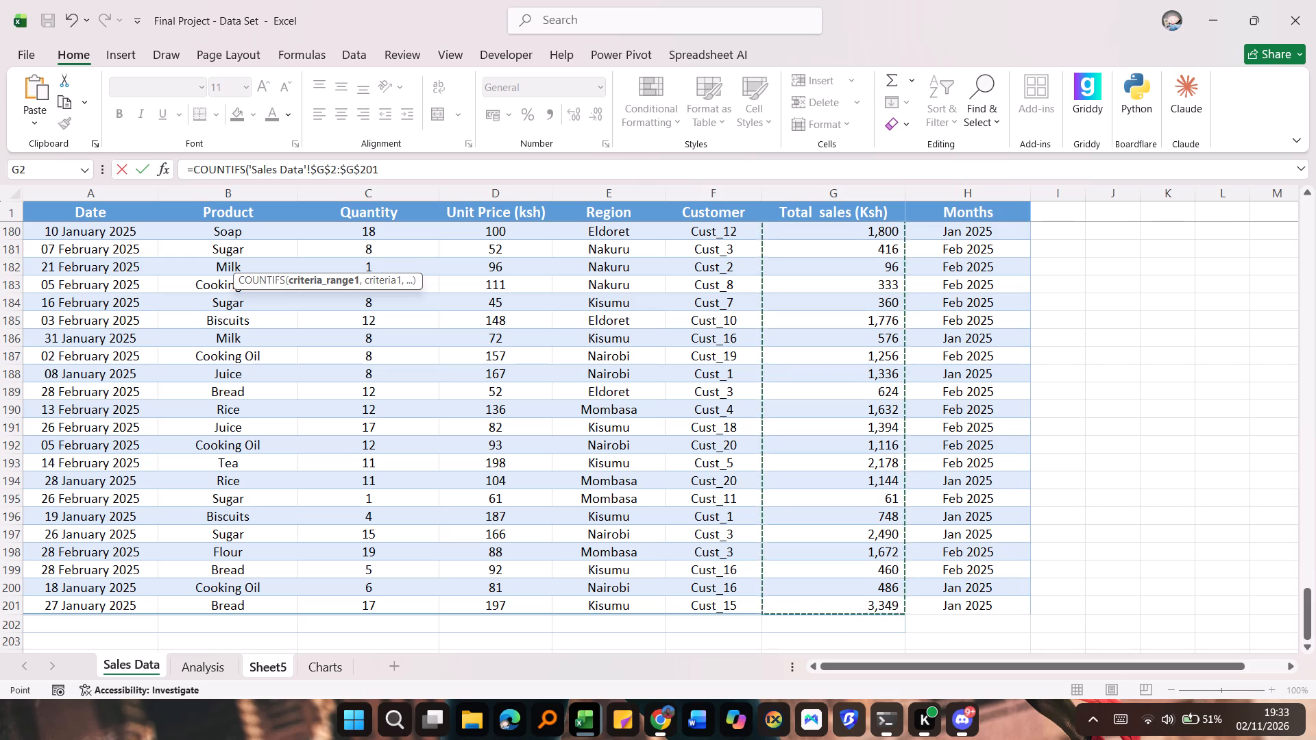
{"action": "left_click", "coordinate": [387, 175]}
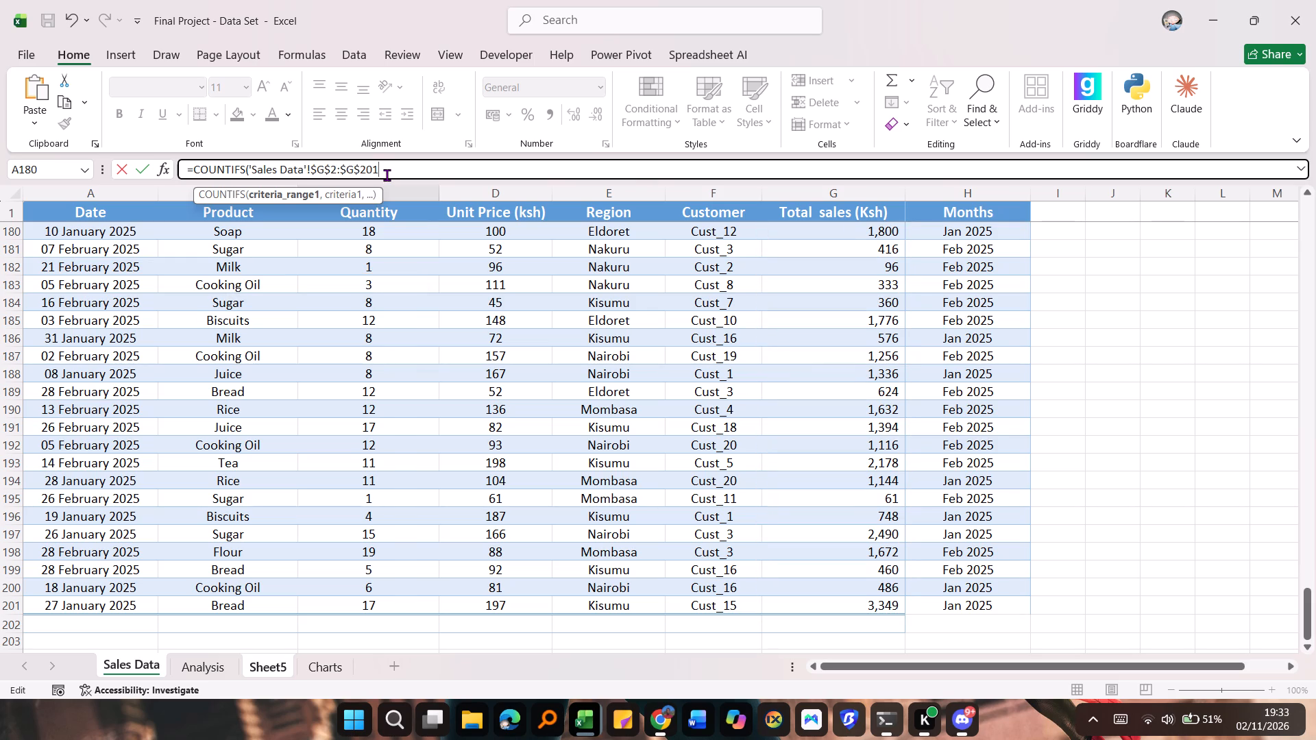
{"action": "key", "text": "comma"}
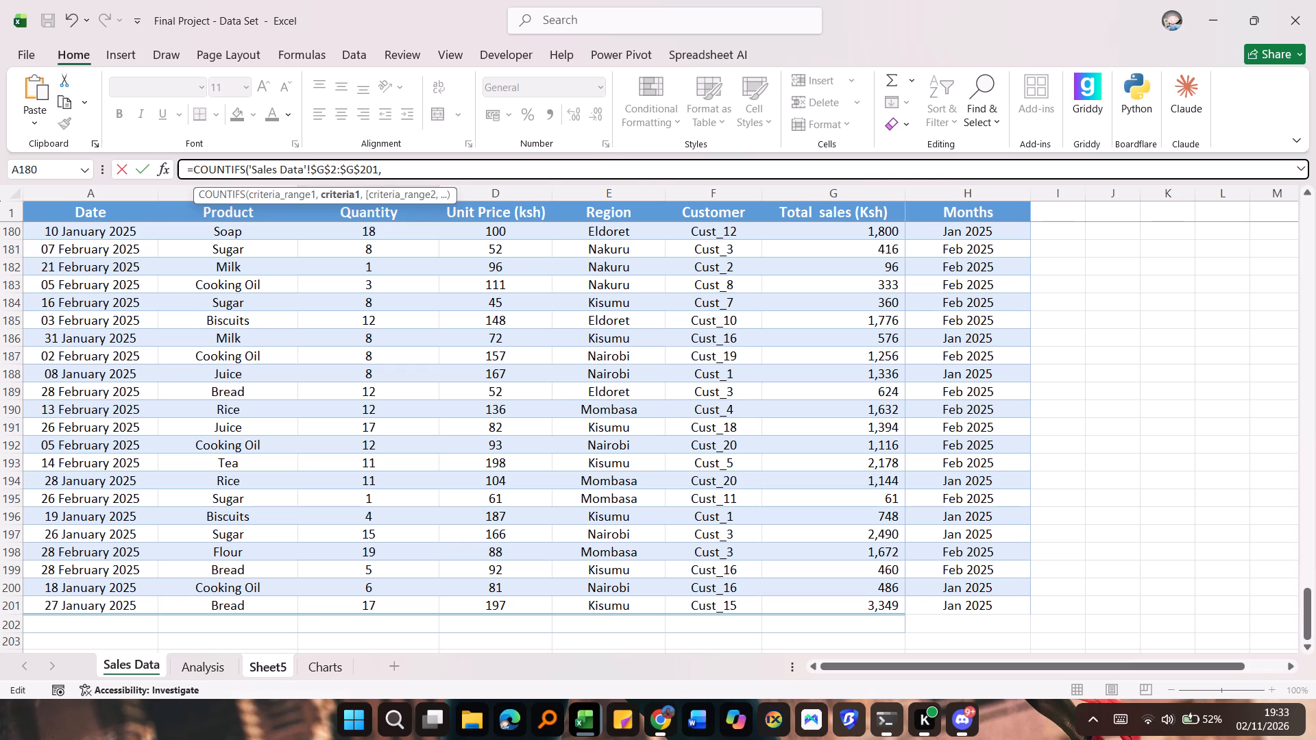
Add the Months range $H$2:$H$201 from Sales Data to the formula as an absolute reference.
{"action": "scroll", "coordinate": [916, 395], "scroll_direction": "up", "scroll_amount": 17}
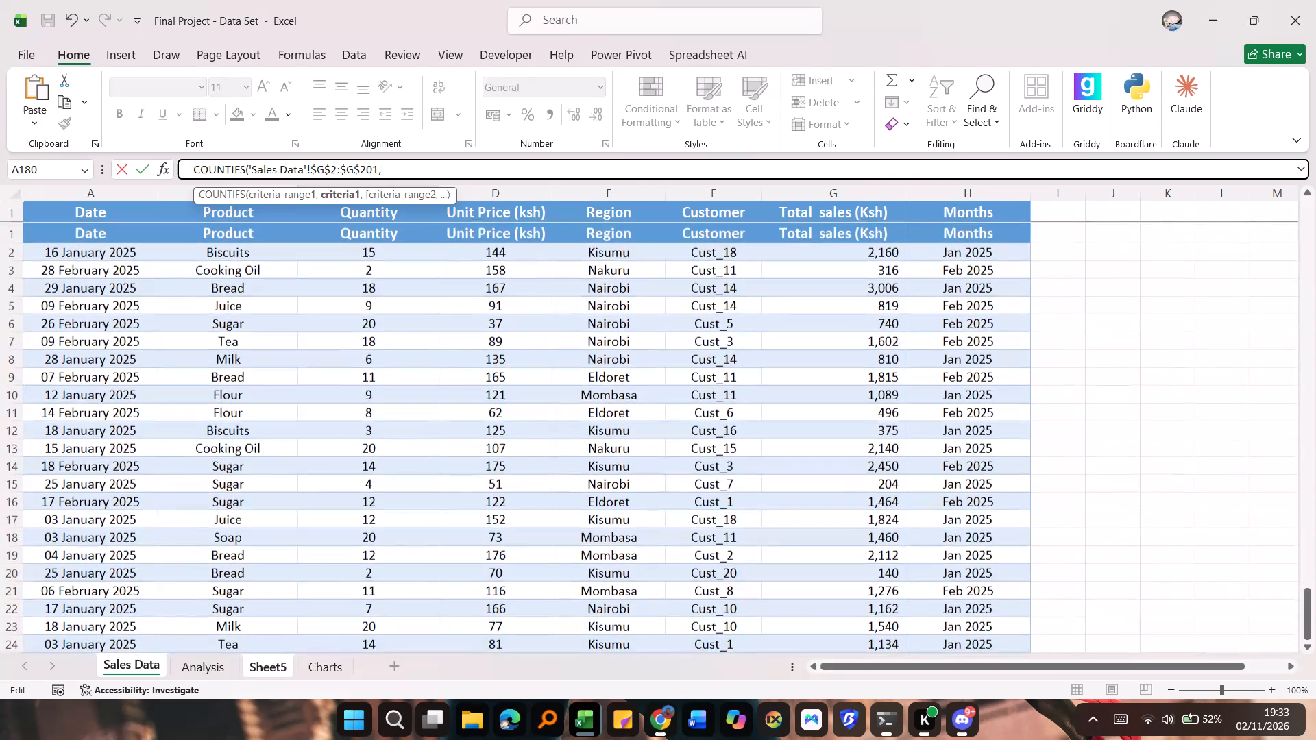
{"action": "left_click_drag", "start_coordinate": [965, 230], "coordinate": [1024, 599]}
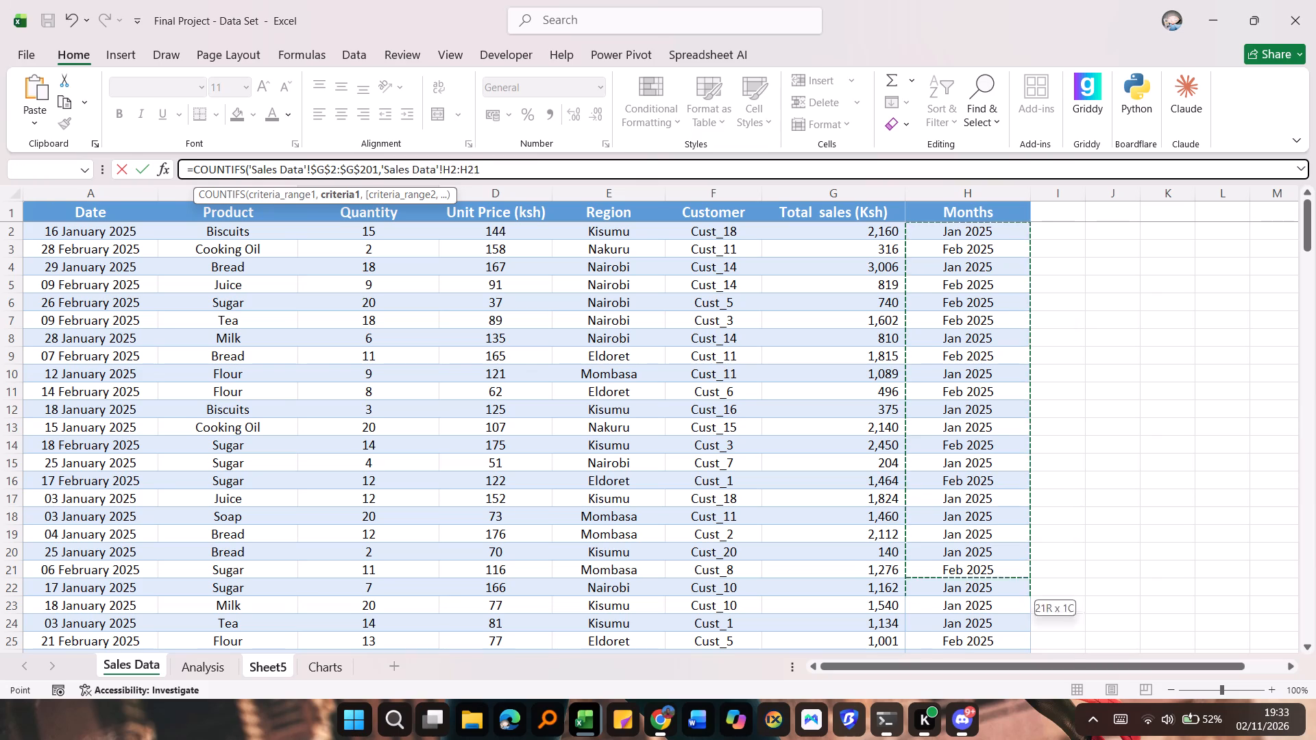
{"action": "left_click_drag", "start_coordinate": [1024, 599], "coordinate": [1029, 739]}
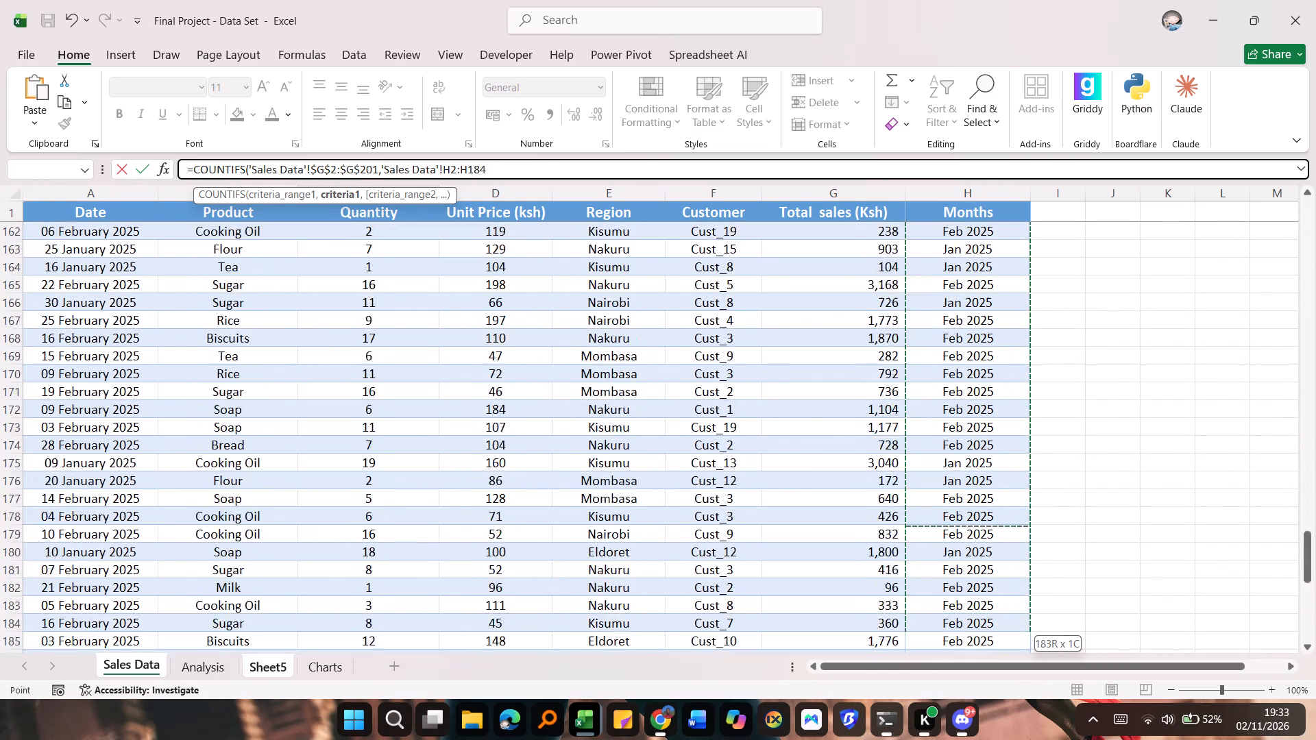
{"action": "left_click_drag", "start_coordinate": [1029, 739], "coordinate": [988, 628]}
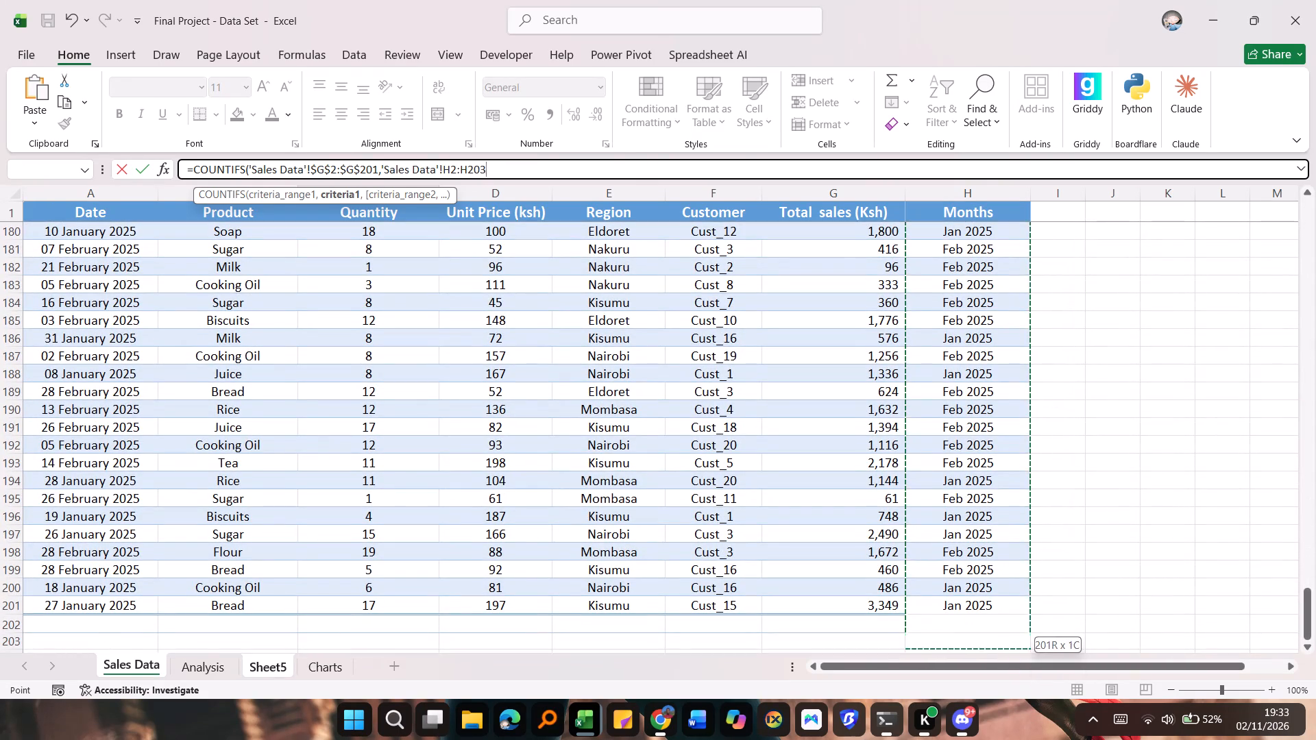
{"action": "left_click_drag", "start_coordinate": [988, 628], "coordinate": [987, 608]}
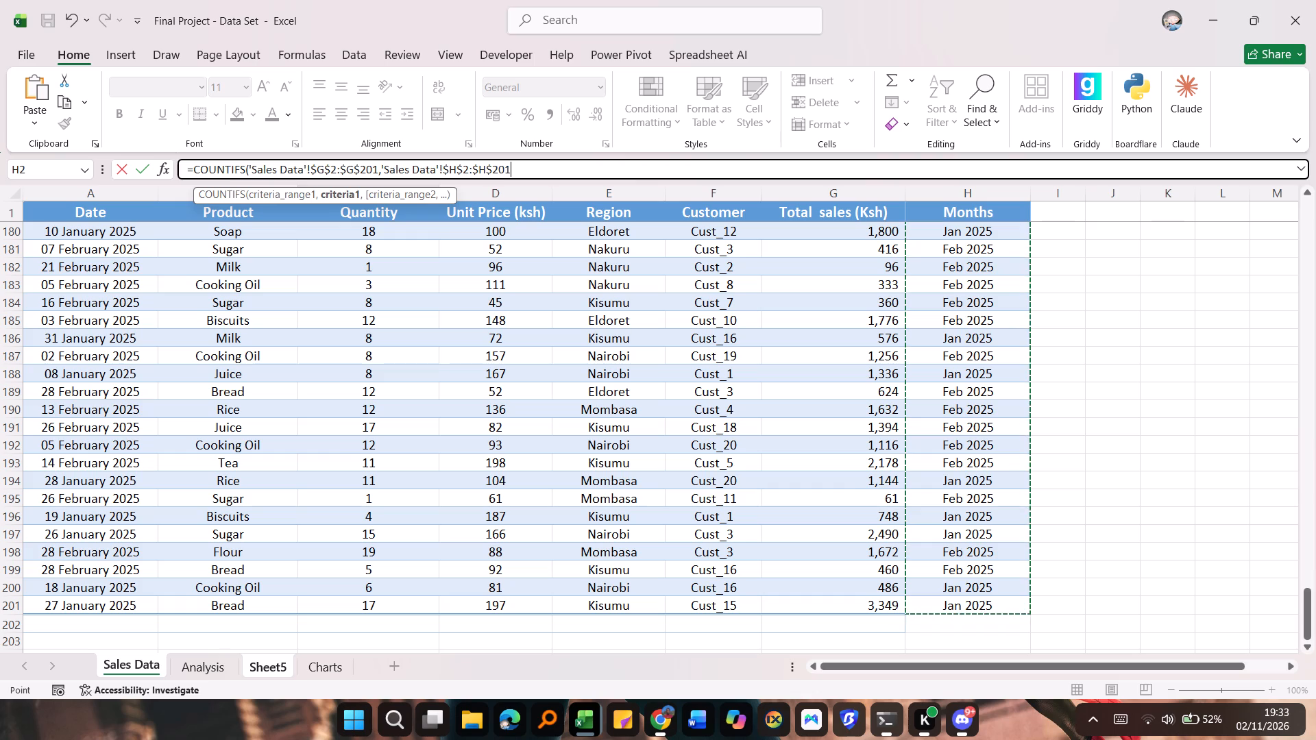
{"action": "key", "text": "comma"}
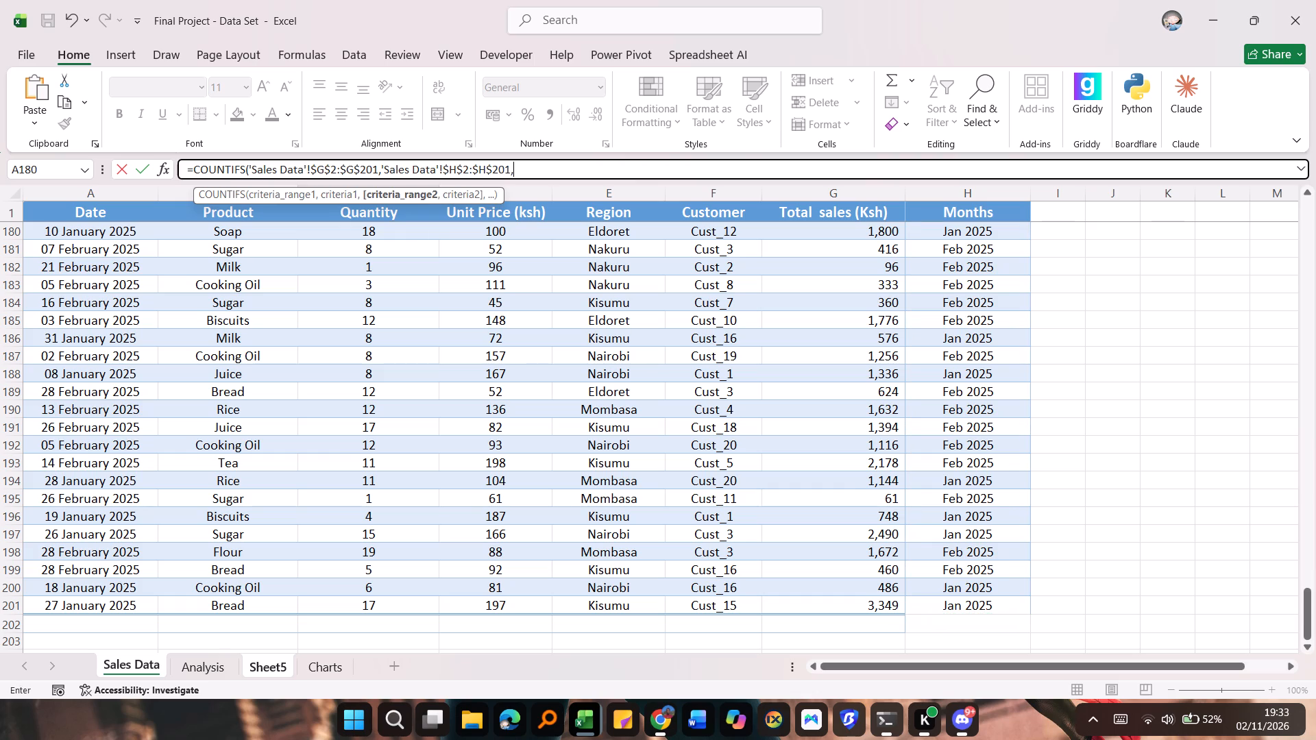
Add the Jan 2025 cell A4 on Sheet5 as the criterion and try to enter the COUNTIFS formula.
{"action": "left_click", "coordinate": [252, 671]}
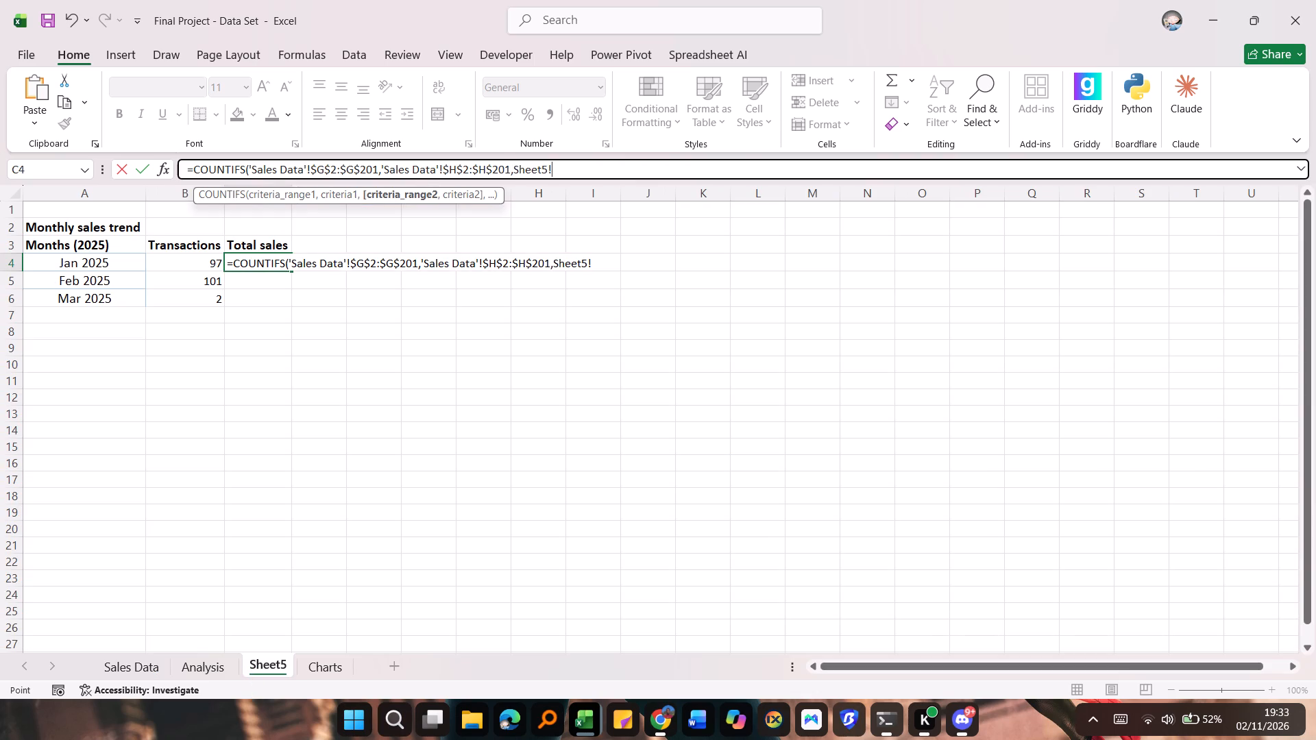
{"action": "left_click", "coordinate": [90, 256]}
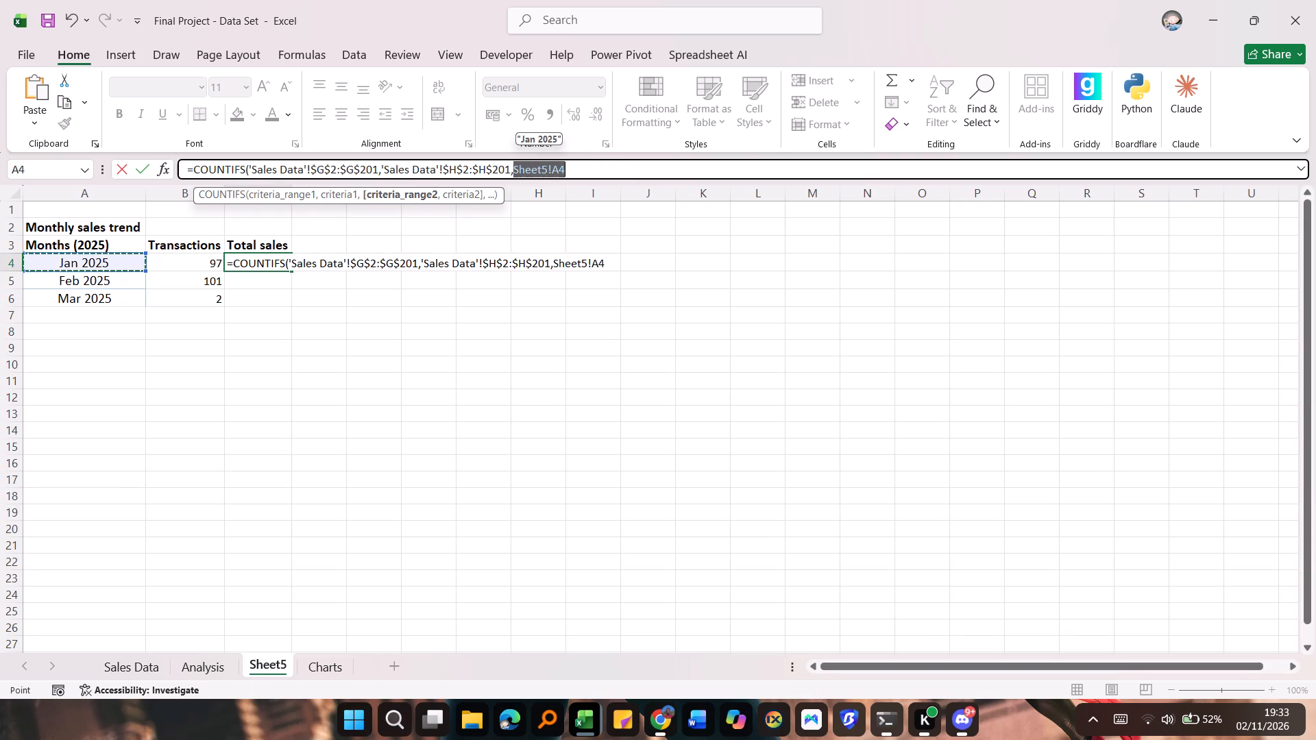
{"action": "key", "text": "shift+parenright"}
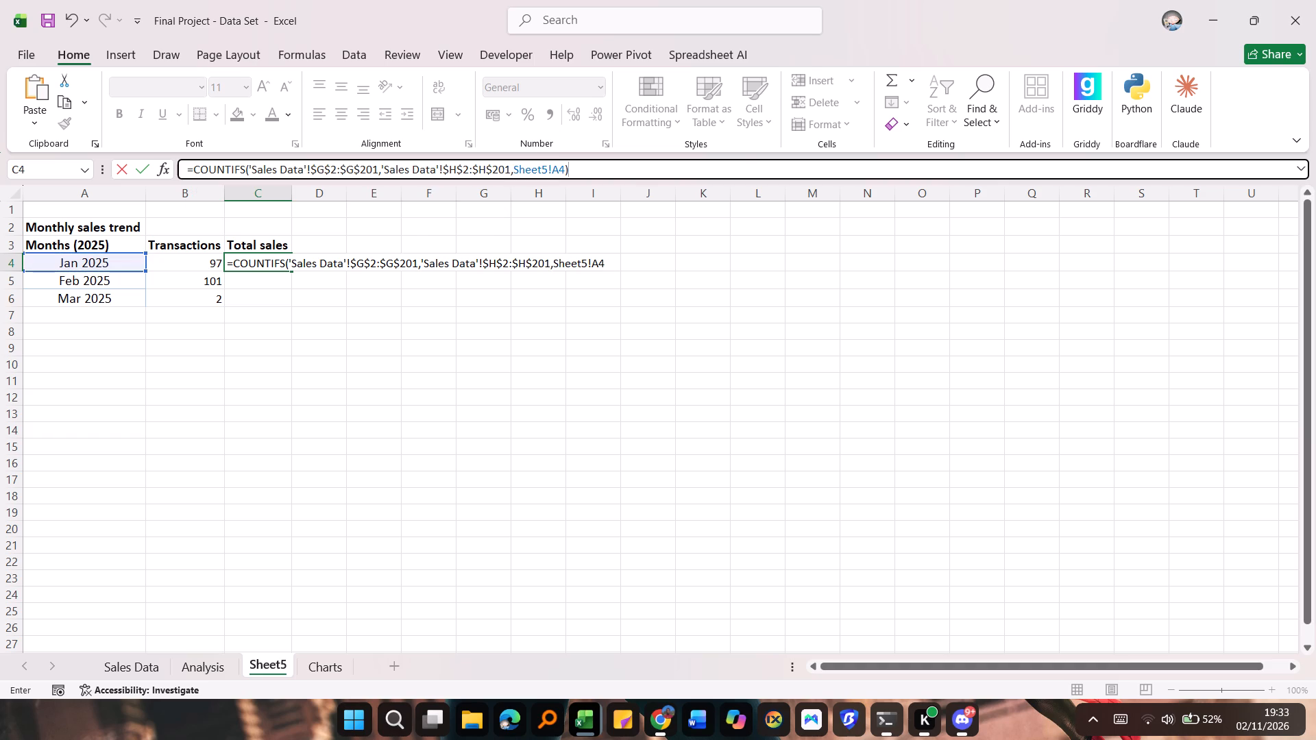
{"action": "key", "text": "Return"}
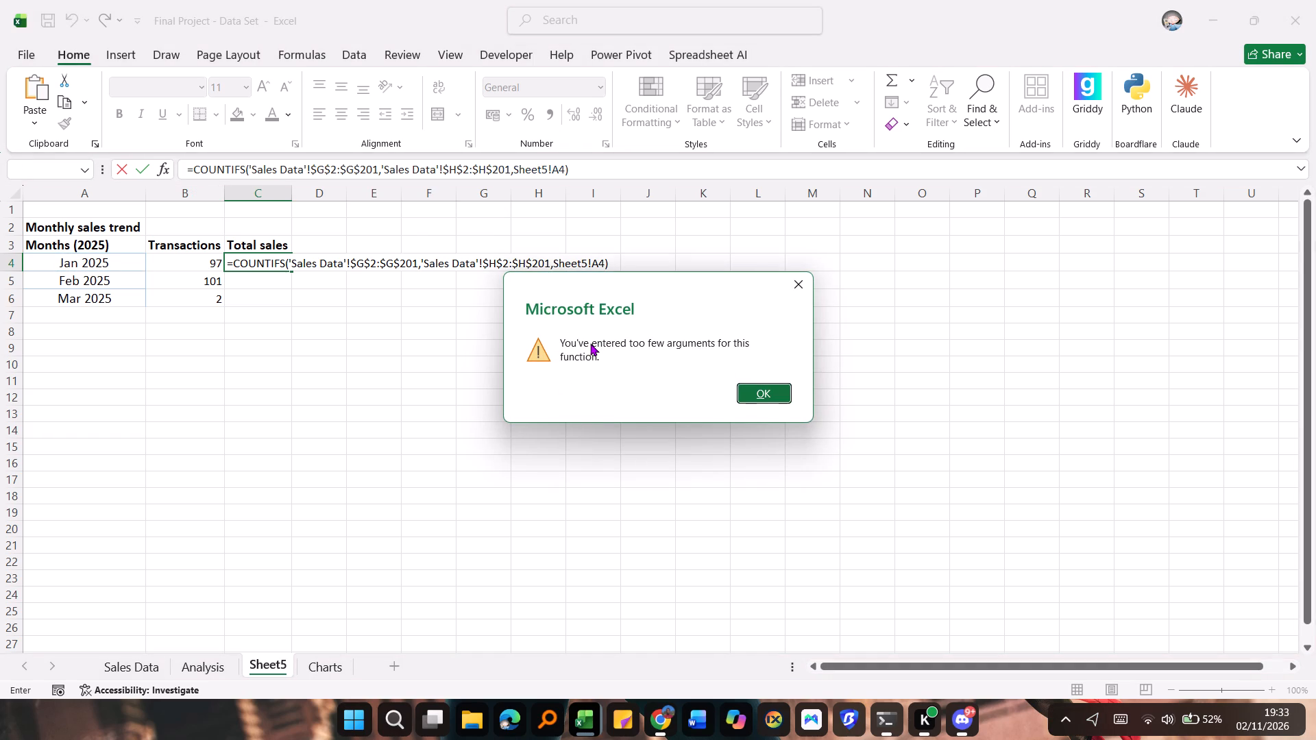
{"action": "left_click", "coordinate": [284, 260]}
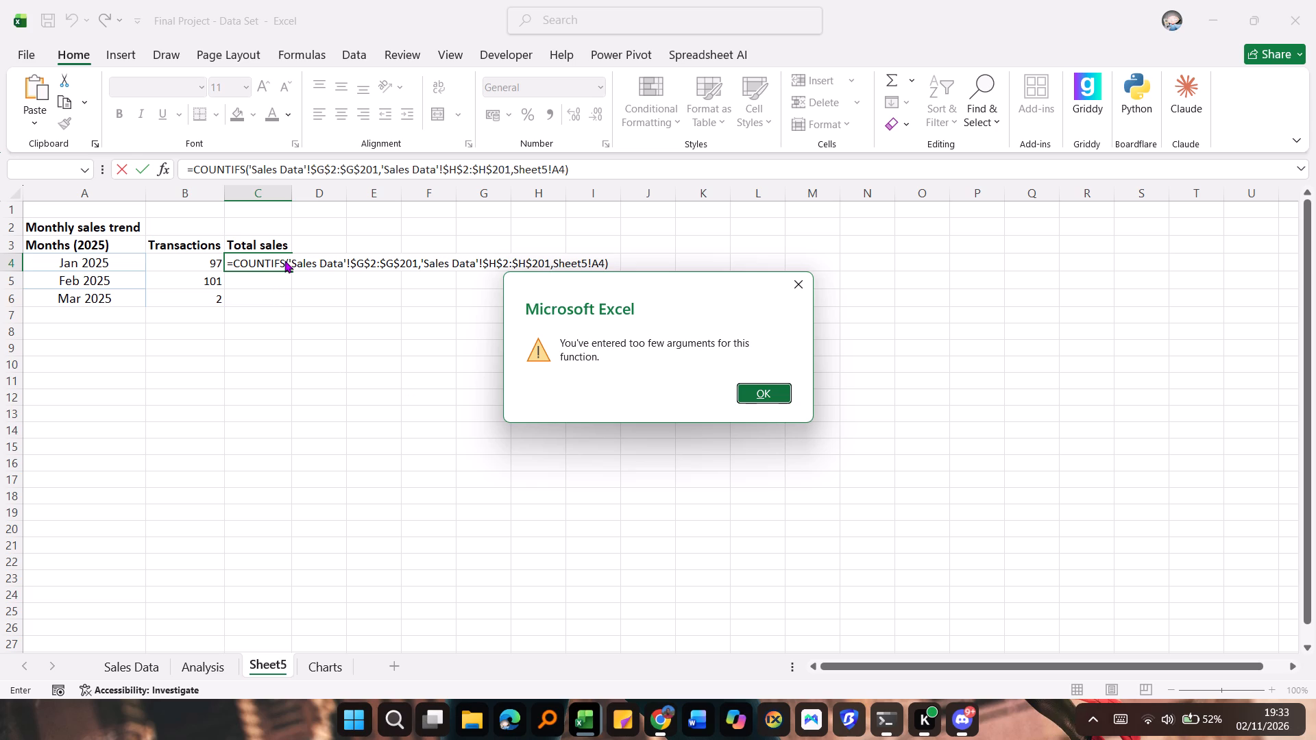
{"action": "double_click", "coordinate": [284, 260]}
{"action": "left_click", "coordinate": [761, 394]}
Replace COUNTIFS with SUMIFS in the Jan 2025 Total sales formula, keeping its arguments, and enter it.
{"action": "left_click", "coordinate": [286, 263]}
{"action": "key", "text": "BackSpace"}
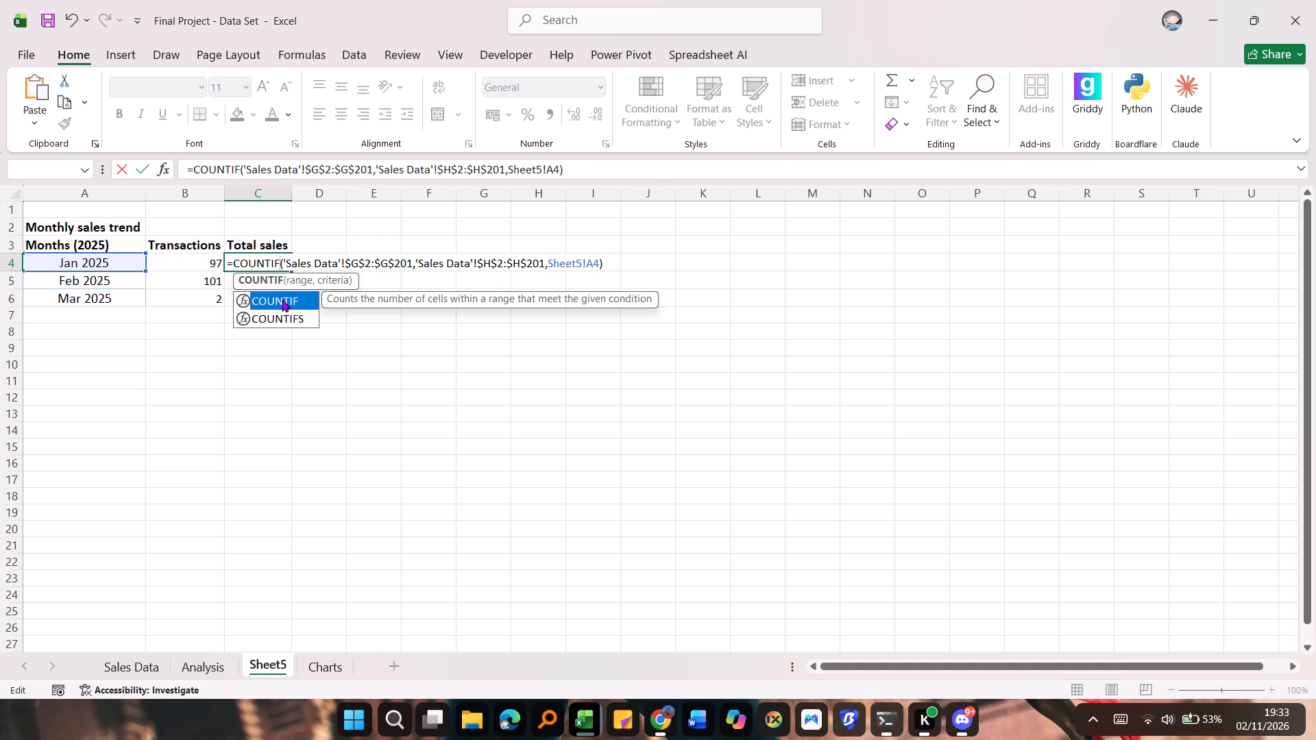
{"action": "key", "text": "BackSpace"}
{"action": "key", "text": "BackSpace"}
{"action": "key", "text": "BackSpace"}
{"action": "key", "text": "BackSpace"}
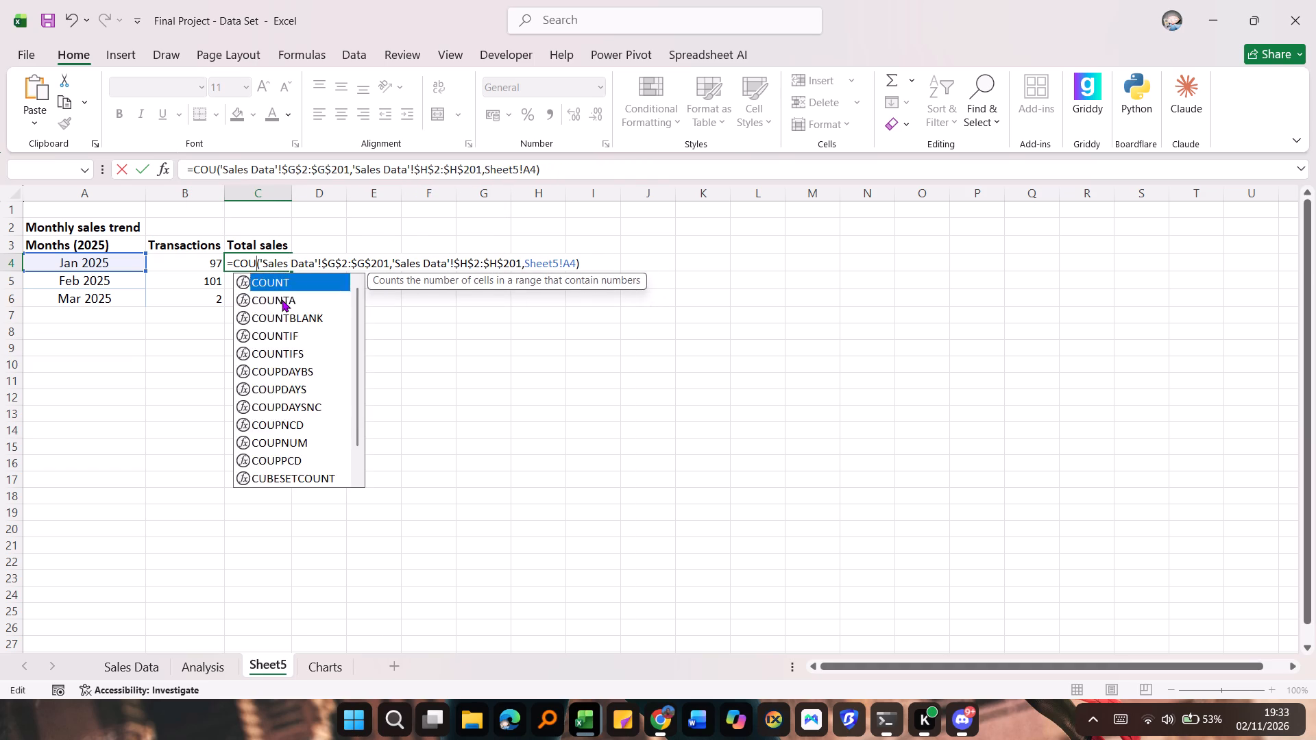
{"action": "key", "text": "BackSpace"}
{"action": "key", "text": "BackSpace"}
{"action": "key", "text": "BackSpace"}
{"action": "type", "text": "sum"}
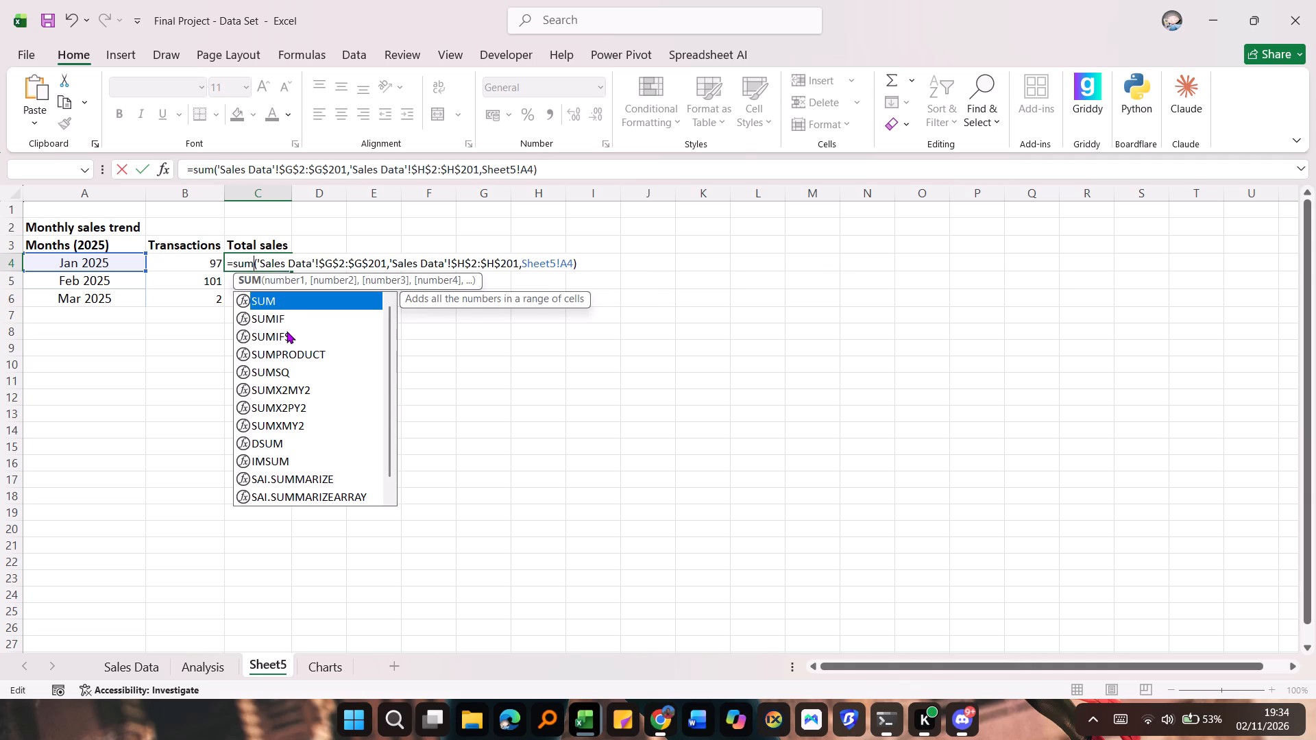
{"action": "double_click", "coordinate": [287, 331]}
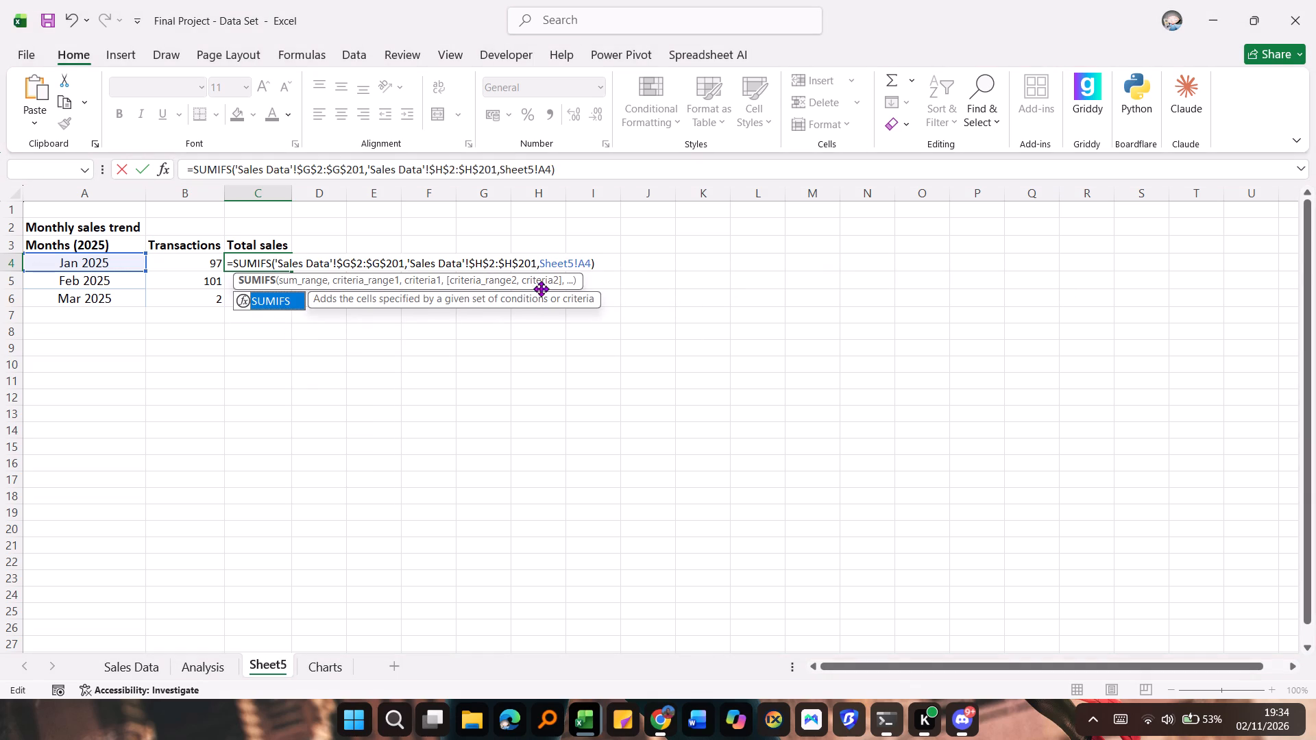
{"action": "key", "text": "Return"}
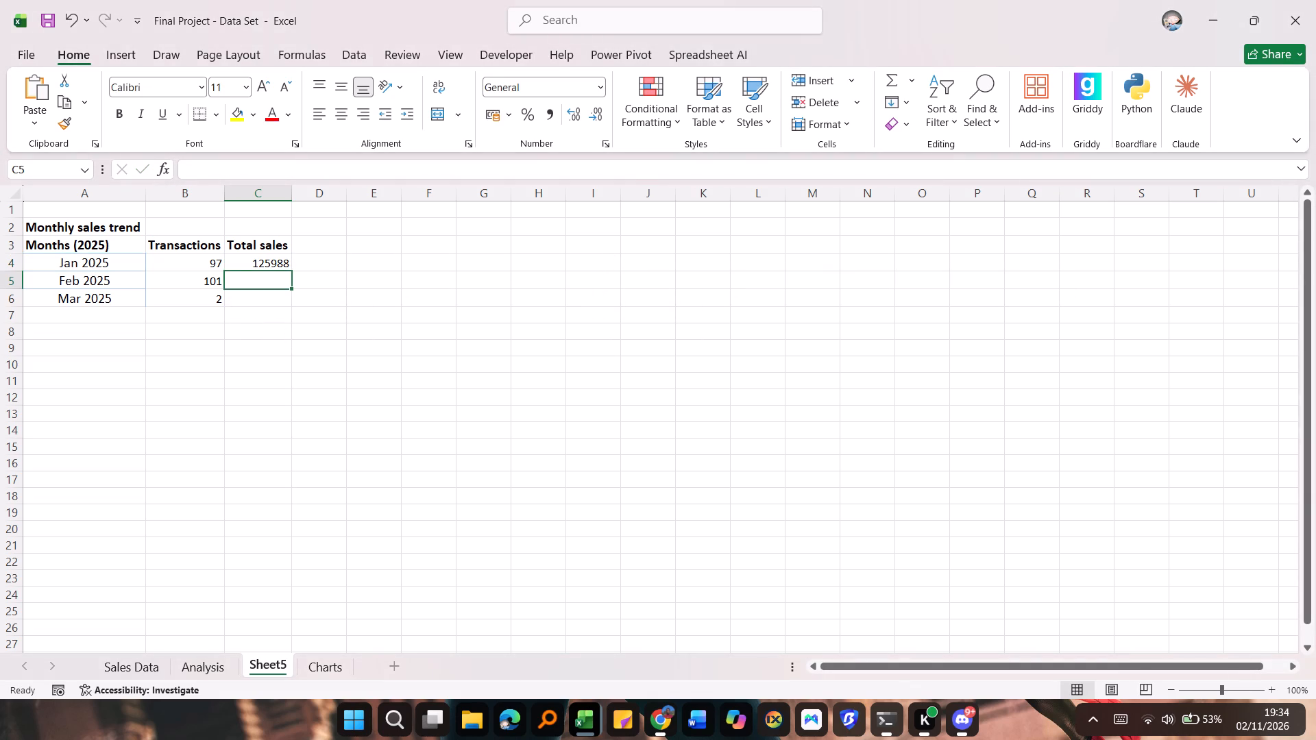
Fill the Jan 2025 Total sales formula down through the Feb 2025 and Mar 2025 rows, to C6.
{"action": "left_click", "coordinate": [266, 258]}
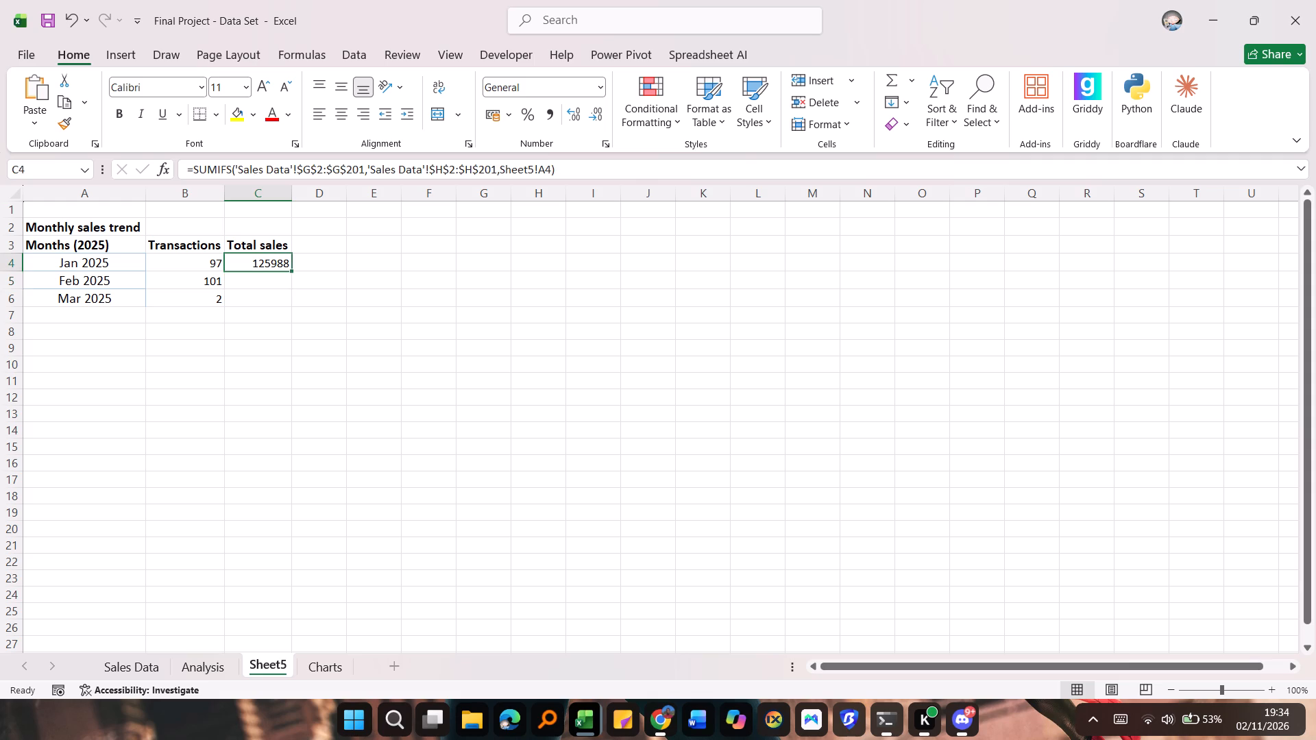
{"action": "left_click_drag", "start_coordinate": [290, 269], "coordinate": [292, 305]}
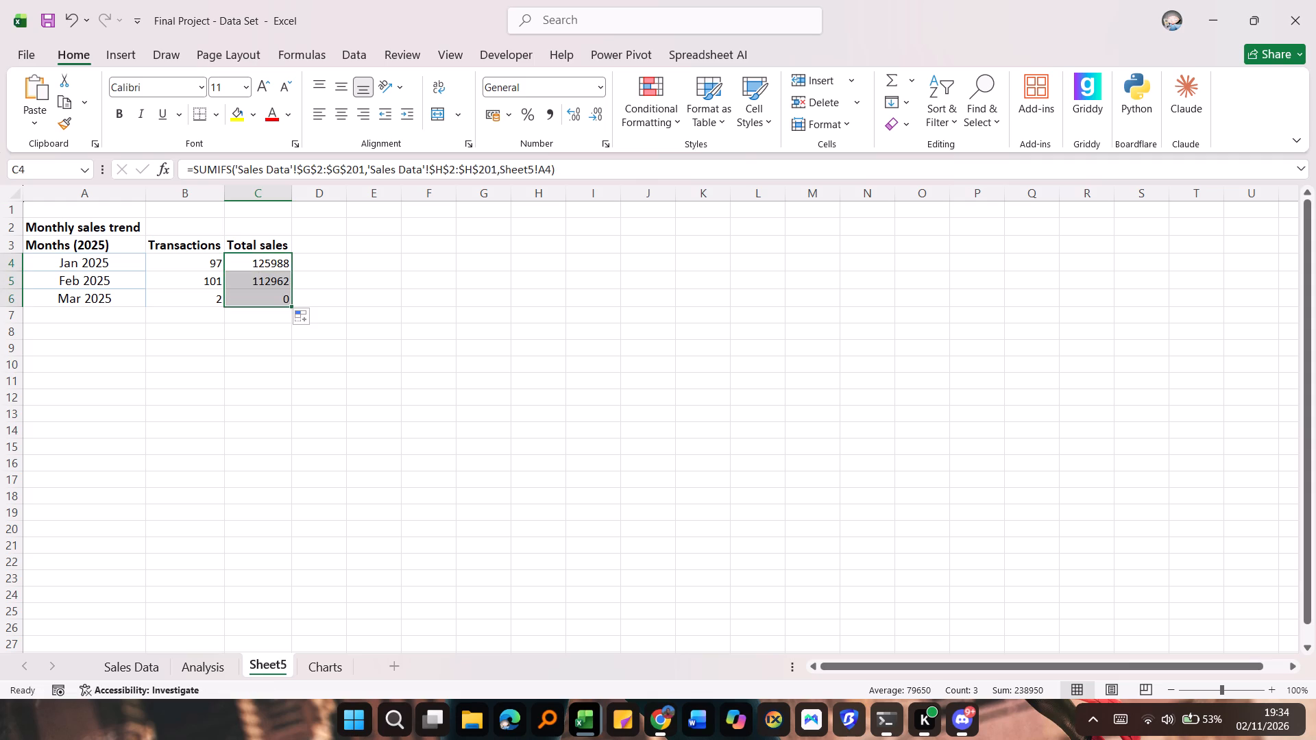
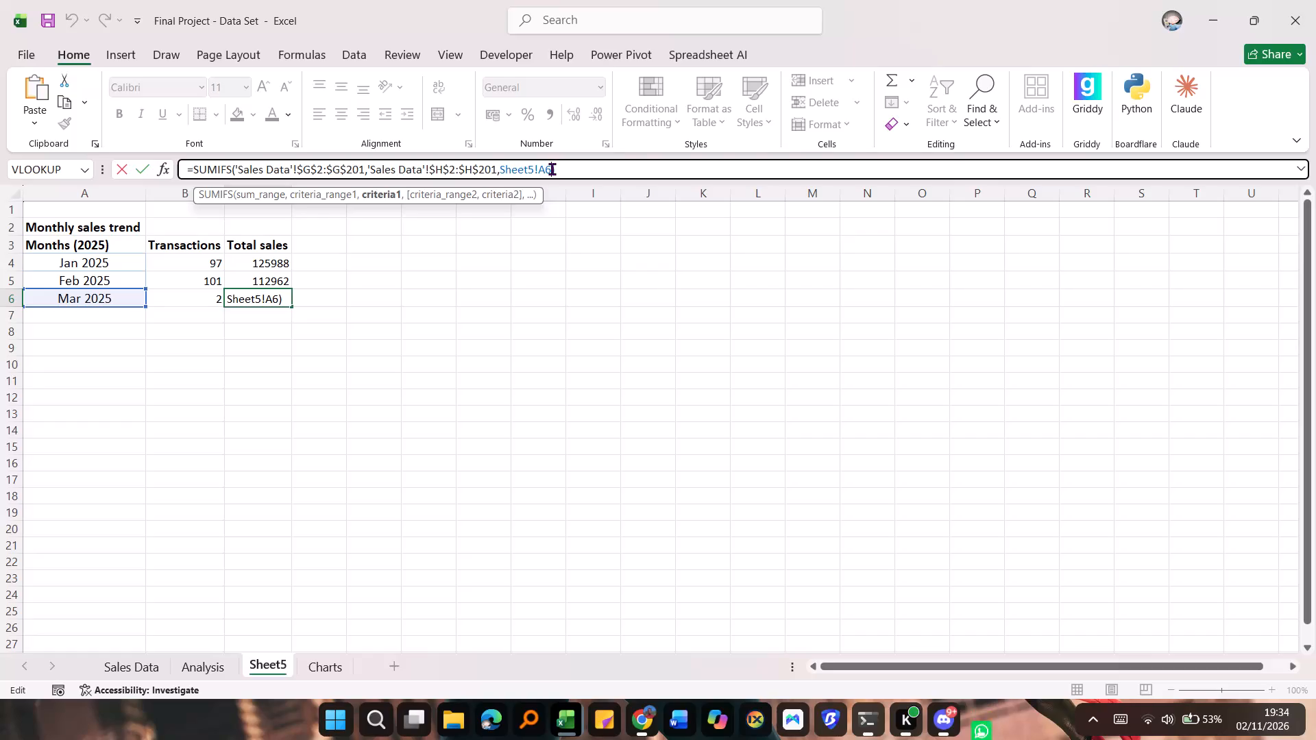
Replace the cell reference criterion in the Mar 2025 Total sales SUMIFS formula with the text "Mar 2025" and enter it.
{"action": "key", "text": "BackSpace"}
{"action": "key", "text": "BackSpace"}
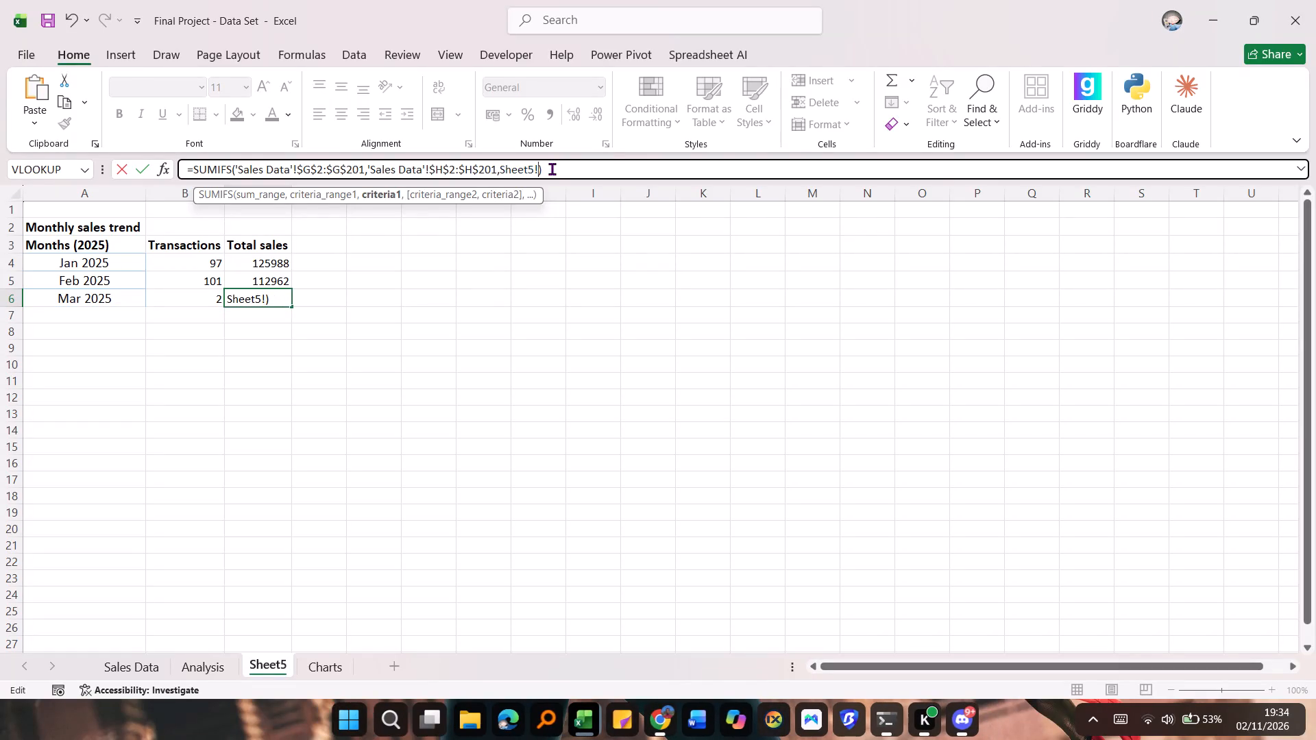
{"action": "key", "text": "BackSpace"}
{"action": "key", "text": "BackSpace"}
{"action": "key", "text": "BackSpace"}
{"action": "key", "text": "BackSpace"}
{"action": "key", "text": "BackSpace"}
{"action": "key", "text": "BackSpace"}
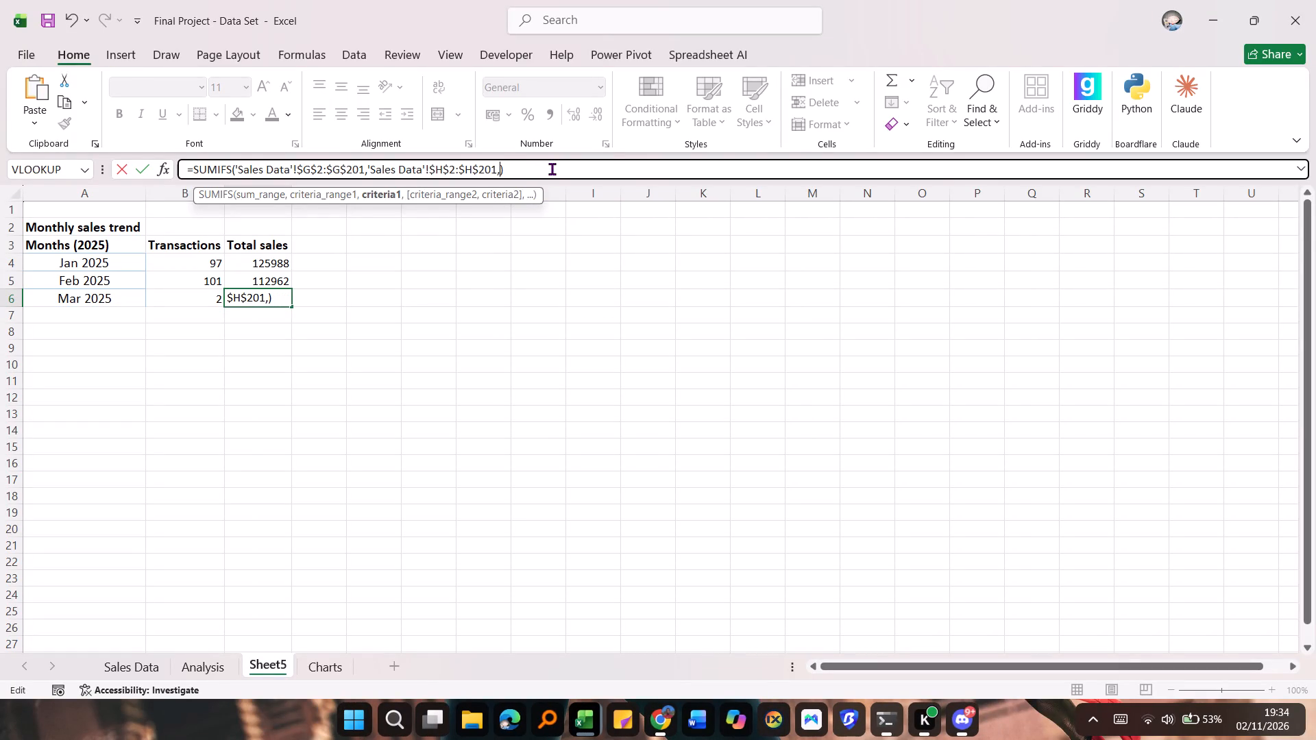
{"action": "type", "text": "\"\""}
{"action": "key", "text": "Left"}
{"action": "type", "text": "Mar"}
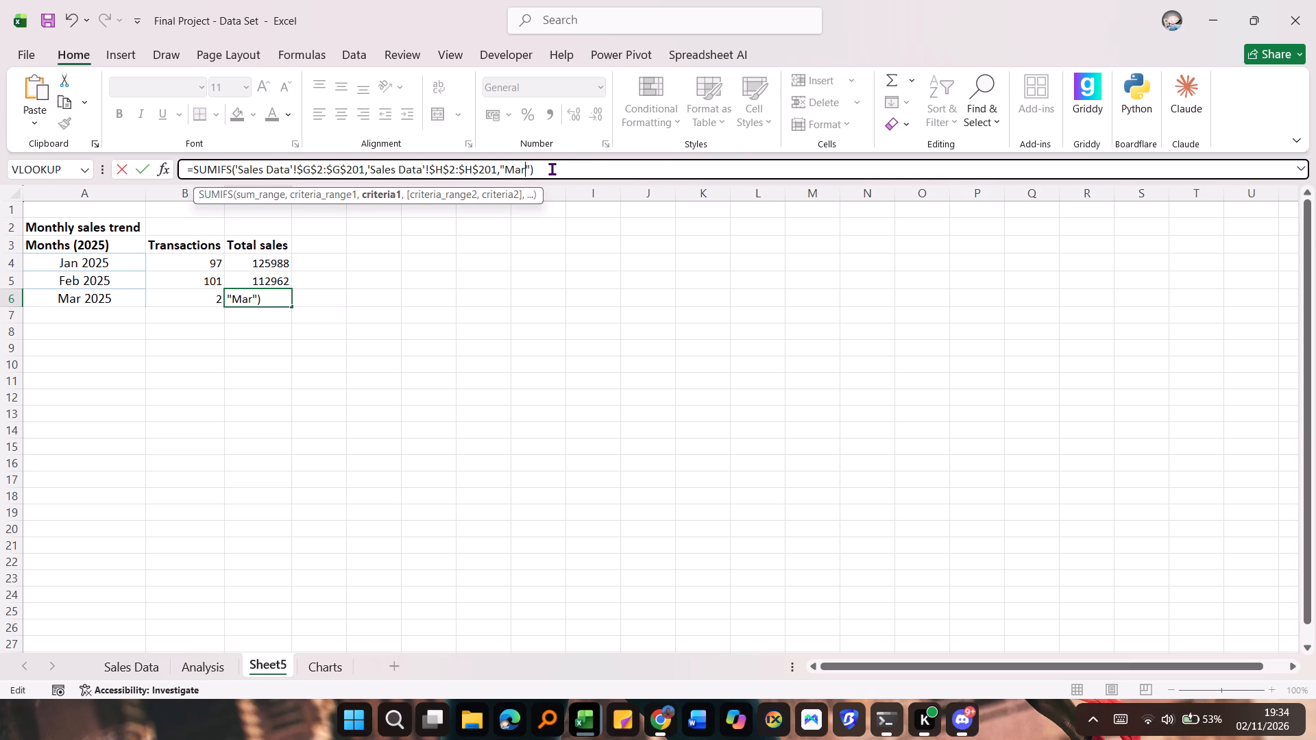
{"action": "key", "text": "space"}
{"action": "type", "text": "2025"}
{"action": "key", "text": "Return"}
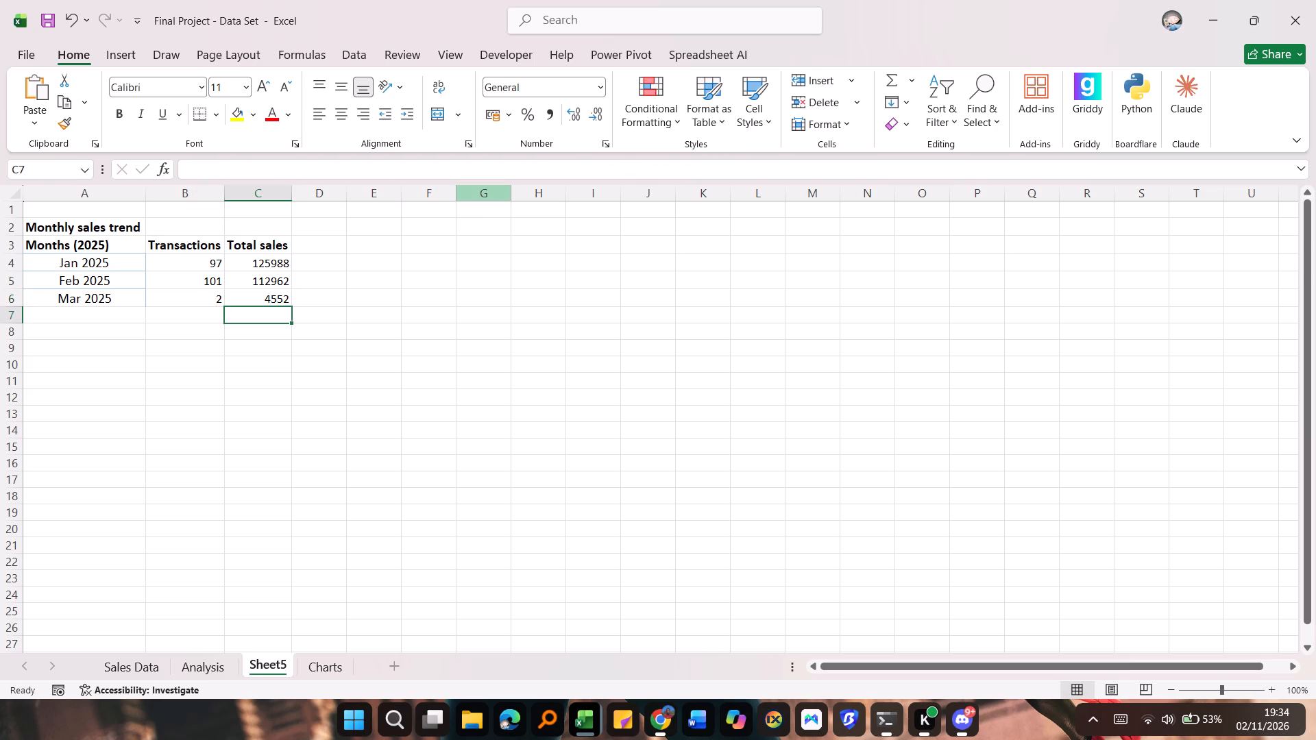
Copy the product names Biscuits through Tea from the Analysis sheet's Products pivot table and paste them as values at A10 on Sheet5.
{"action": "left_click", "coordinate": [44, 333]}
{"action": "left_click", "coordinate": [219, 672]}
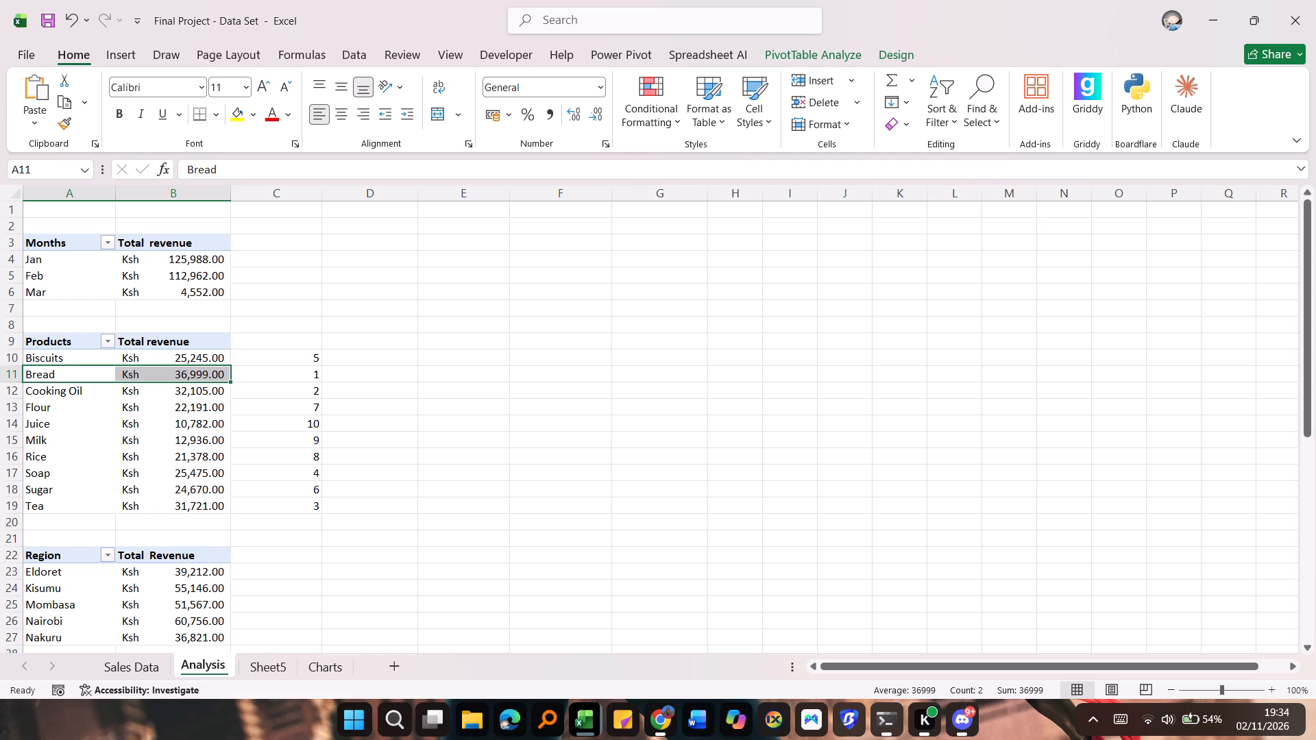
{"action": "left_click", "coordinate": [45, 357]}
{"action": "left_click", "coordinate": [45, 357]}
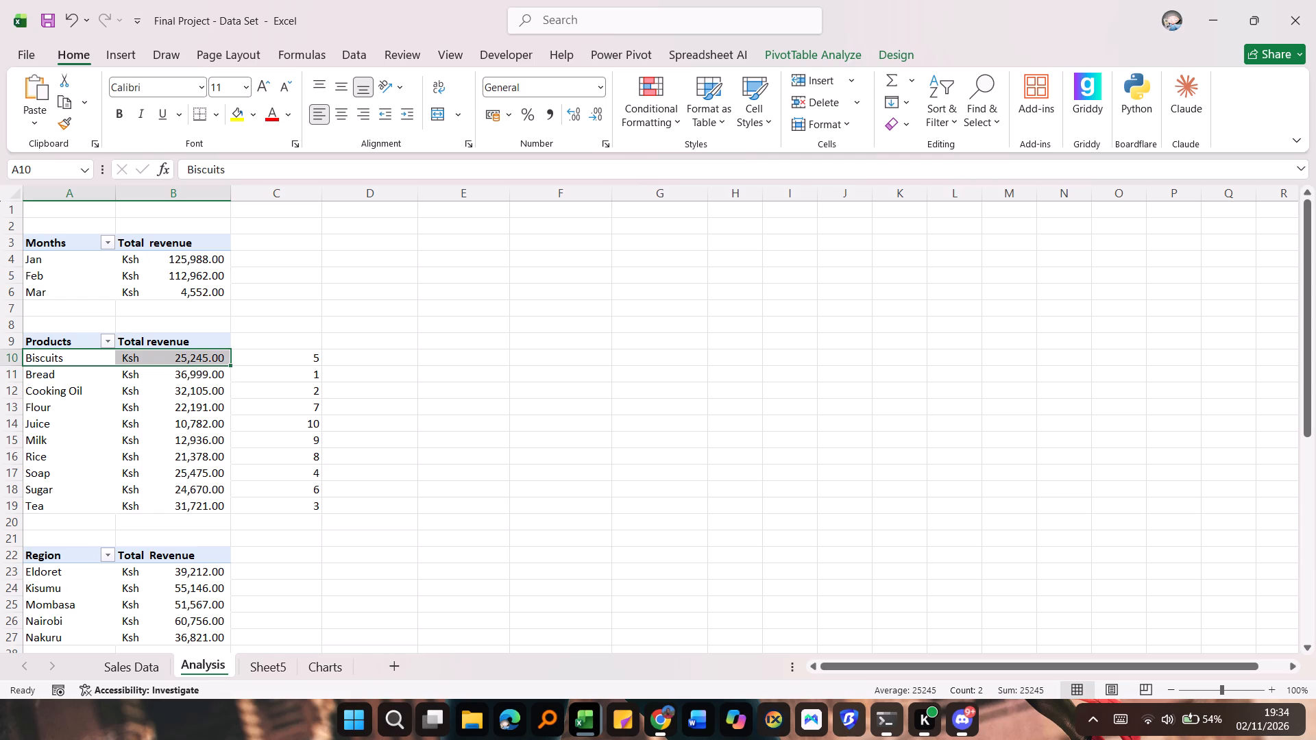
{"action": "double_click", "coordinate": [45, 357]}
{"action": "left_click", "coordinate": [45, 357]}
{"action": "left_click", "coordinate": [70, 357]}
{"action": "left_click_drag", "start_coordinate": [70, 357], "coordinate": [59, 490]}
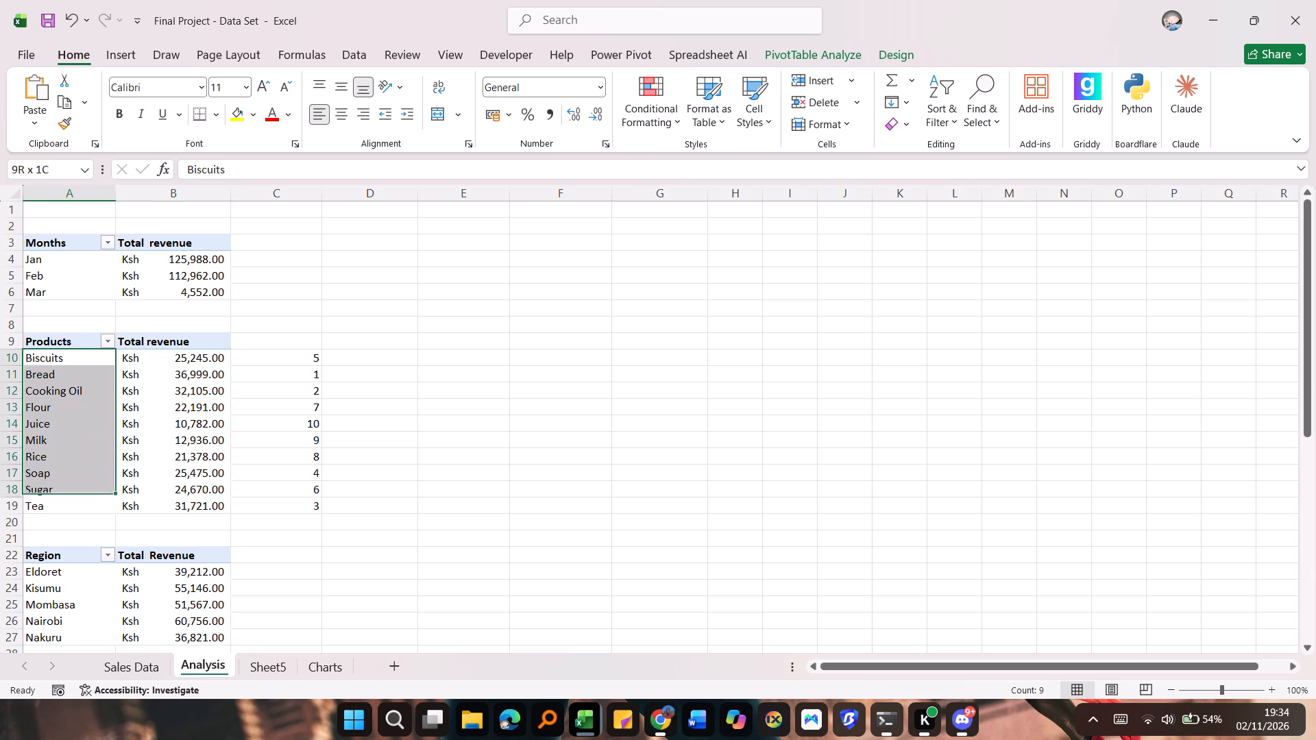
{"action": "left_click_drag", "start_coordinate": [59, 490], "coordinate": [59, 504]}
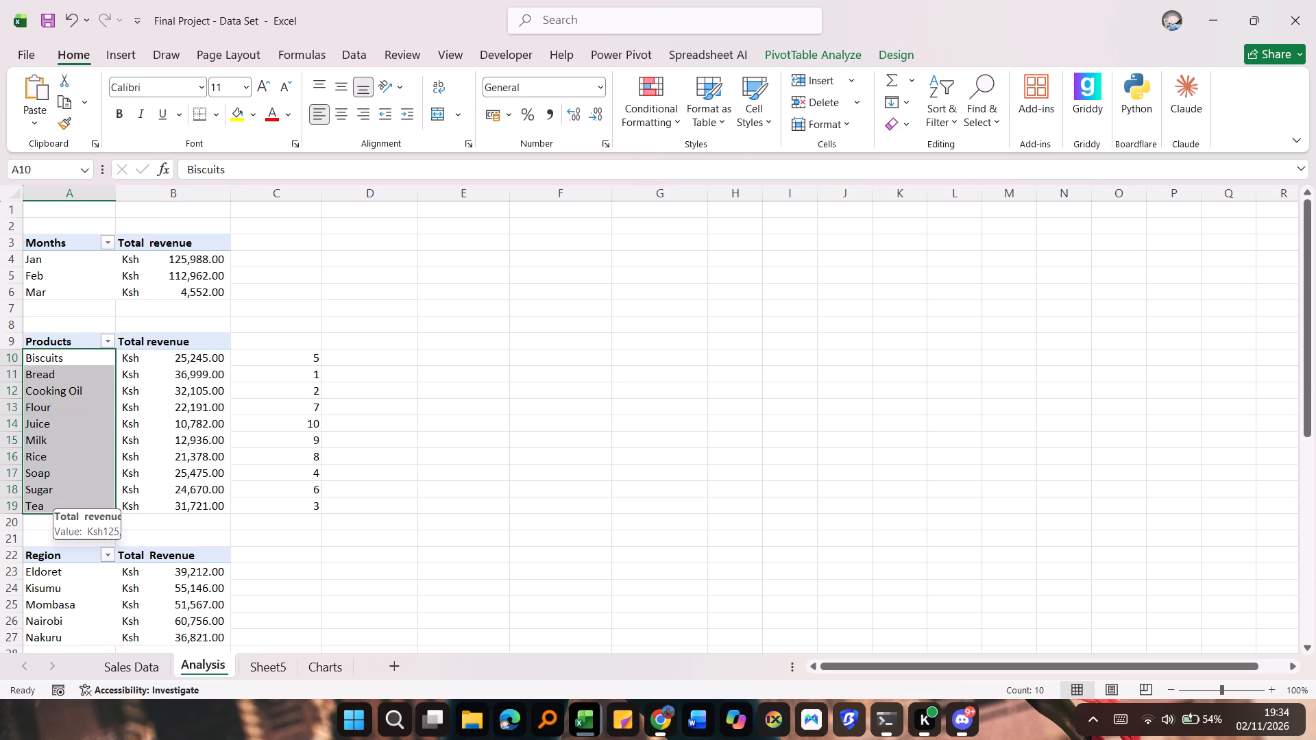
{"action": "key", "text": "ctrl+c"}
{"action": "left_click", "coordinate": [266, 673]}
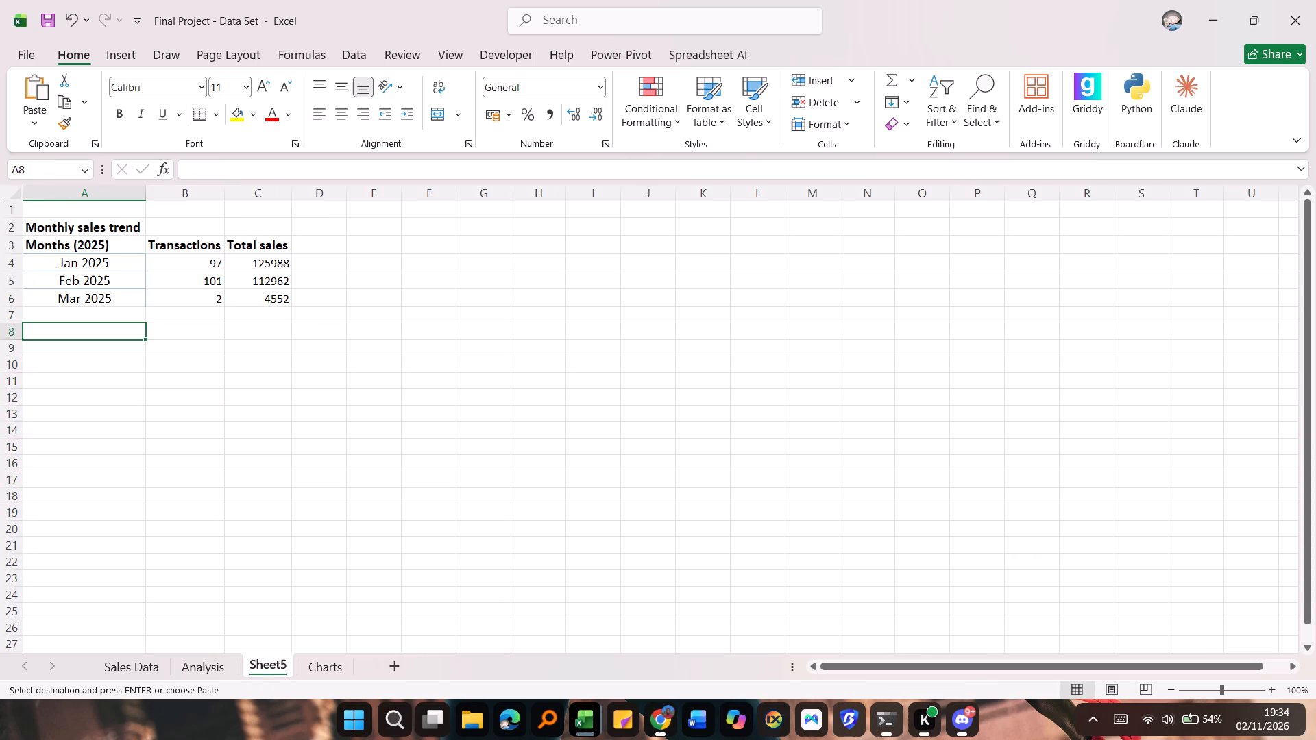
{"action": "left_click", "coordinate": [40, 369]}
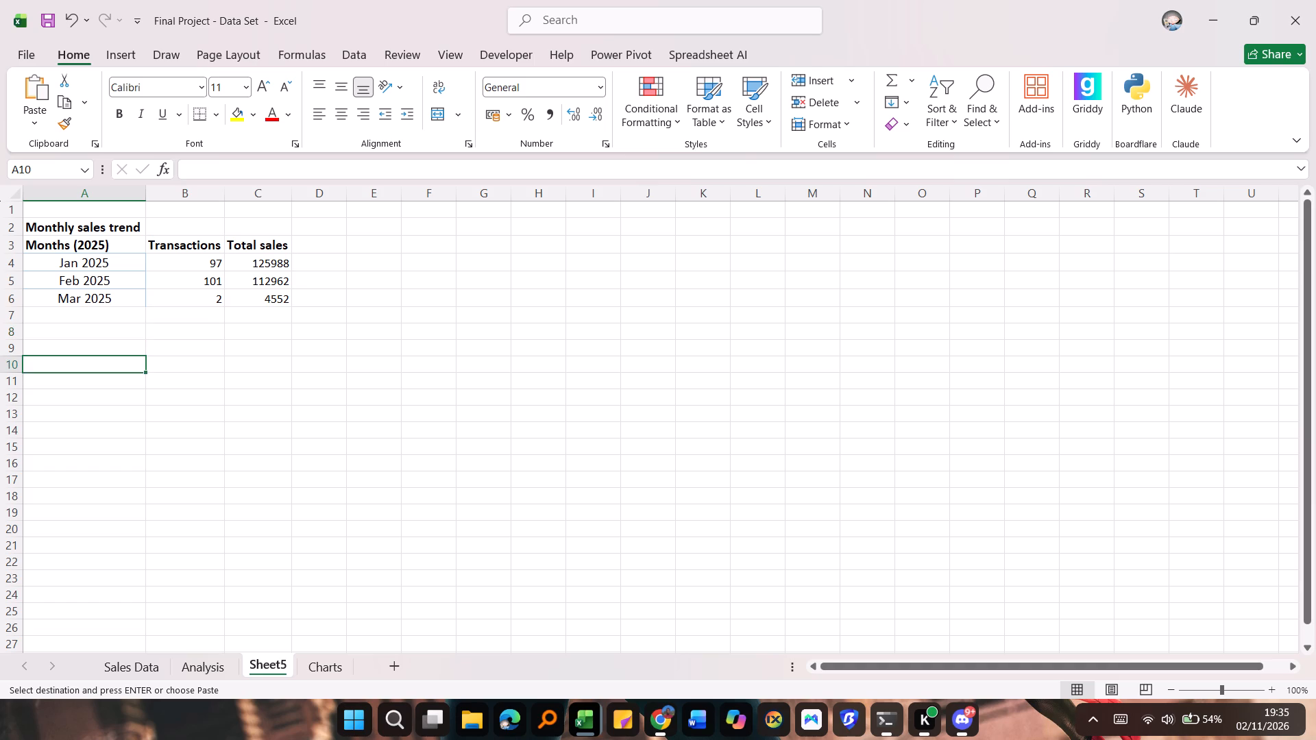
{"action": "right_click", "coordinate": [40, 369]}
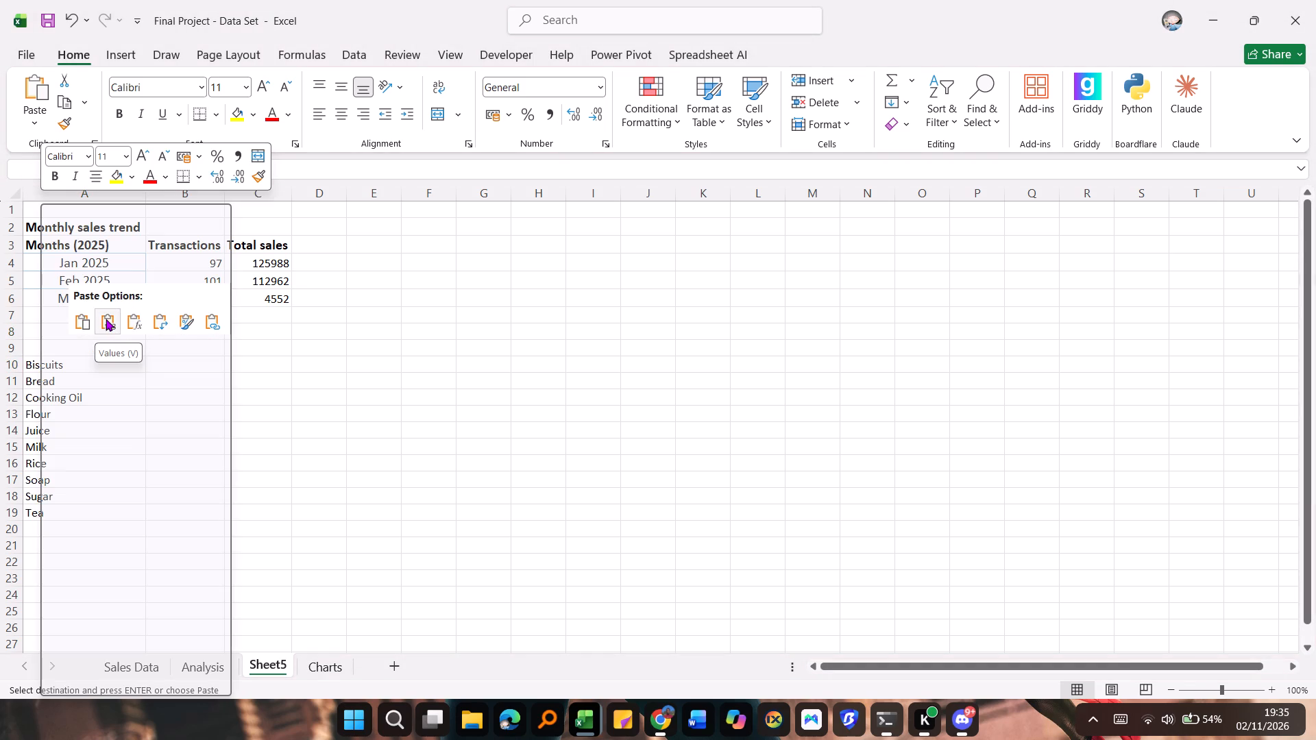
{"action": "left_click", "coordinate": [106, 319]}
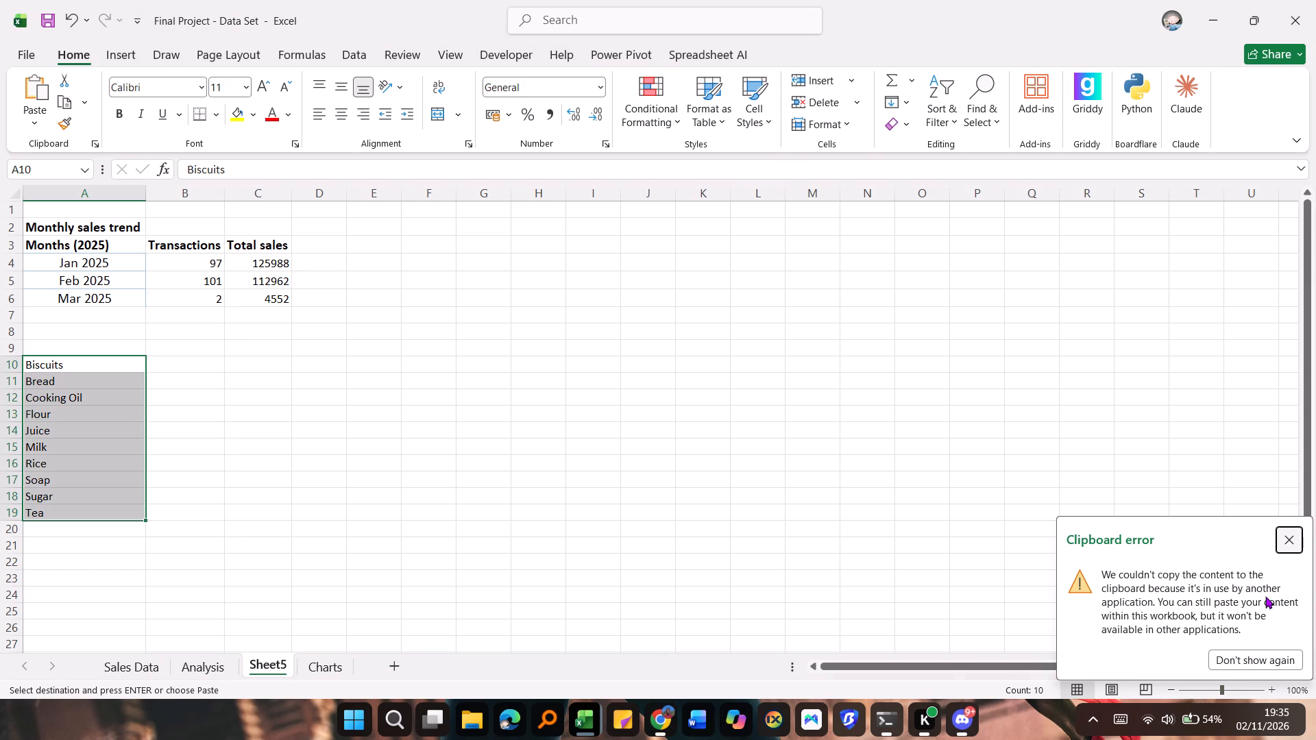
{"action": "left_click", "coordinate": [1292, 541]}
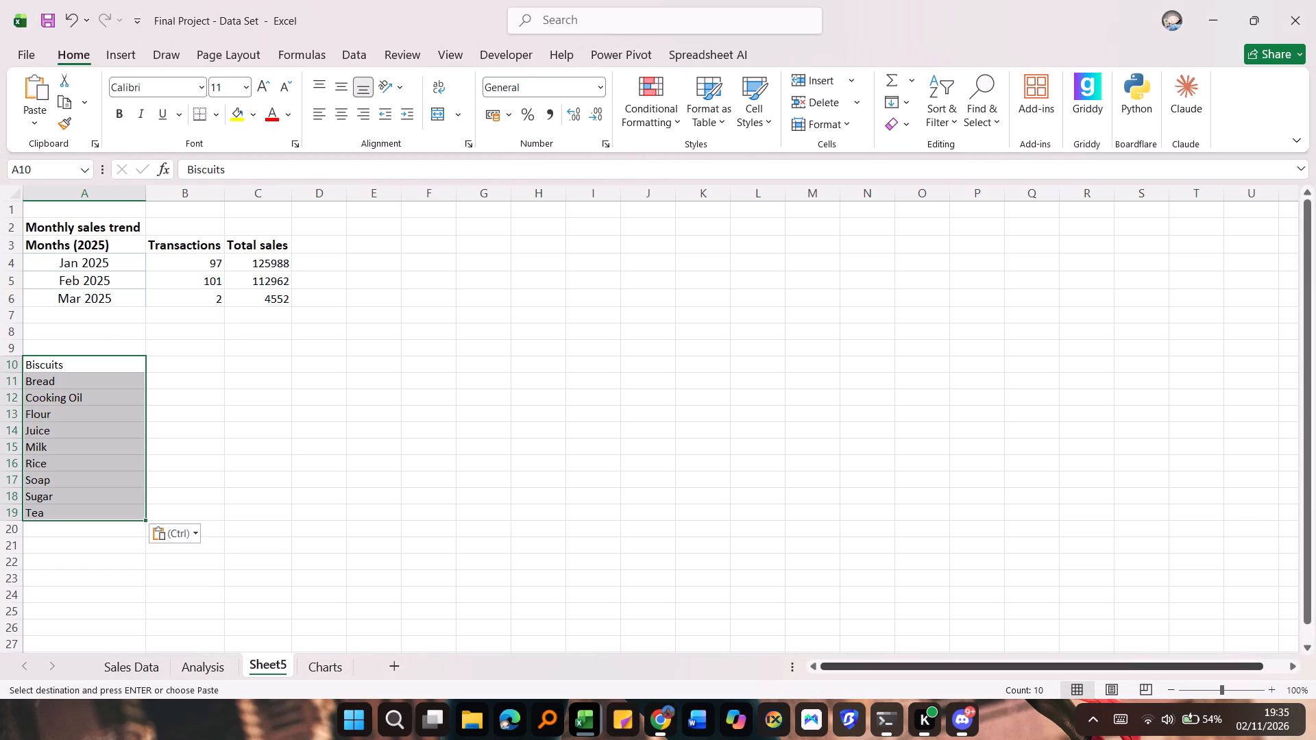
Enter the headers Products in A9 and Transactions in B9 above the product list on Sheet5.
{"action": "left_click", "coordinate": [51, 351]}
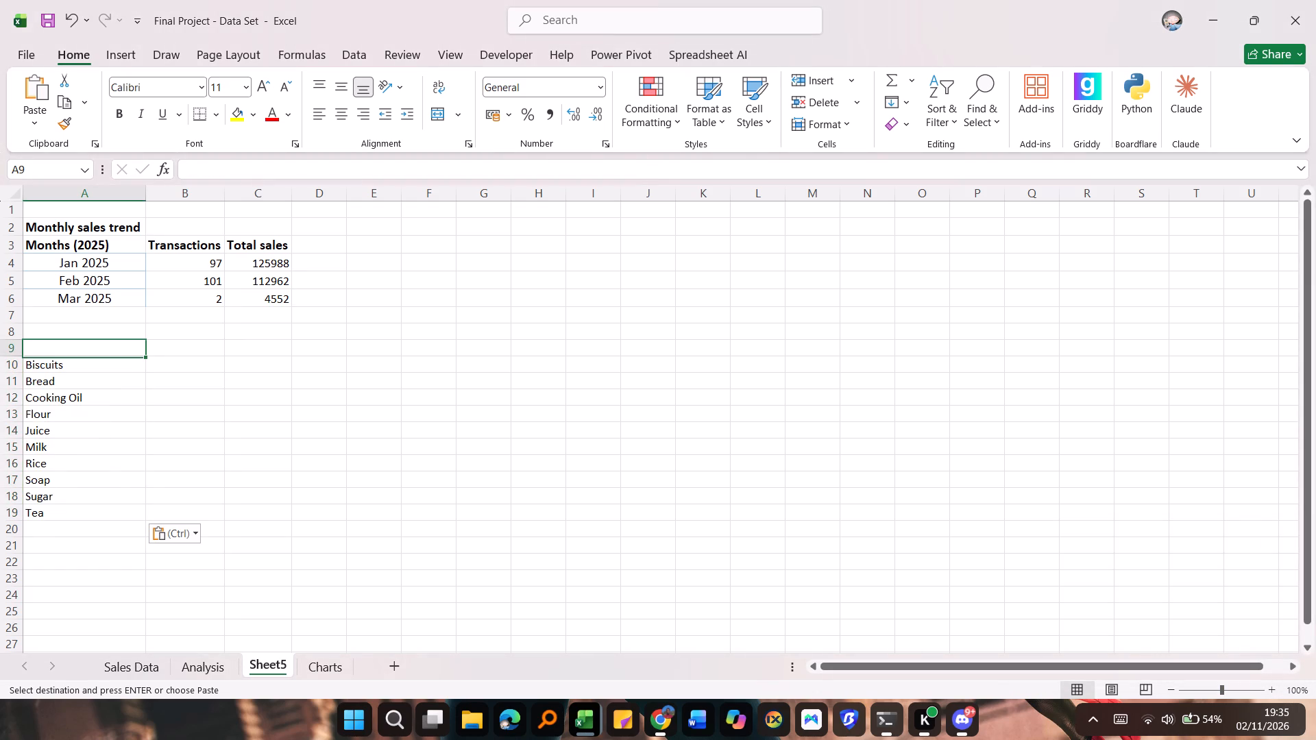
{"action": "type", "text": "Products"}
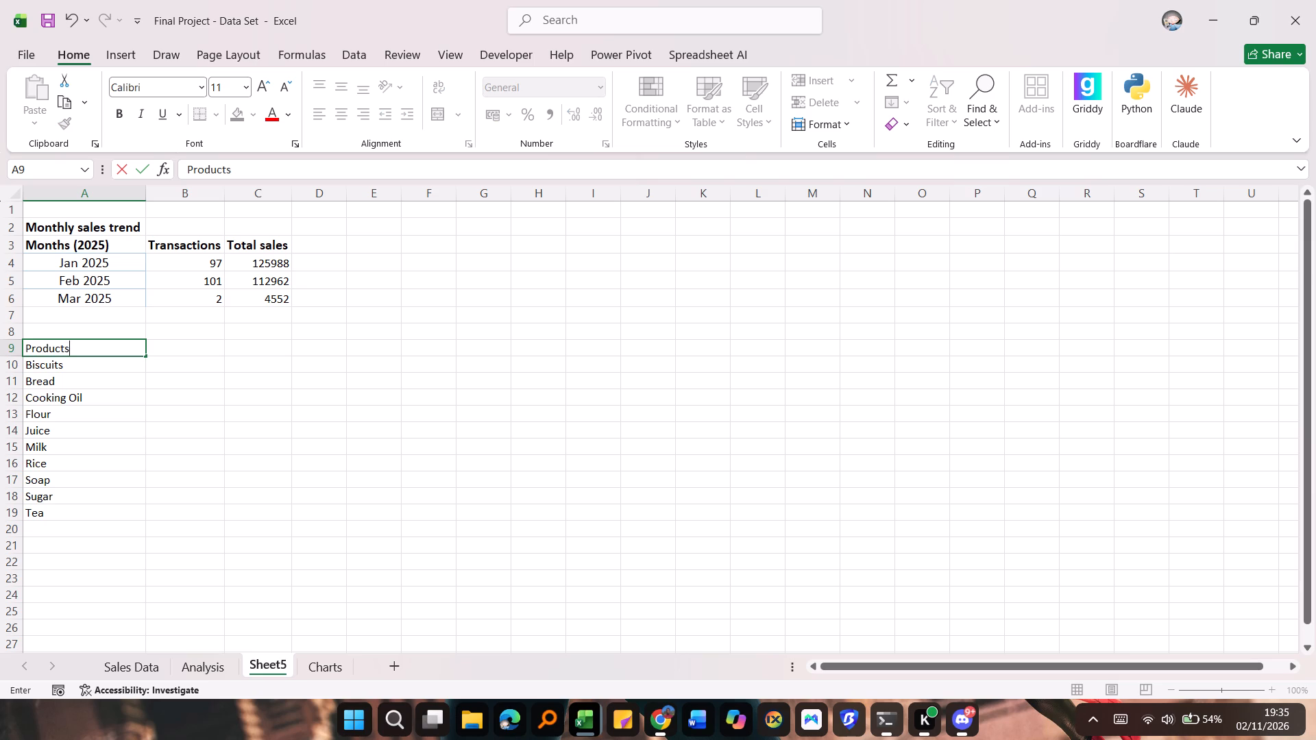
{"action": "left_click", "coordinate": [192, 353]}
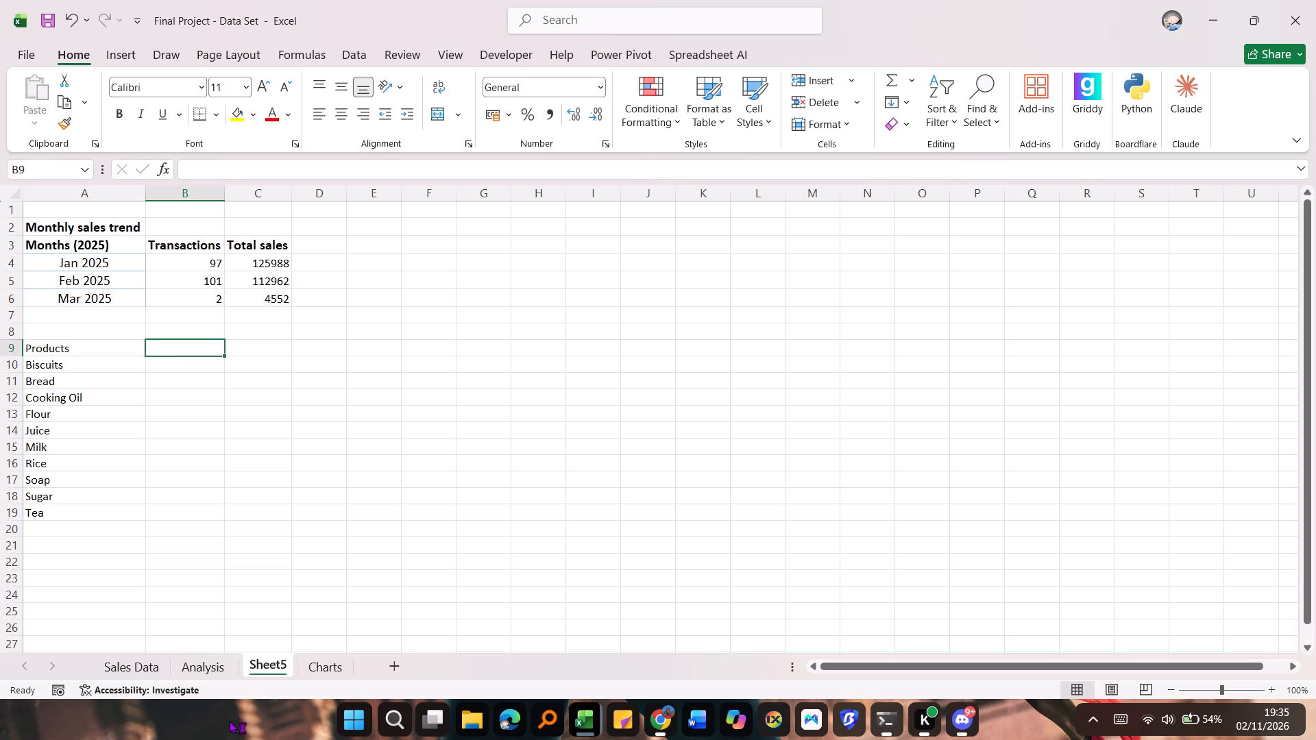
{"action": "left_click", "coordinate": [203, 660]}
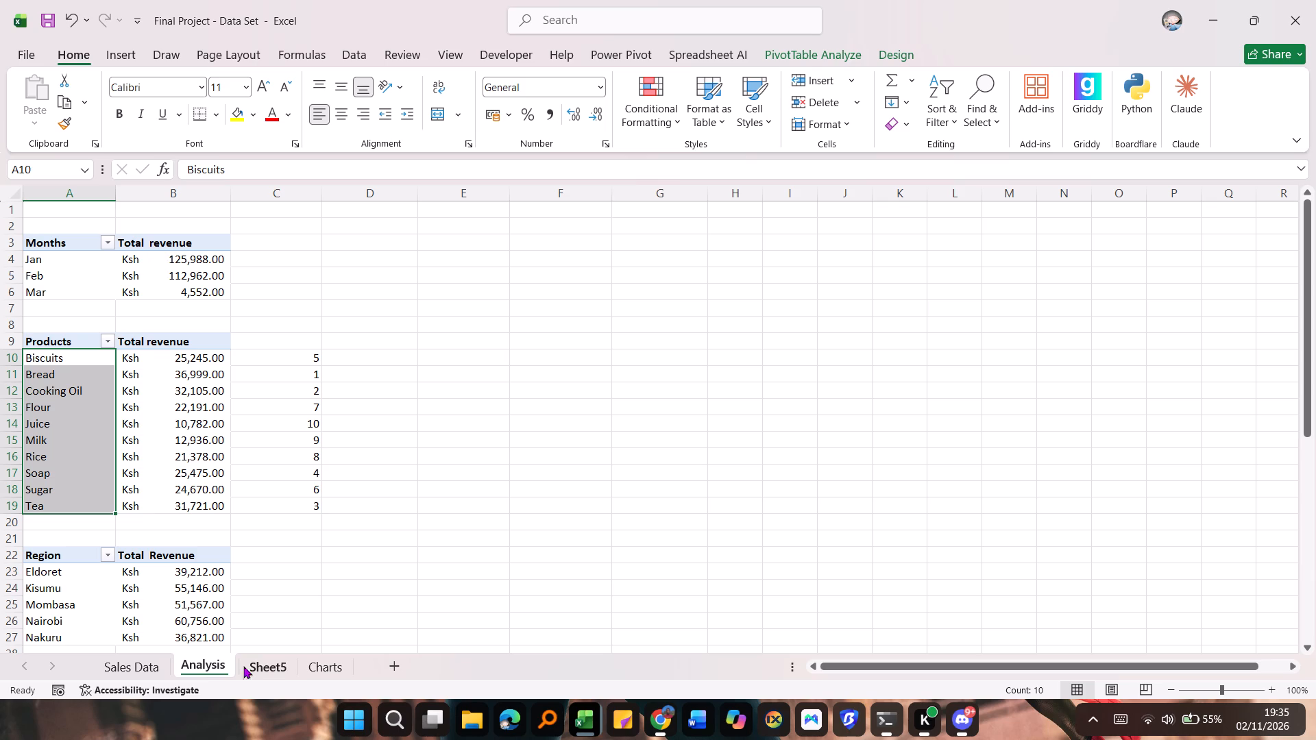
{"action": "left_click", "coordinate": [281, 671]}
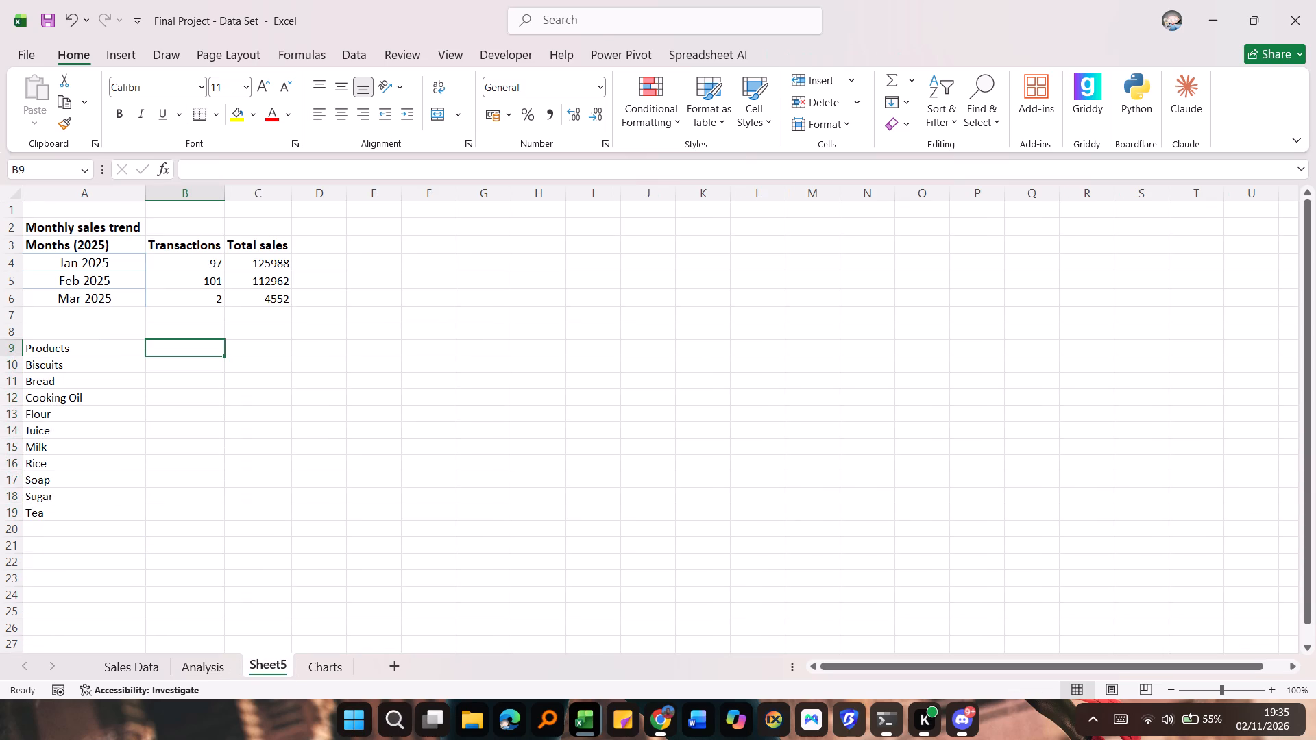
{"action": "left_click", "coordinate": [169, 351]}
{"action": "type", "text": "Transactin"}
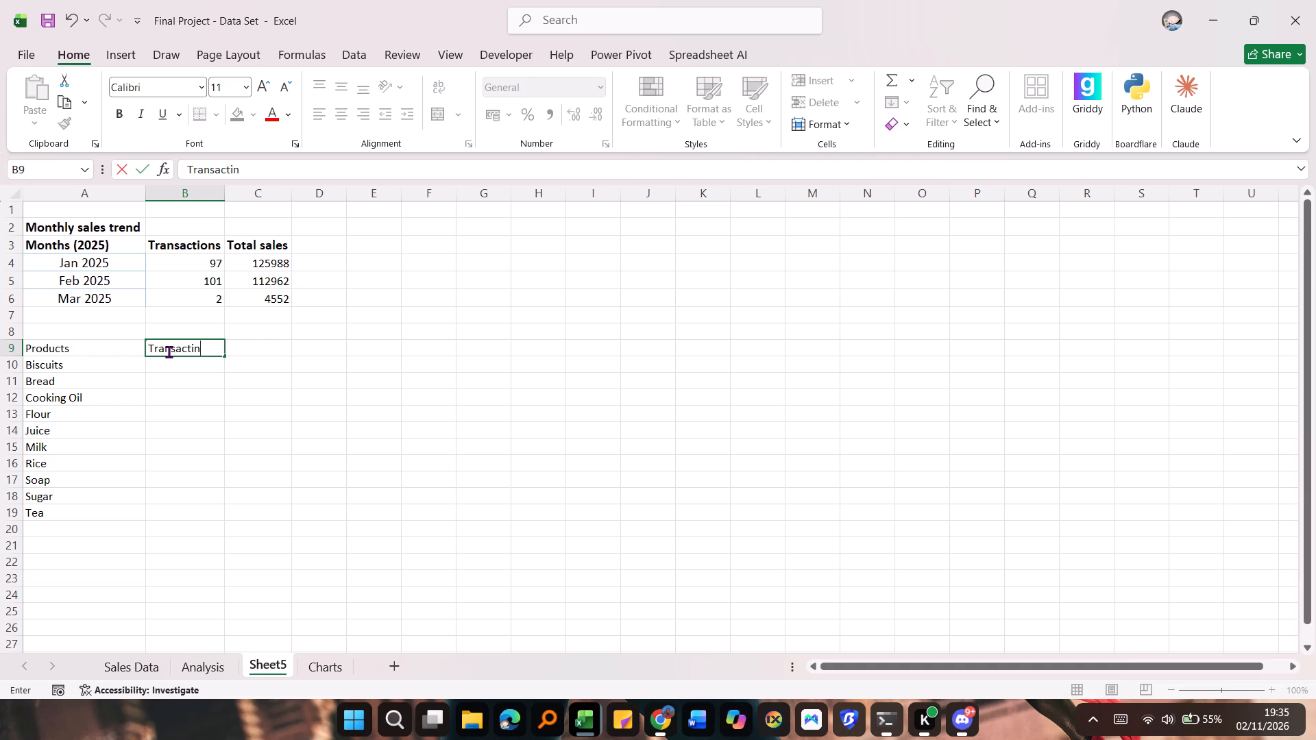
{"action": "key", "text": "BackSpace"}
{"action": "key", "text": "BackSpace"}
{"action": "type", "text": "ip"}
{"action": "key", "text": "BackSpace"}
{"action": "type", "text": "ons"}
Enter the header Total Sales in C9 of the product table.
{"action": "left_click", "coordinate": [260, 351]}
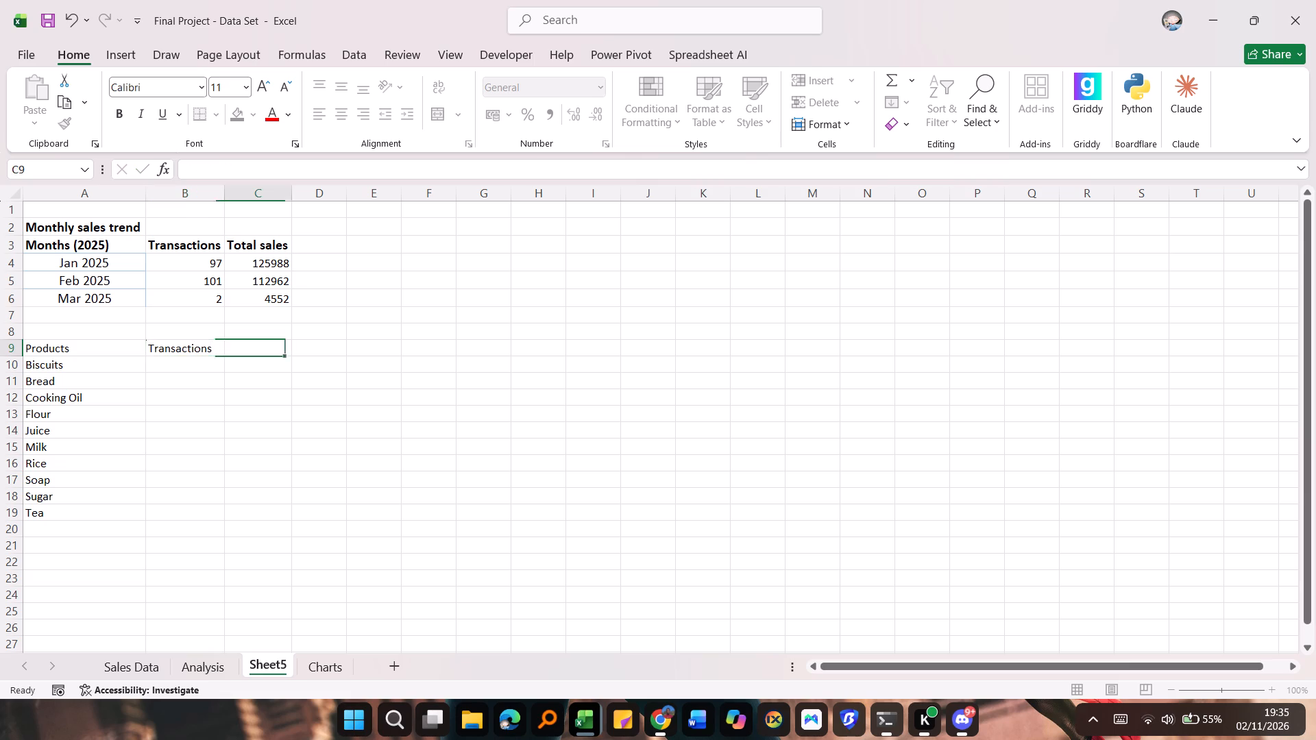
{"action": "type", "text": "Totoal"}
{"action": "key", "text": "BackSpace"}
{"action": "key", "text": "BackSpace"}
{"action": "key", "text": "BackSpace"}
{"action": "type", "text": "al Sae"}
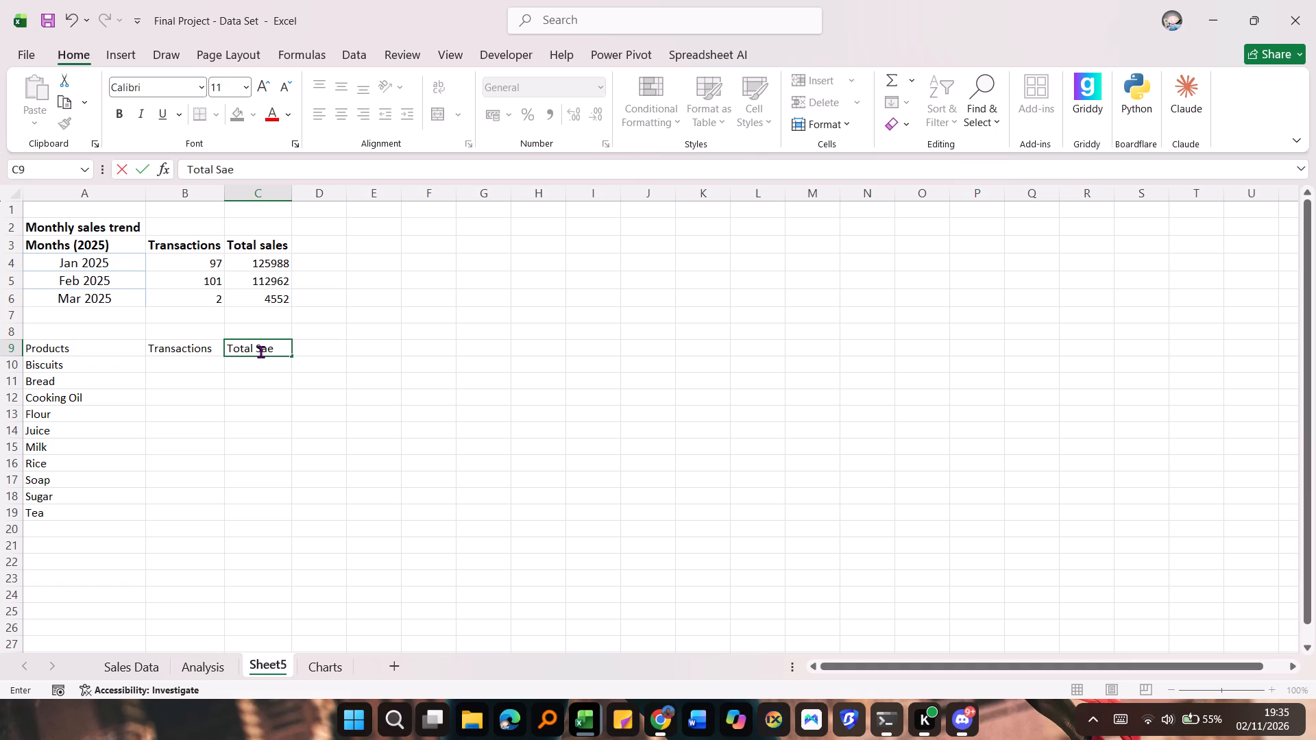
{"action": "key", "text": "BackSpace"}
{"action": "type", "text": "les"}
Make the product table's headers Products, Transactions and Total Sales in A9:C9 bold.
{"action": "left_click", "coordinate": [53, 348]}
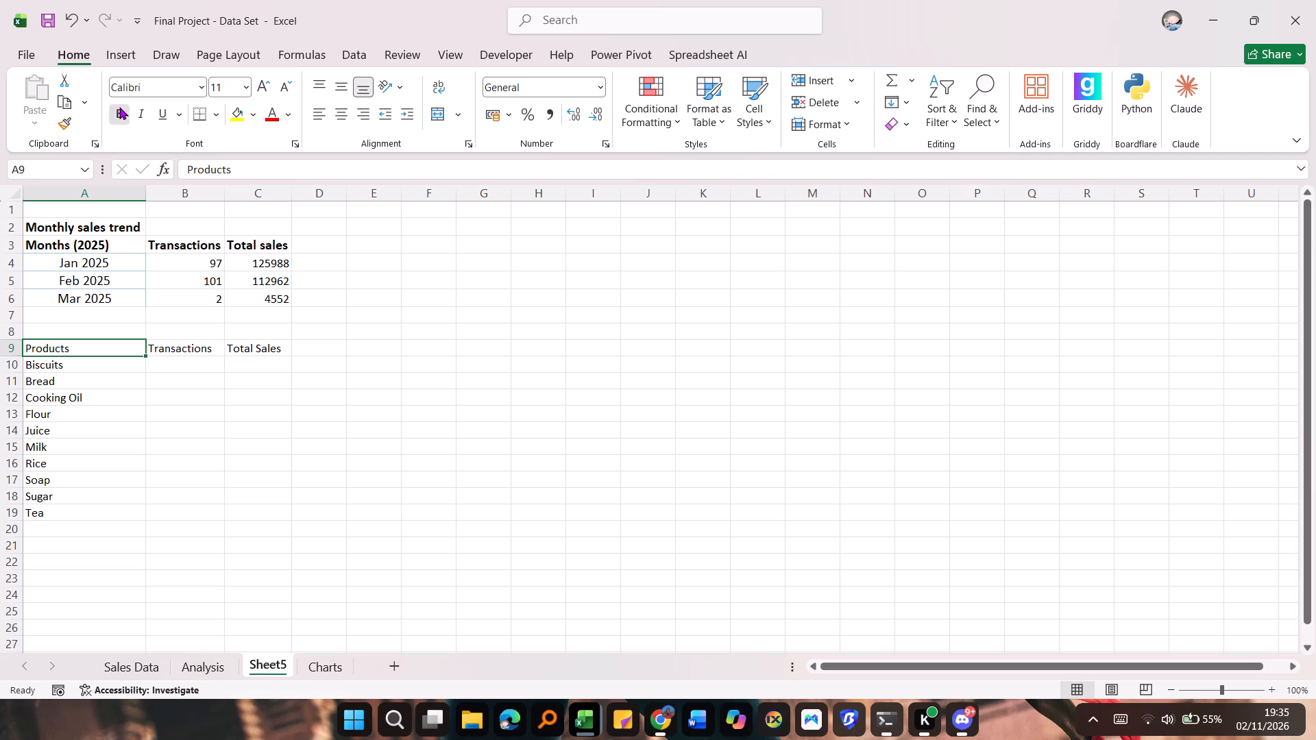
{"action": "left_click", "coordinate": [119, 107]}
{"action": "left_click", "coordinate": [188, 354]}
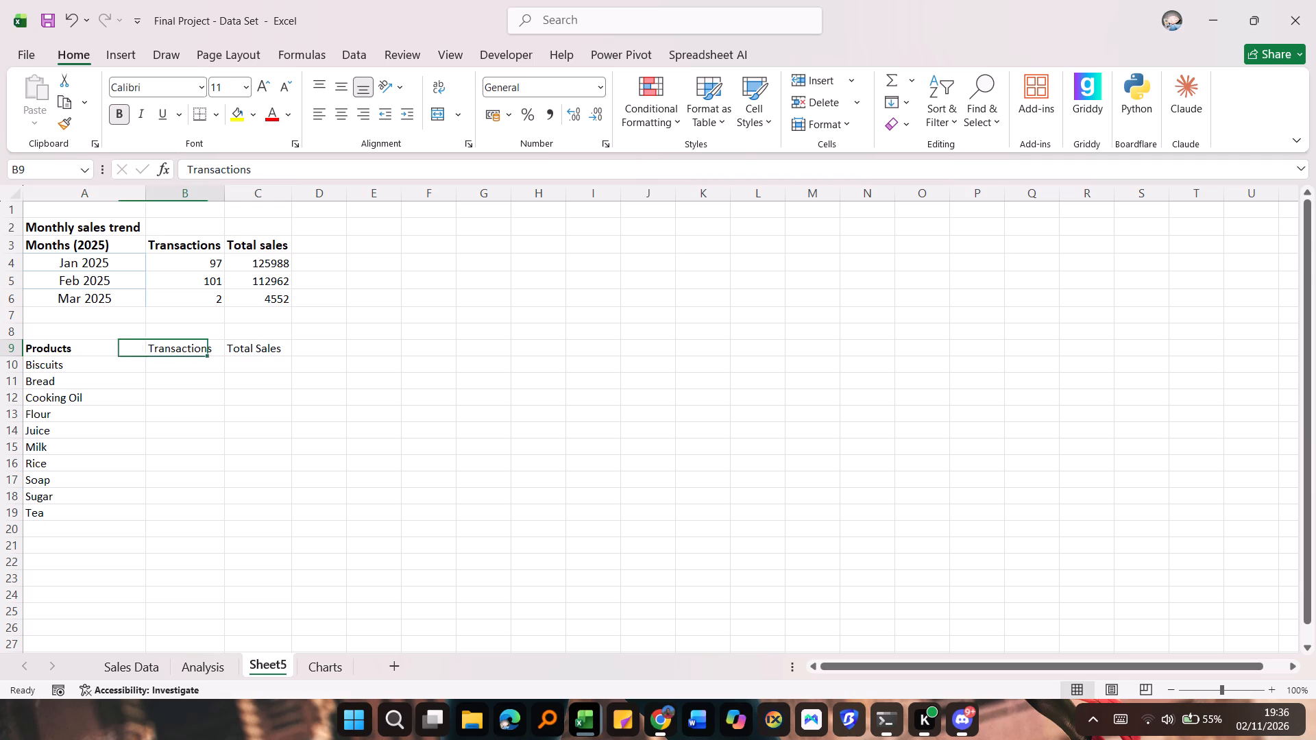
{"action": "left_click", "coordinate": [121, 106]}
{"action": "left_click", "coordinate": [263, 351]}
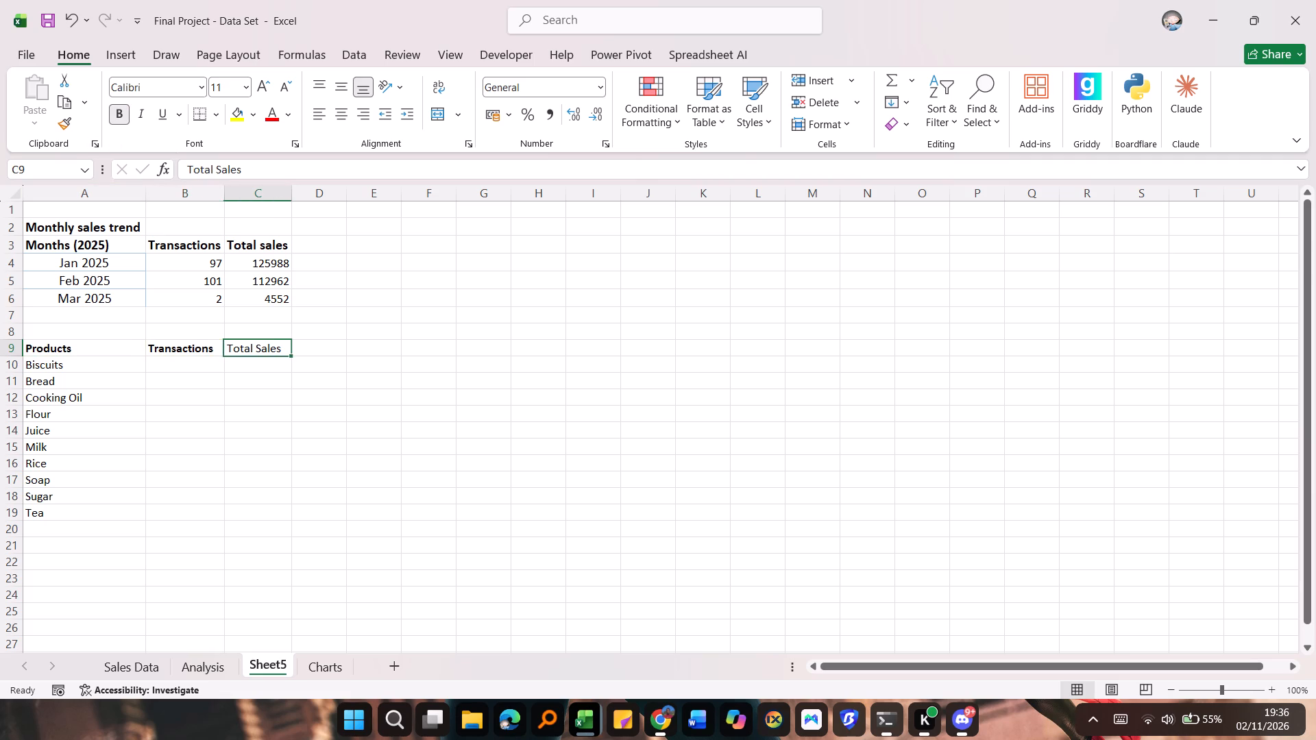
{"action": "left_click", "coordinate": [115, 116]}
Increase the font size of the product table headers Products, Transactions and Total Sales in A9:C9 to 12.
{"action": "left_click", "coordinate": [42, 349]}
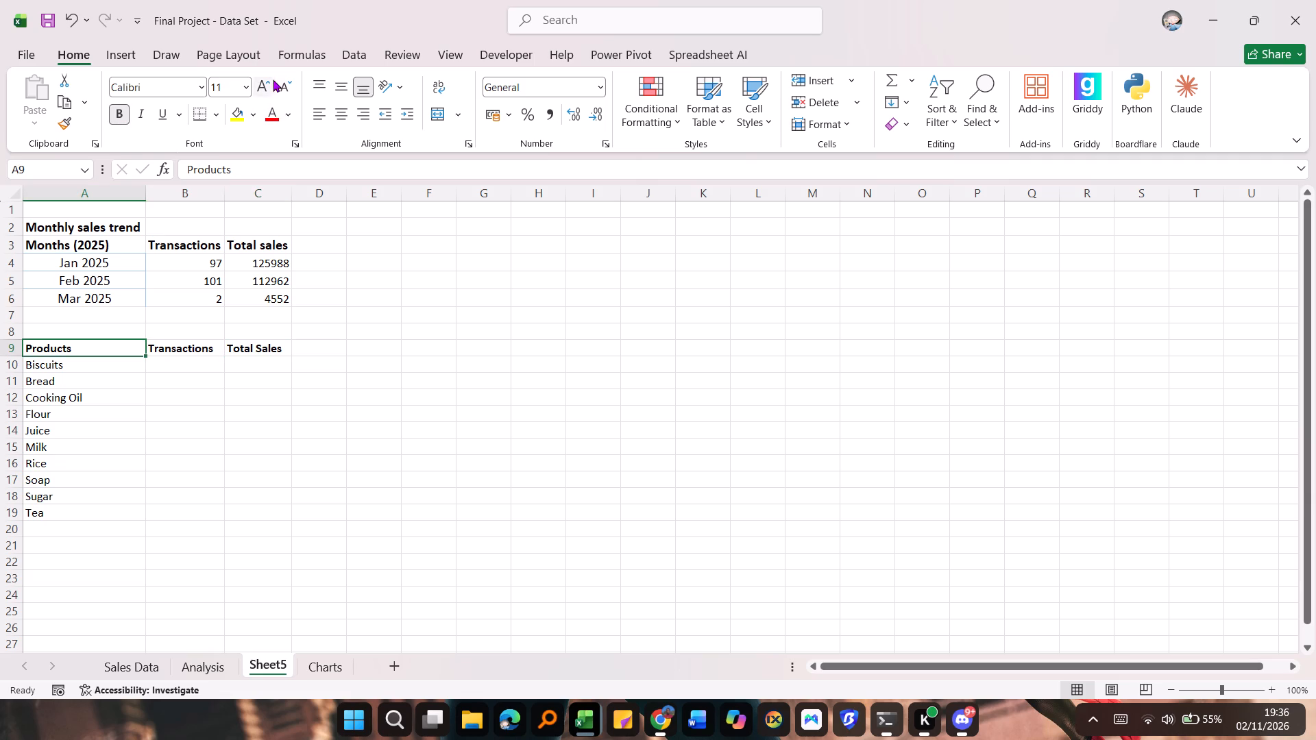
{"action": "left_click", "coordinate": [268, 81]}
{"action": "left_click", "coordinate": [195, 351]}
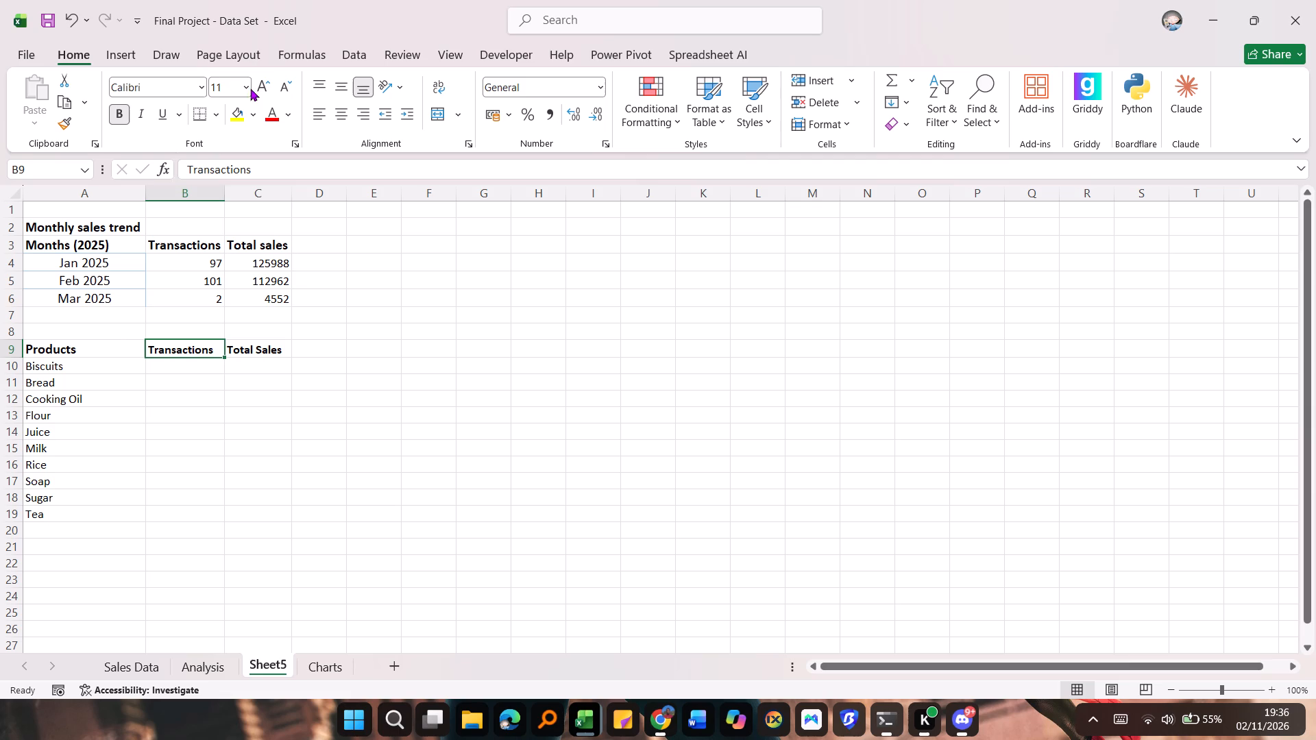
{"action": "left_click", "coordinate": [263, 83]}
{"action": "left_click_drag", "start_coordinate": [270, 341], "coordinate": [265, 347]}
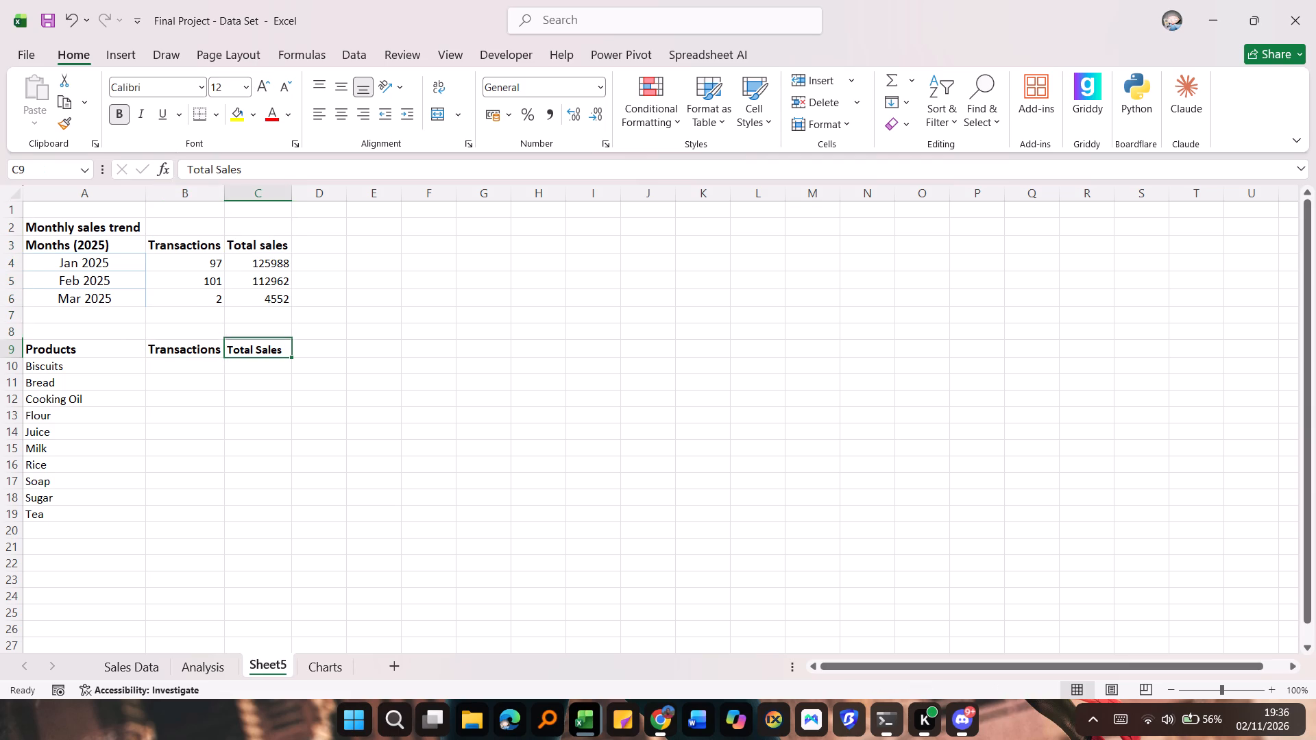
{"action": "left_click_drag", "start_coordinate": [265, 347], "coordinate": [265, 348]}
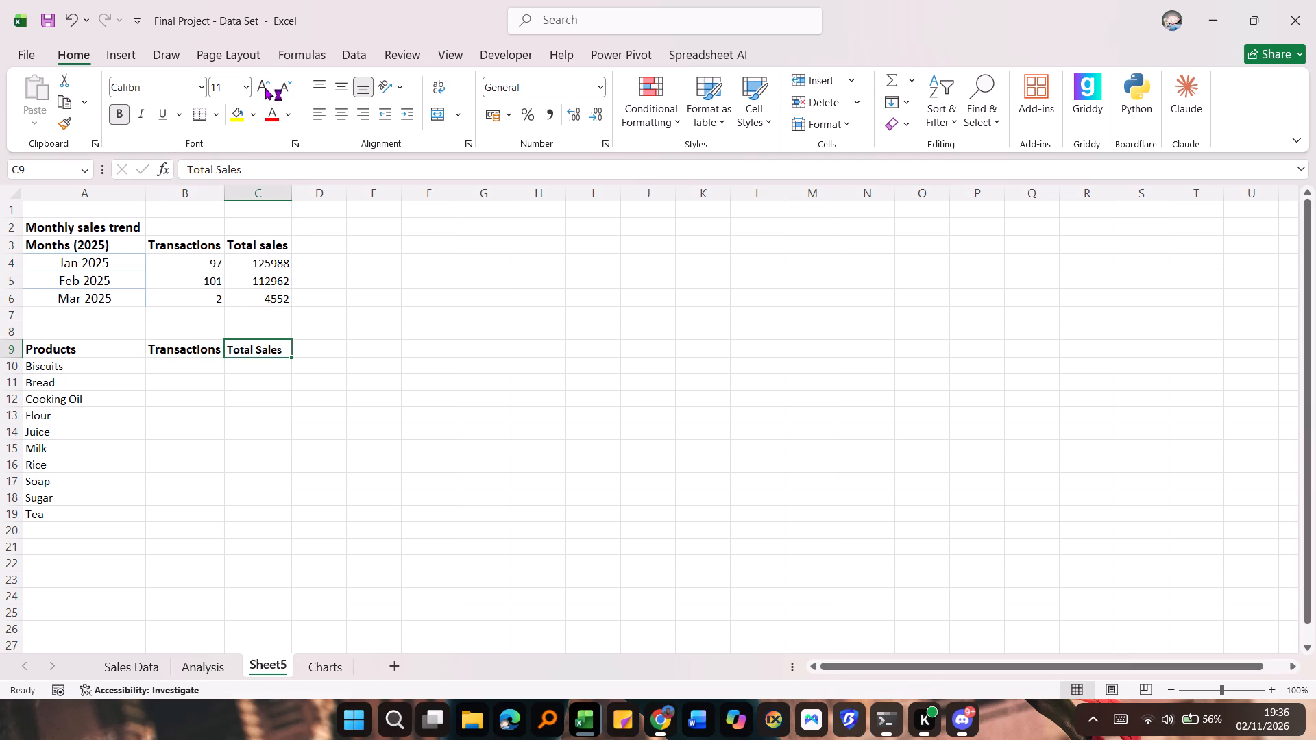
{"action": "left_click", "coordinate": [265, 84]}
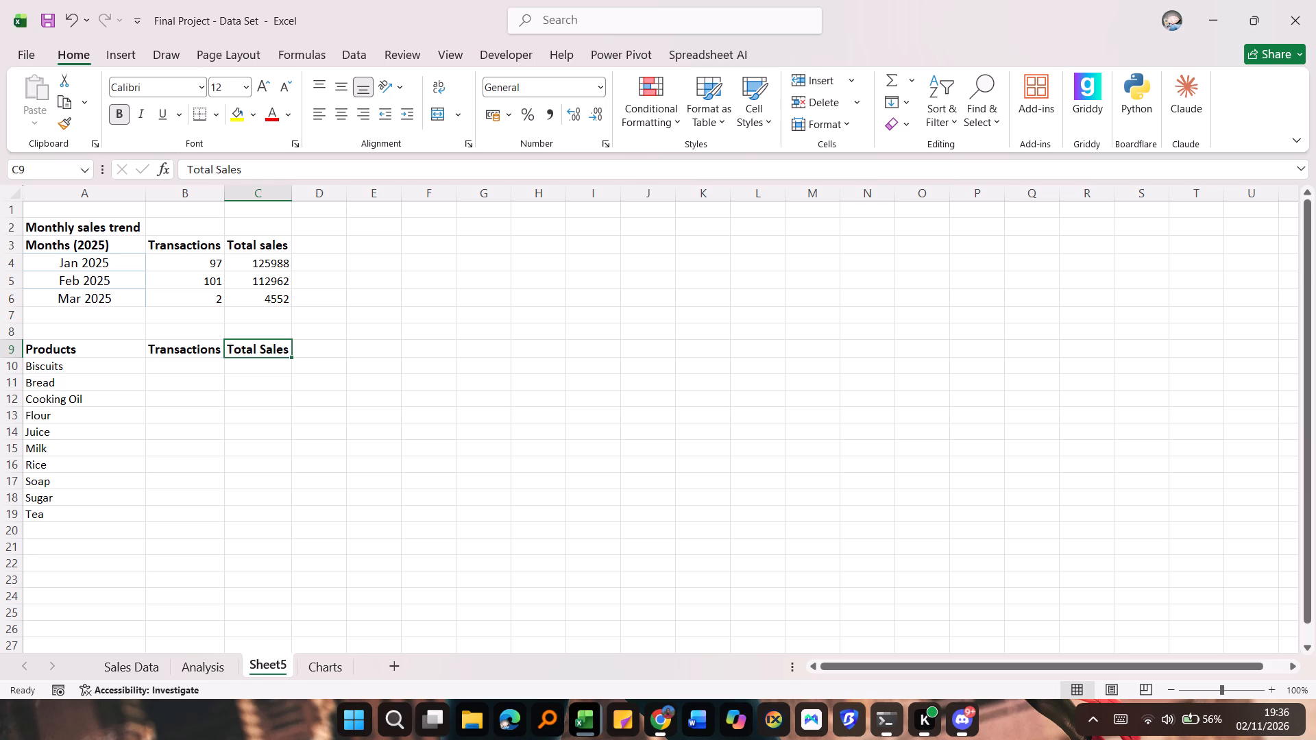
Enter =COUNTIF('Sales Data'!$B$2:$B$201,Sheet5!A10) in B10 to count the Biscuits transactions, using the monthly table's B4 formula as reference.
{"action": "left_click", "coordinate": [173, 360]}
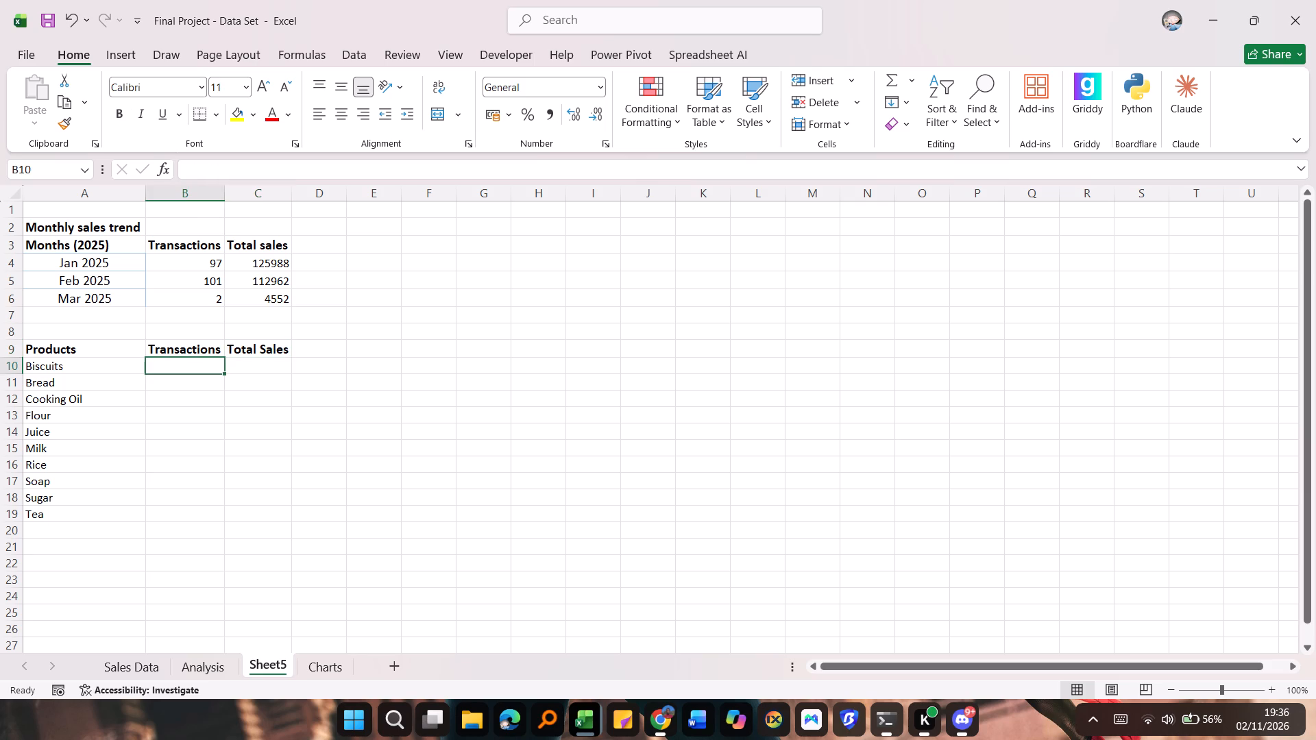
{"action": "left_click", "coordinate": [199, 265]}
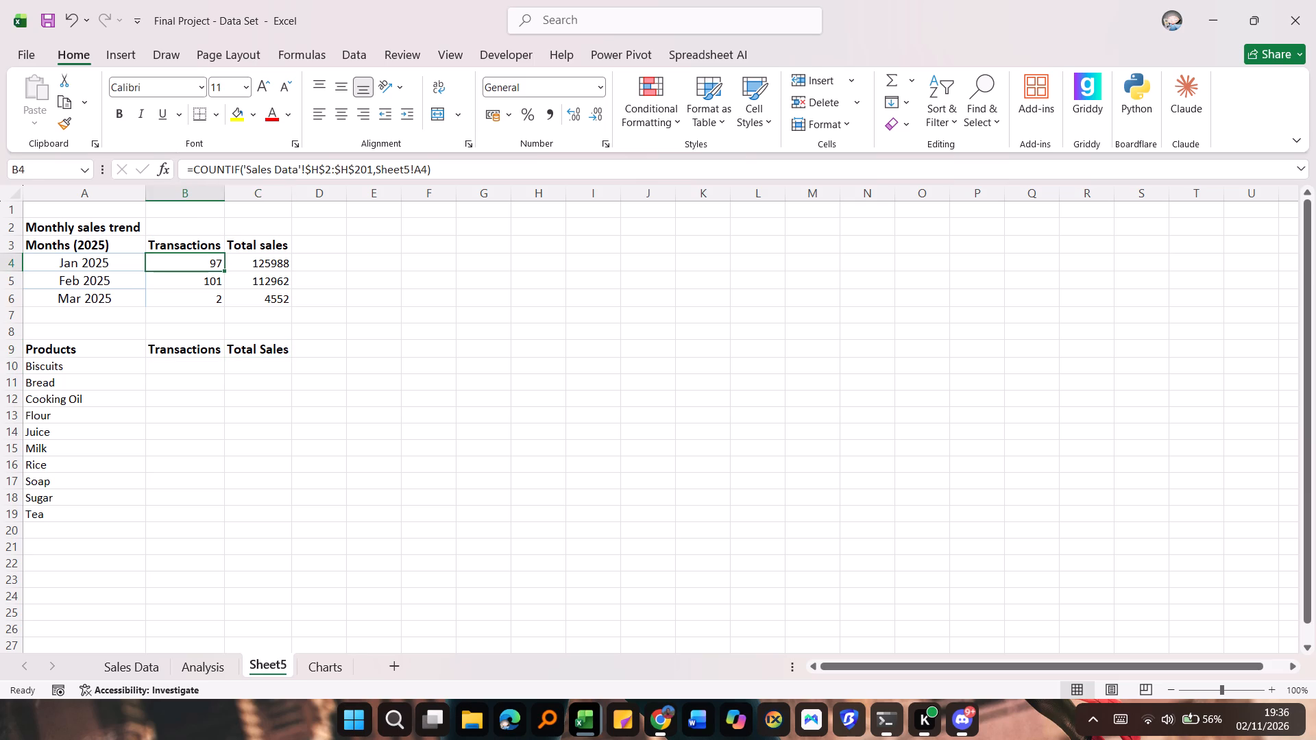
{"action": "left_click", "coordinate": [191, 364]}
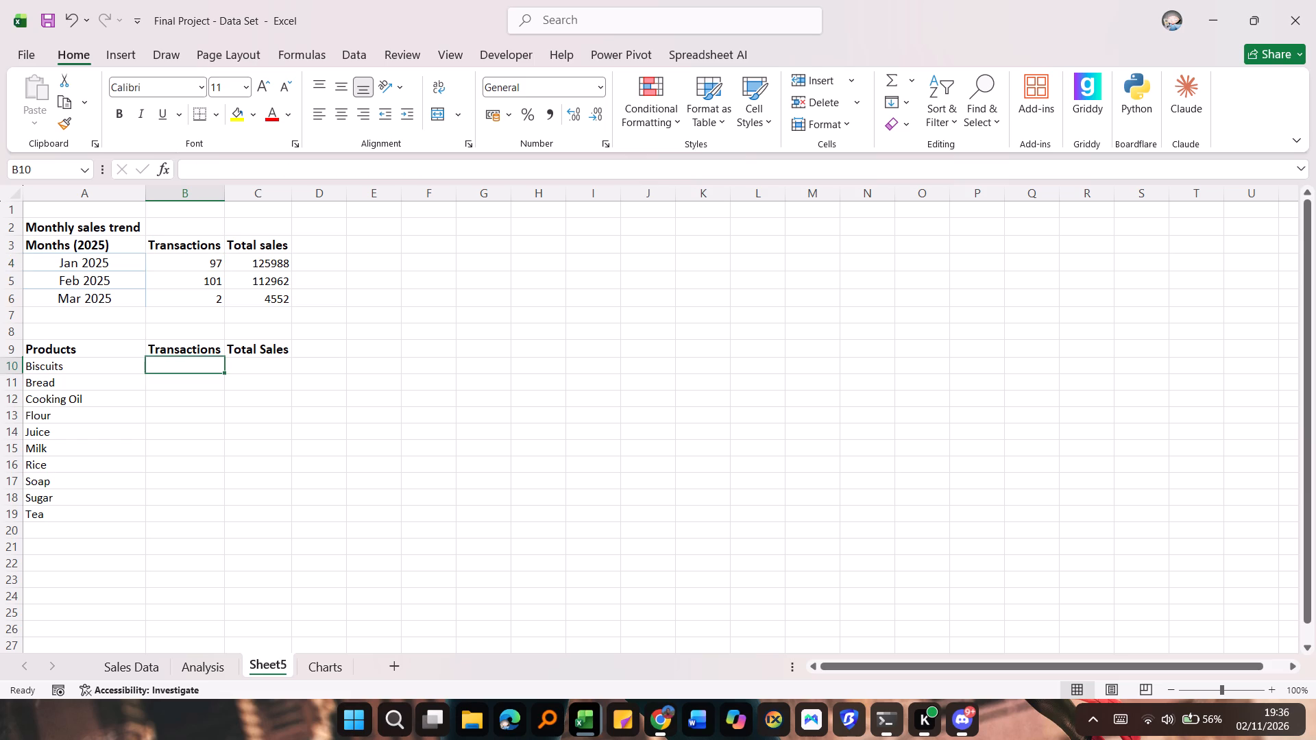
{"action": "type", "text": "=count"}
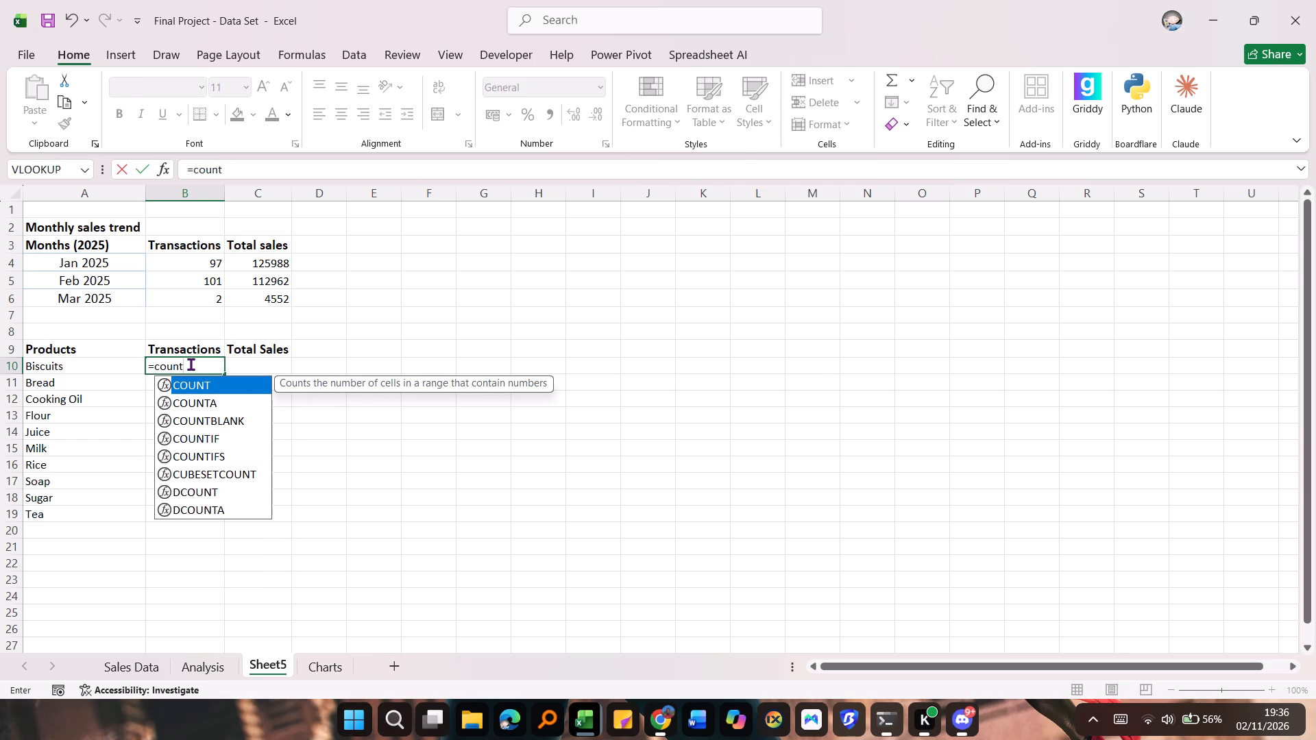
{"action": "double_click", "coordinate": [206, 434]}
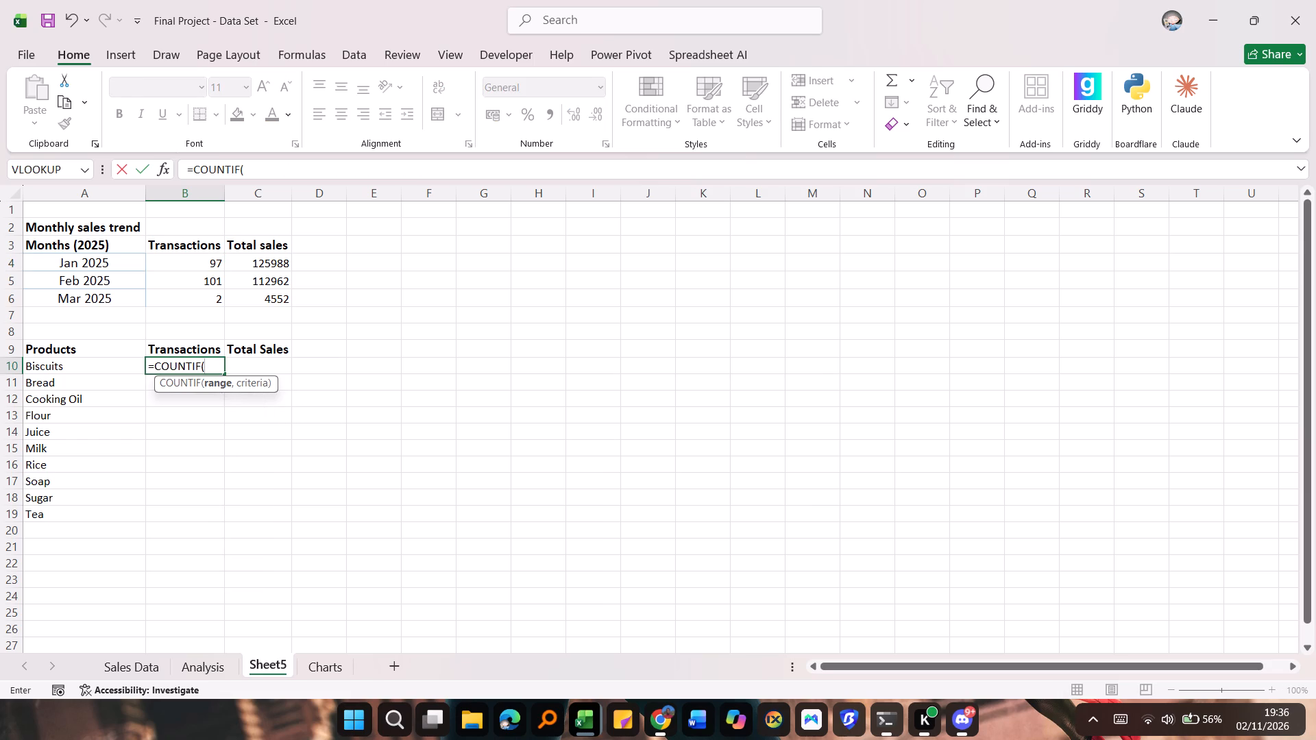
{"action": "left_click", "coordinate": [134, 673]}
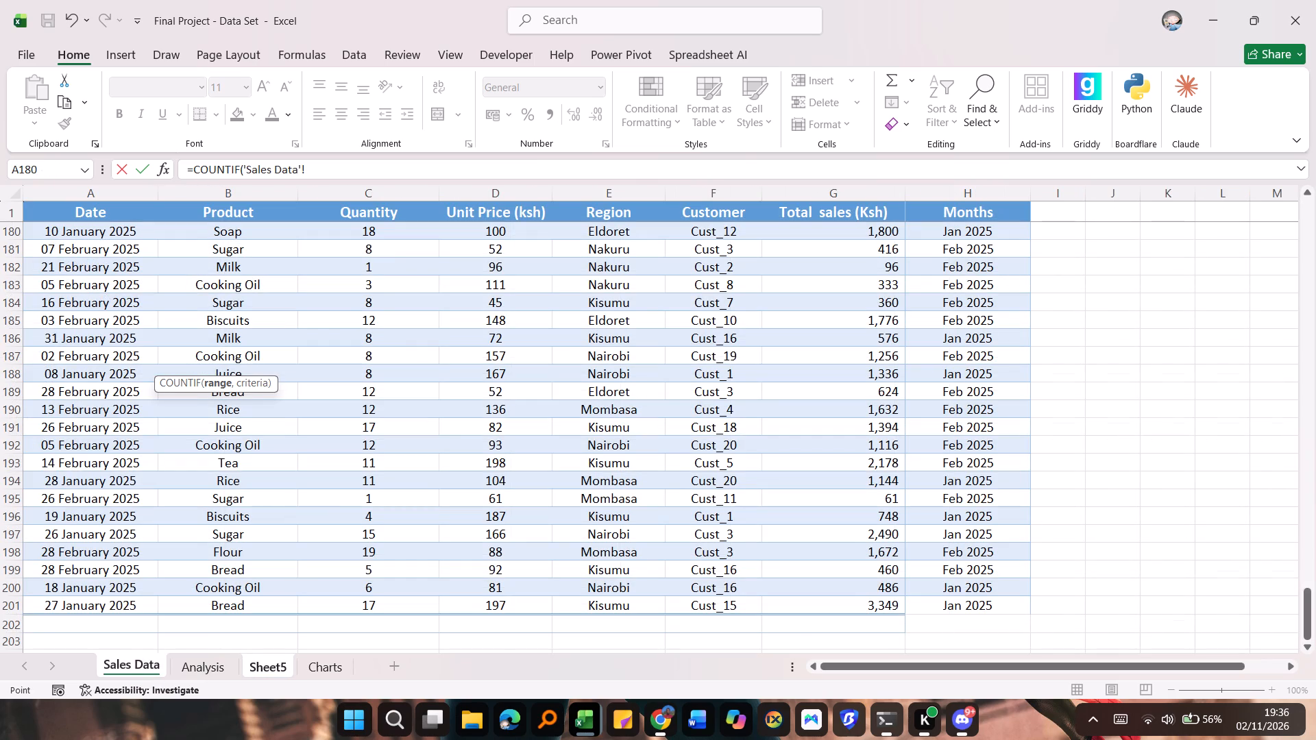
{"action": "scroll", "coordinate": [232, 247], "scroll_direction": "up", "scroll_amount": 20}
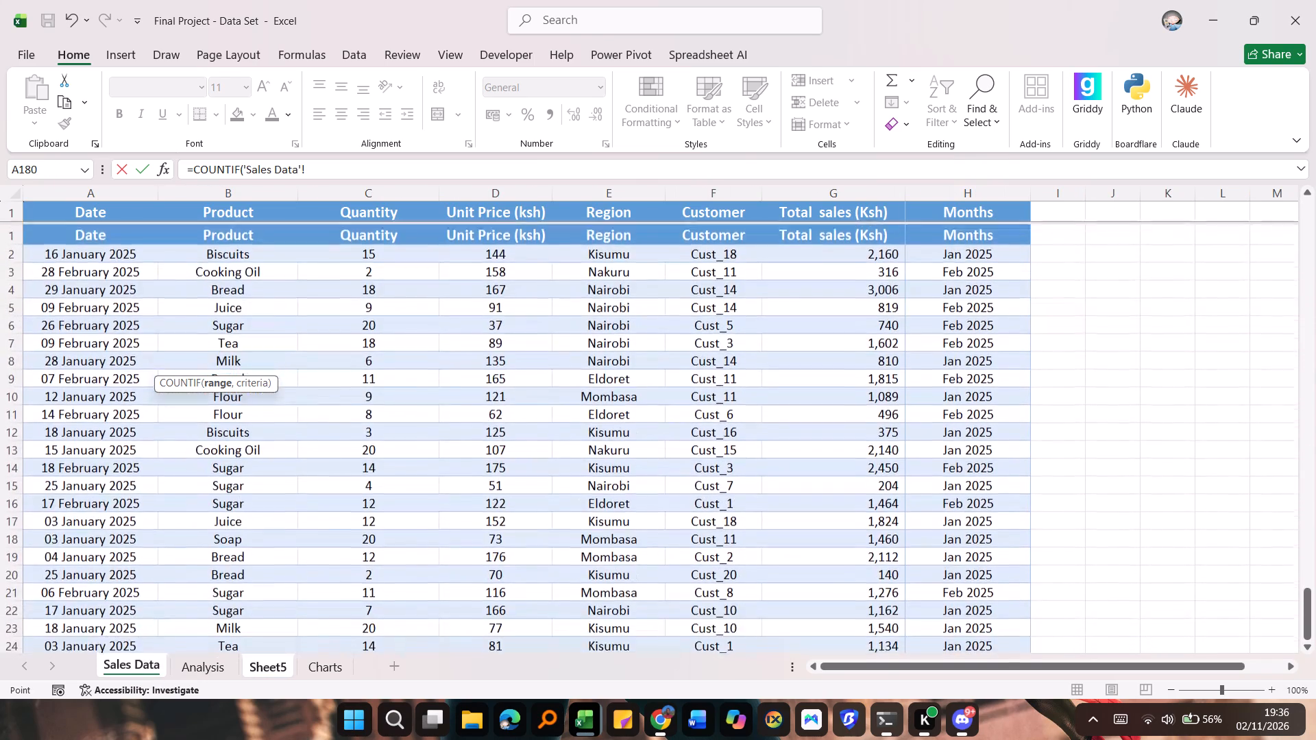
{"action": "left_click_drag", "start_coordinate": [230, 232], "coordinate": [240, 739]}
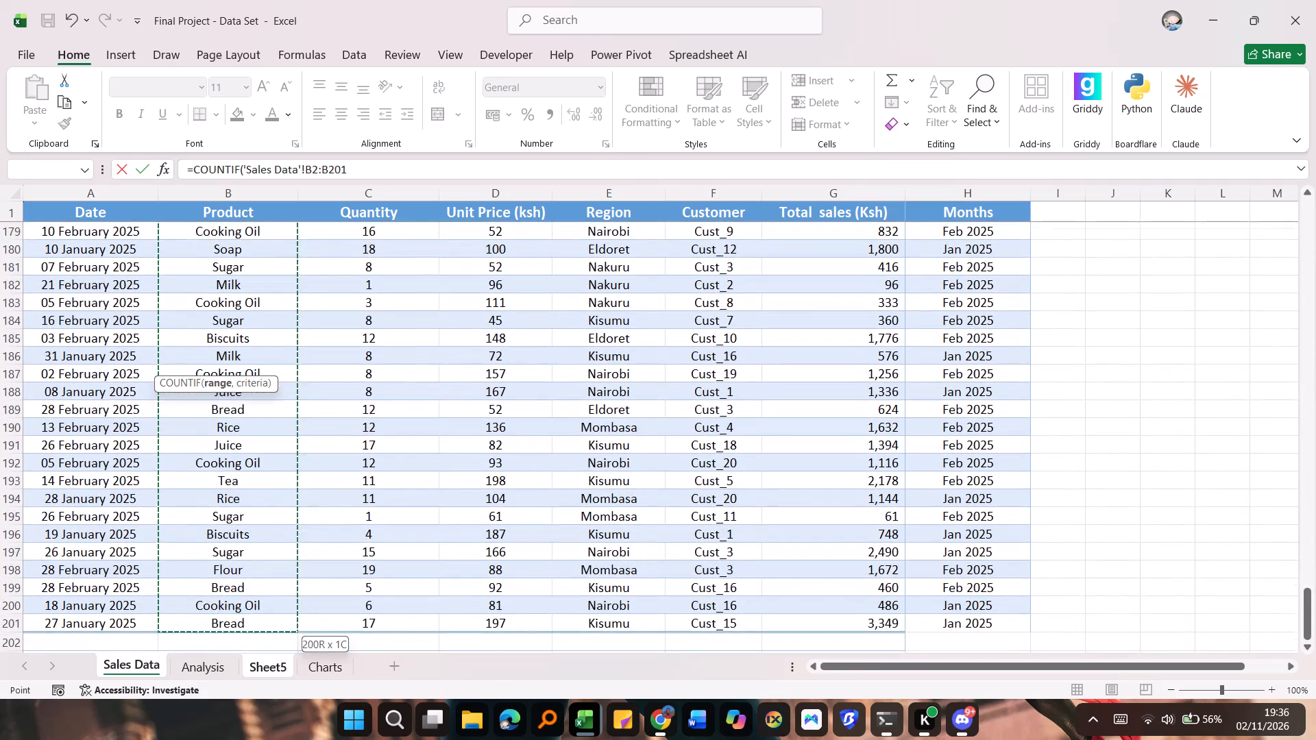
{"action": "left_click_drag", "start_coordinate": [240, 739], "coordinate": [240, 605]}
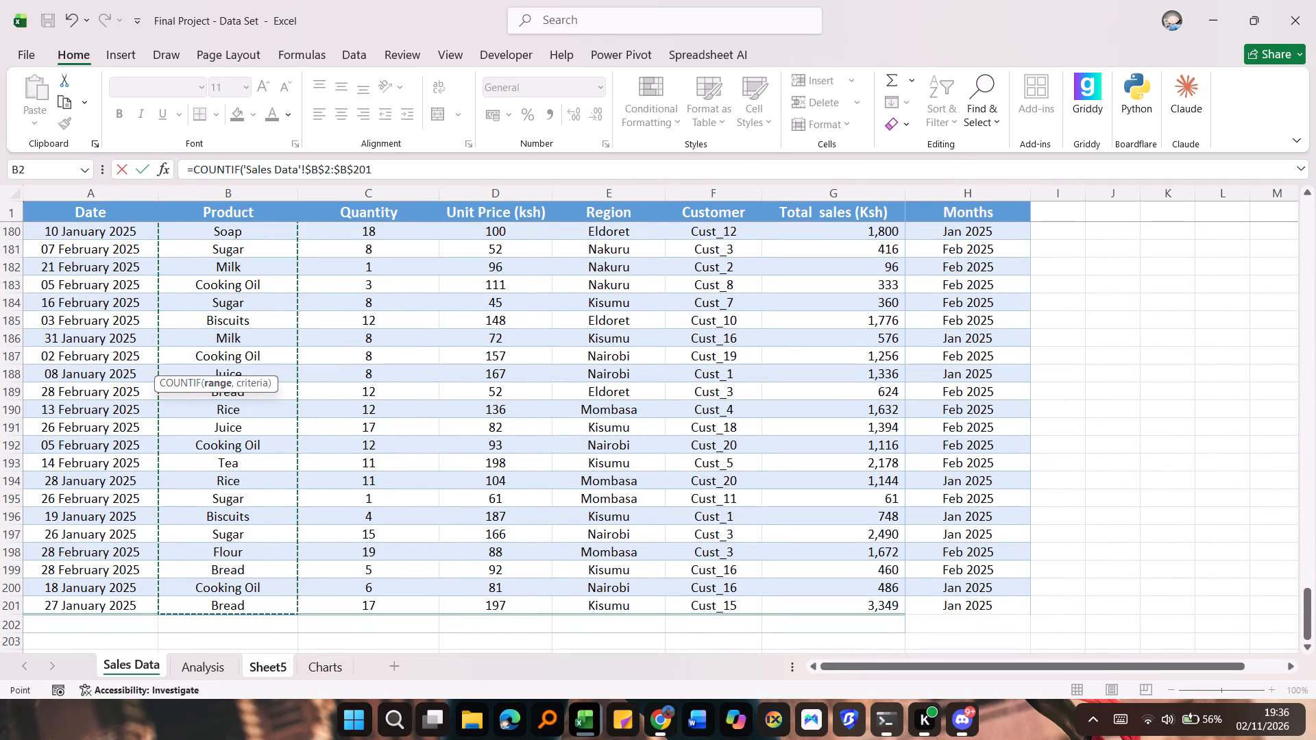
{"action": "left_click", "coordinate": [381, 169]}
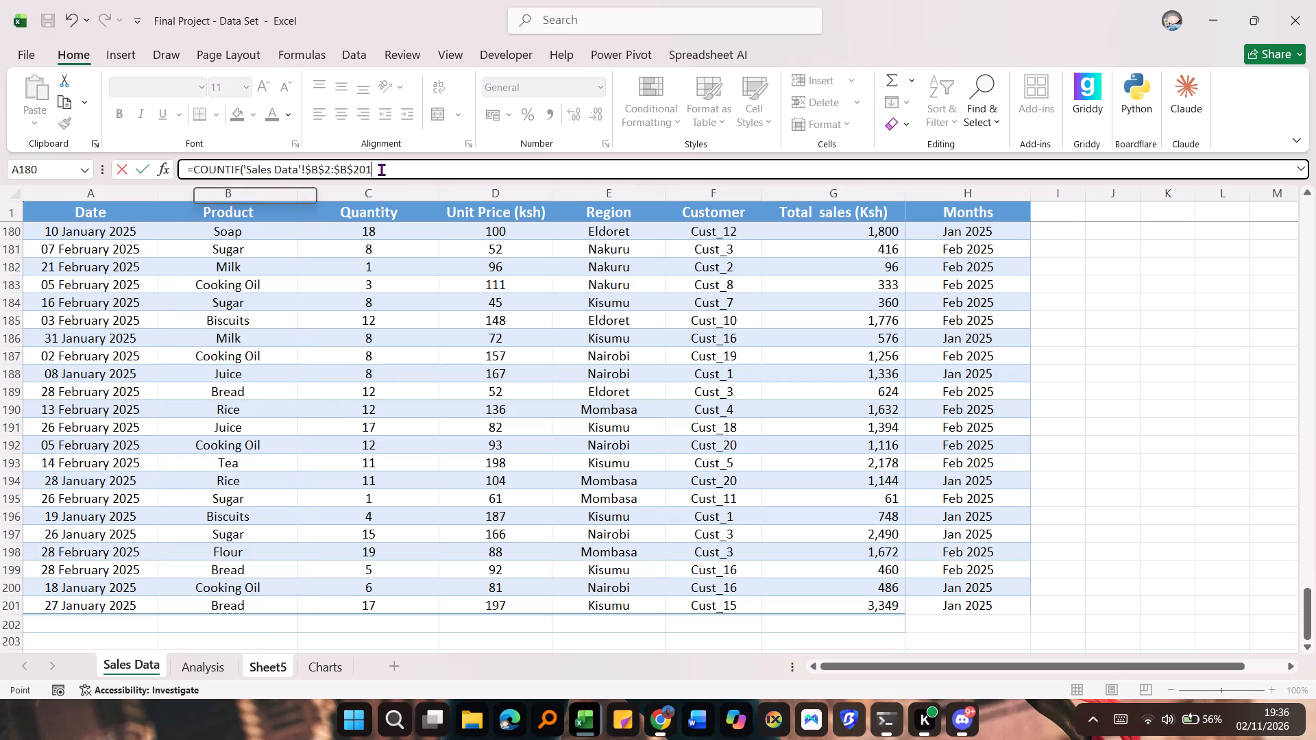
{"action": "key", "text": "comma"}
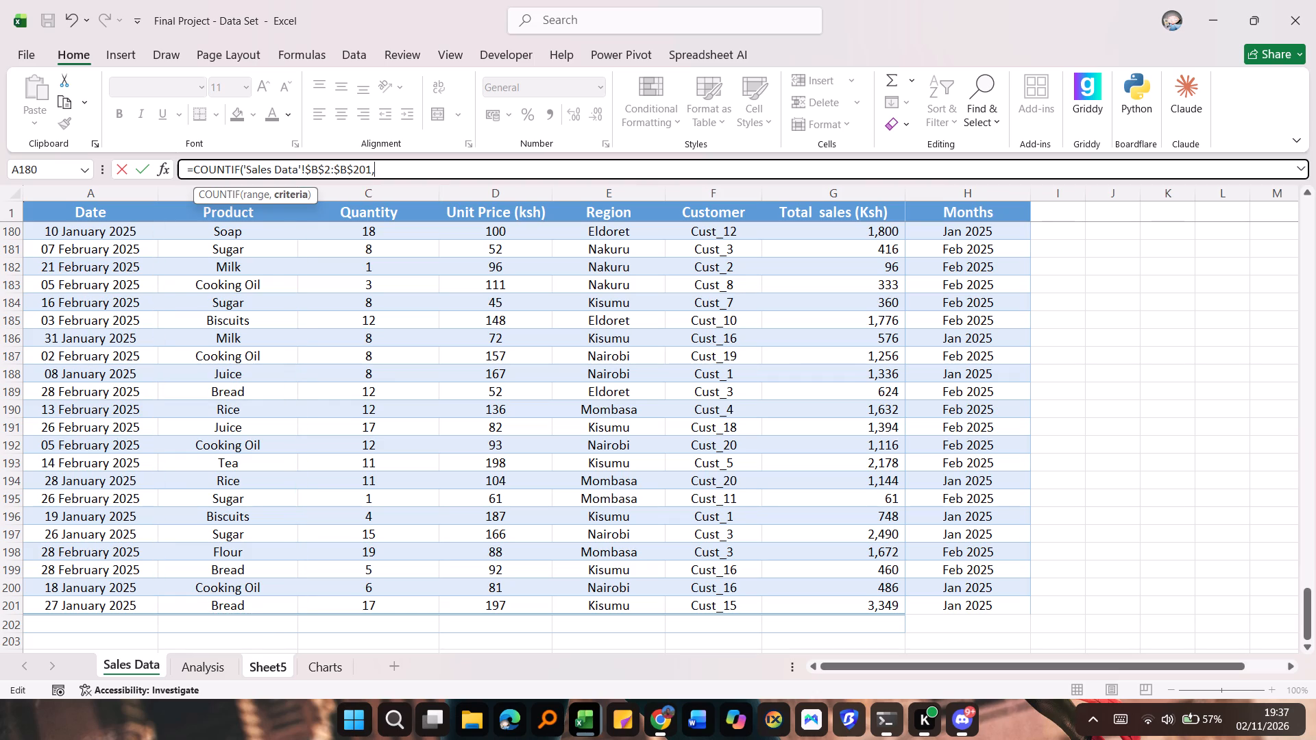
{"action": "left_click", "coordinate": [272, 665]}
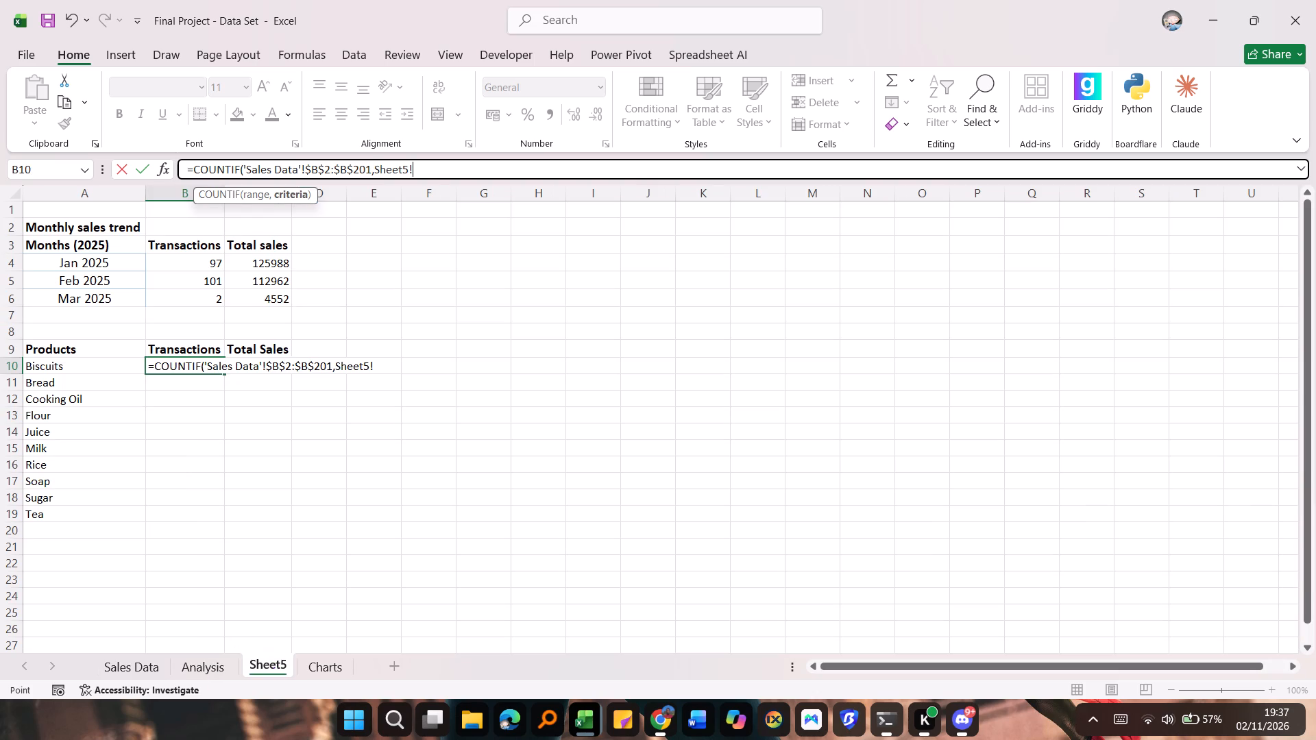
{"action": "left_click", "coordinate": [71, 362]}
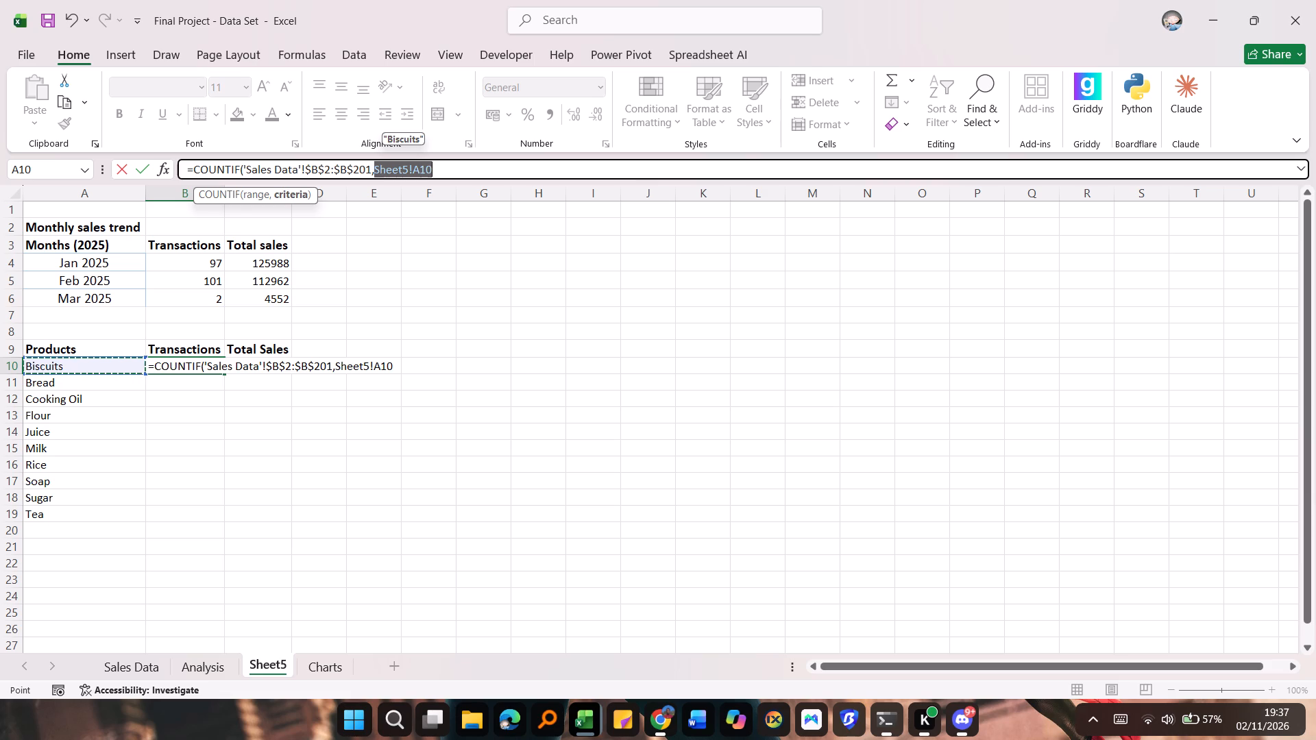
{"action": "key", "text": "shift+parenright"}
{"action": "key", "text": "Return"}
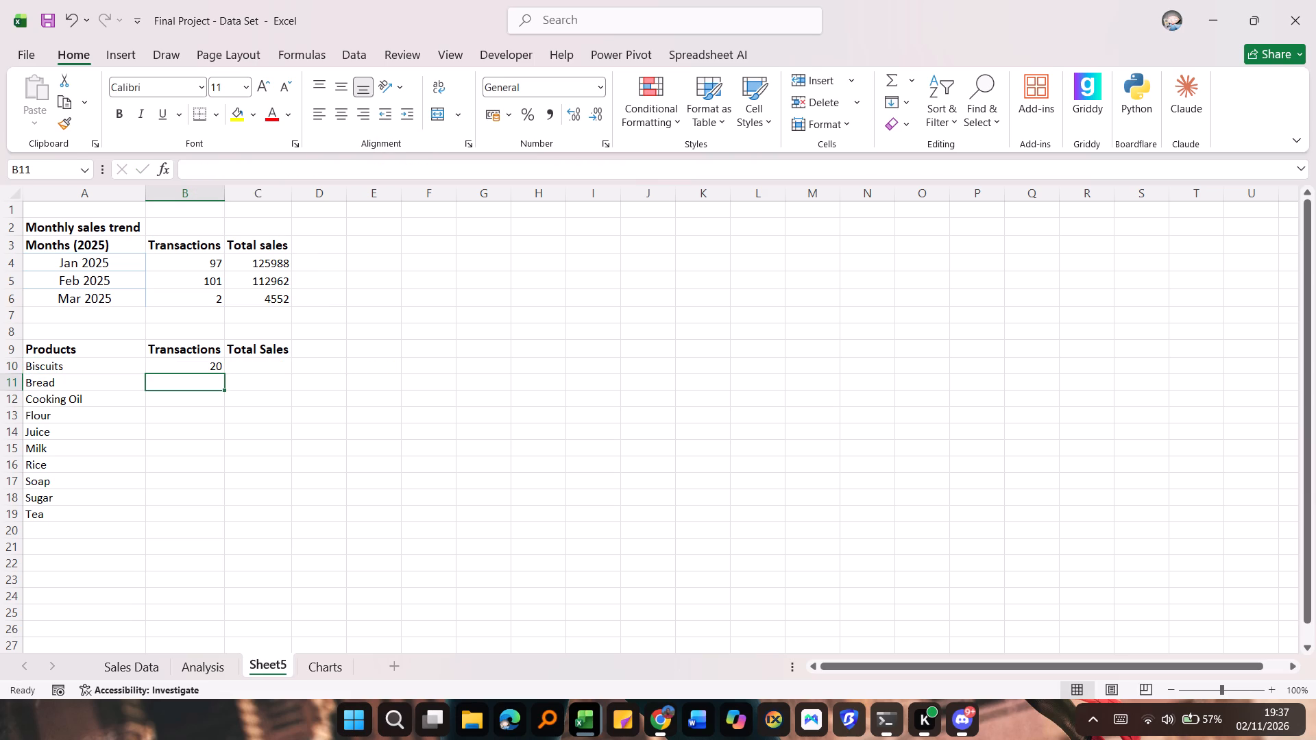
Fill the Transactions formula from B10 down to B19 for the remaining products through Tea.
{"action": "left_click", "coordinate": [173, 365]}
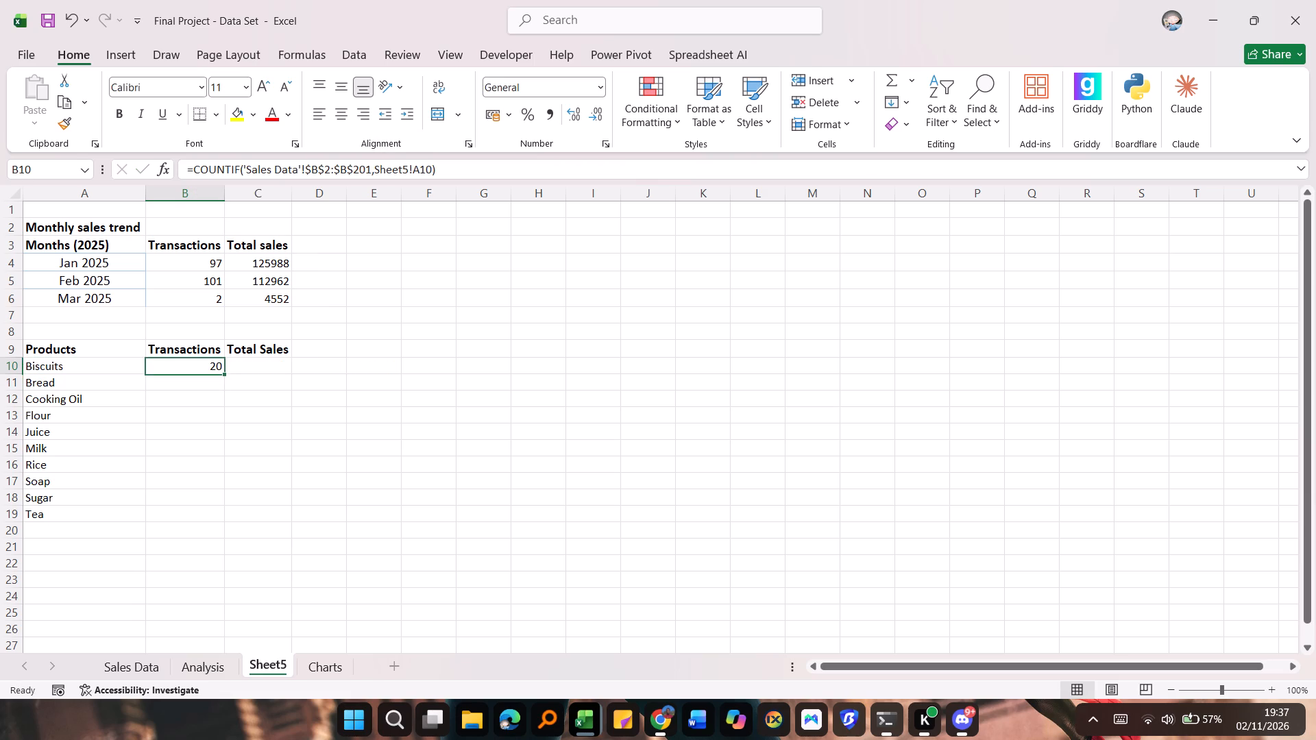
{"action": "left_click_drag", "start_coordinate": [222, 371], "coordinate": [221, 511]}
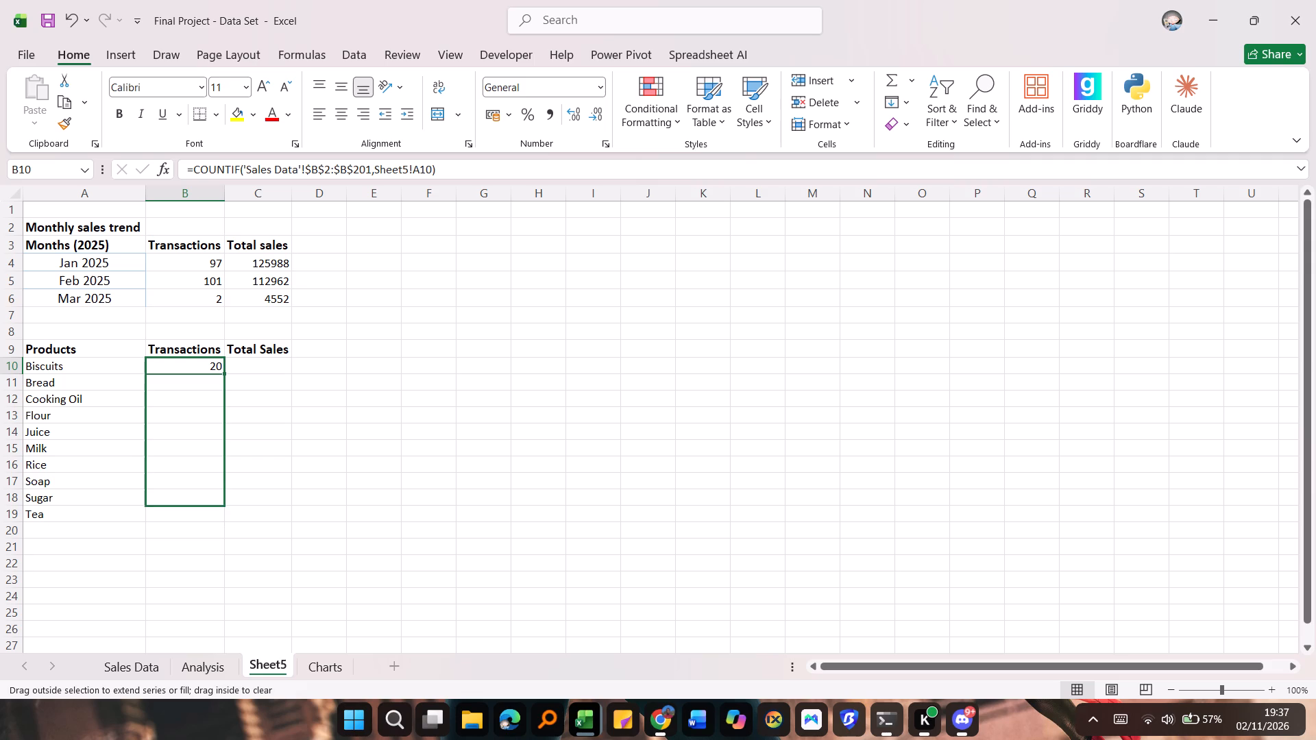
{"action": "left_click_drag", "start_coordinate": [221, 511], "coordinate": [221, 517]}
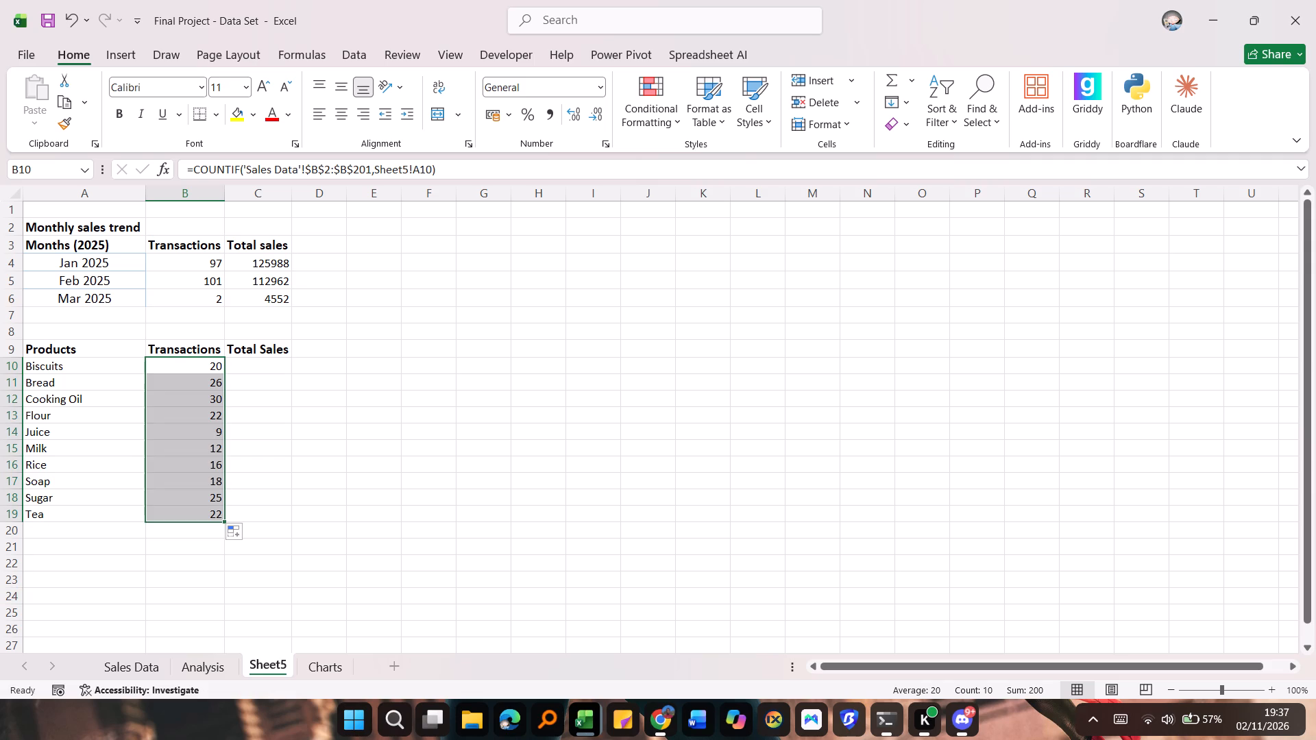
Start a SUMIFS formula in C10 for the Biscuits total sales, with 'Sales Data'!$G$2:$G$201 as the absolute sum range.
{"action": "left_click", "coordinate": [265, 361]}
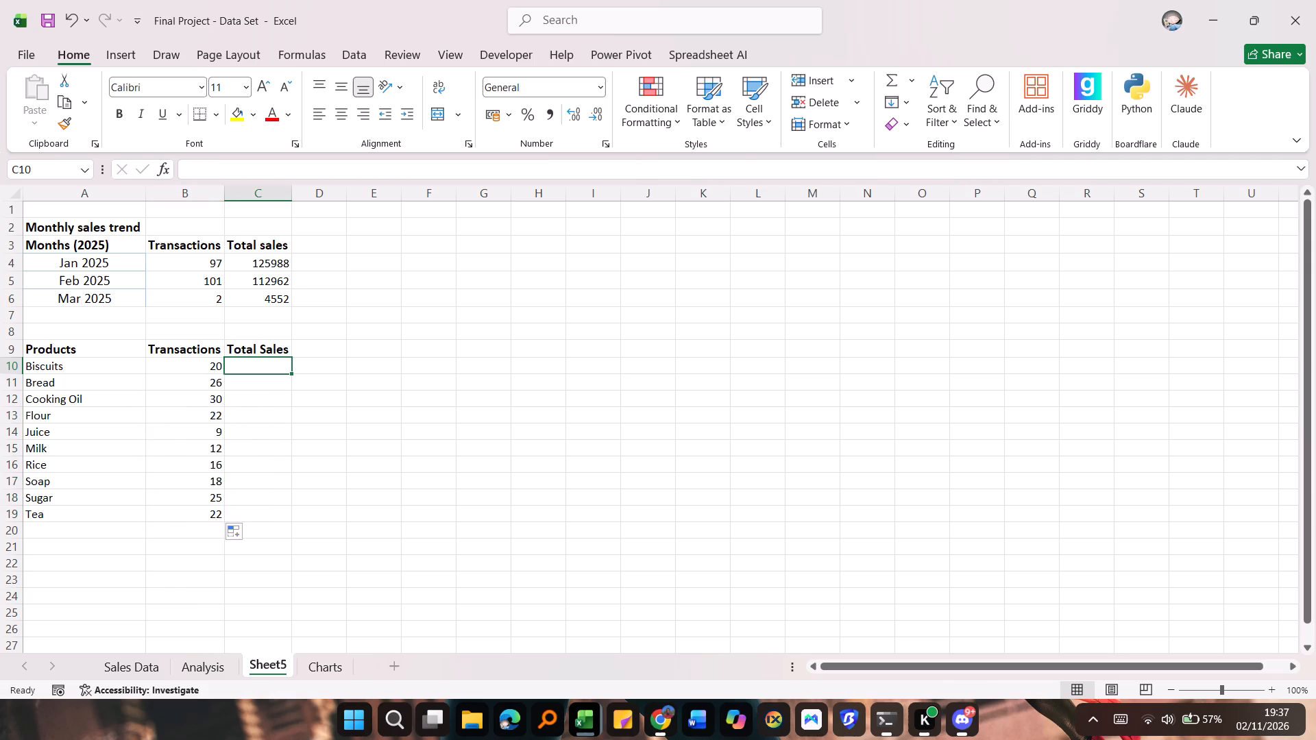
{"action": "left_click", "coordinate": [249, 367]}
{"action": "key", "text": "equal"}
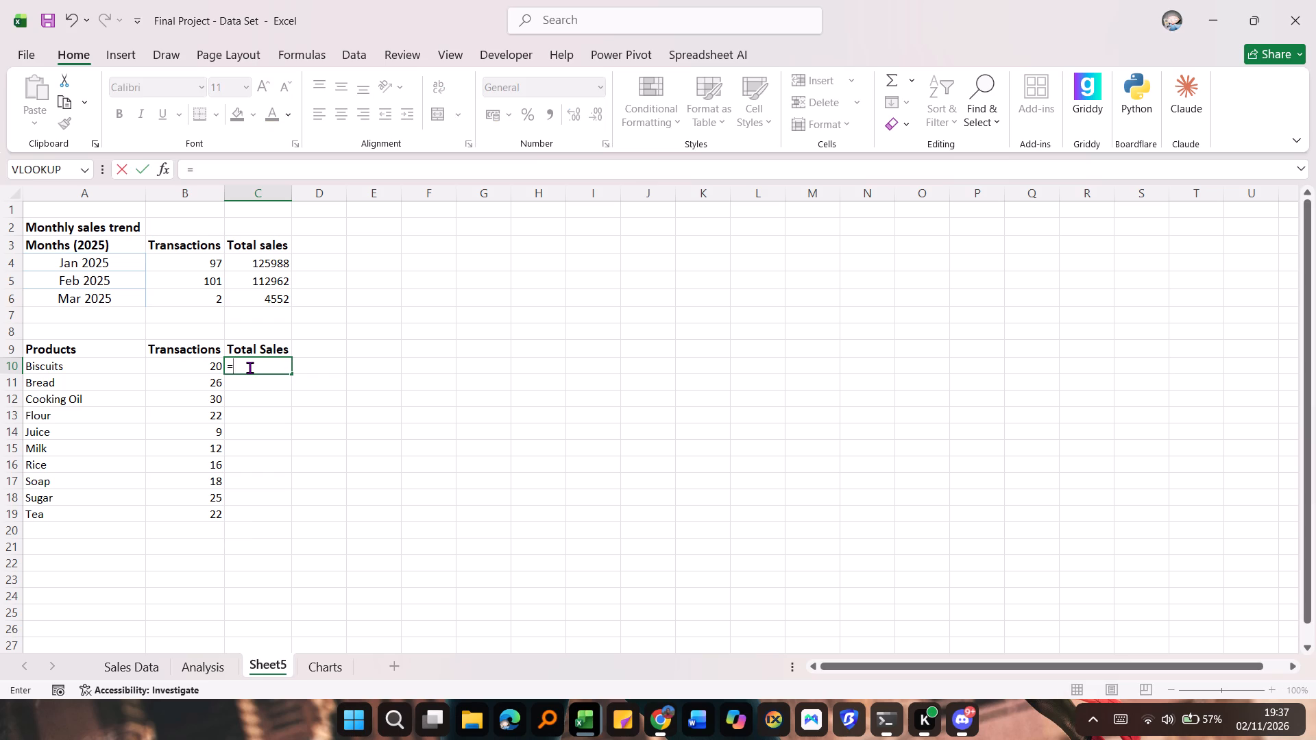
{"action": "type", "text": "si"}
{"action": "key", "text": "BackSpace"}
{"action": "type", "text": "um"}
{"action": "key", "text": "space"}
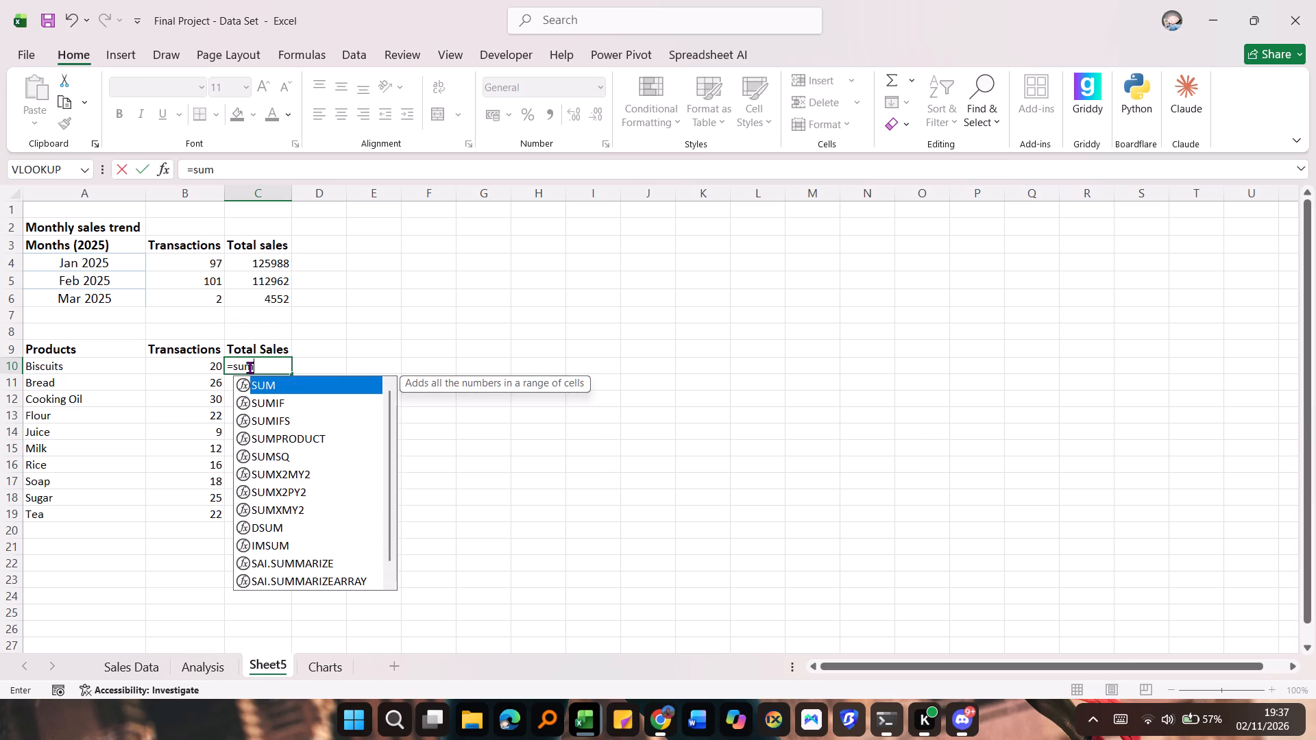
{"action": "key", "text": "BackSpace"}
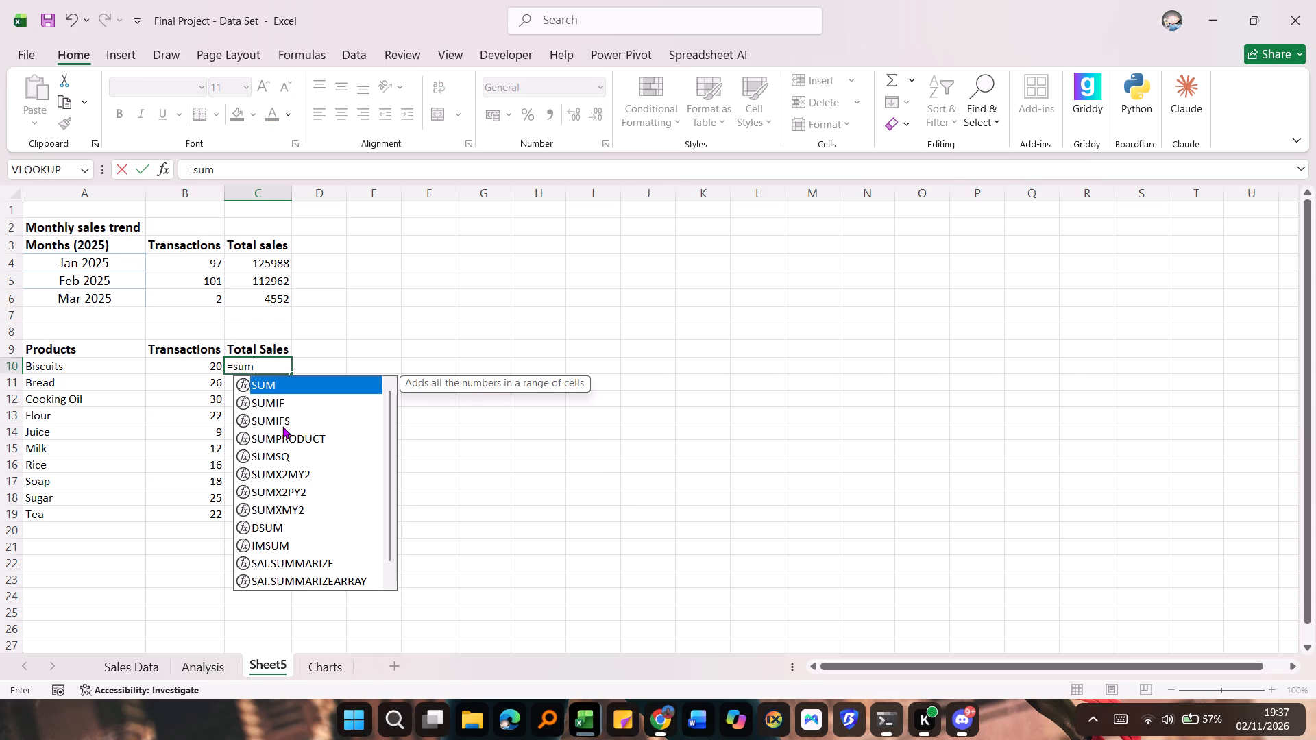
{"action": "double_click", "coordinate": [283, 424]}
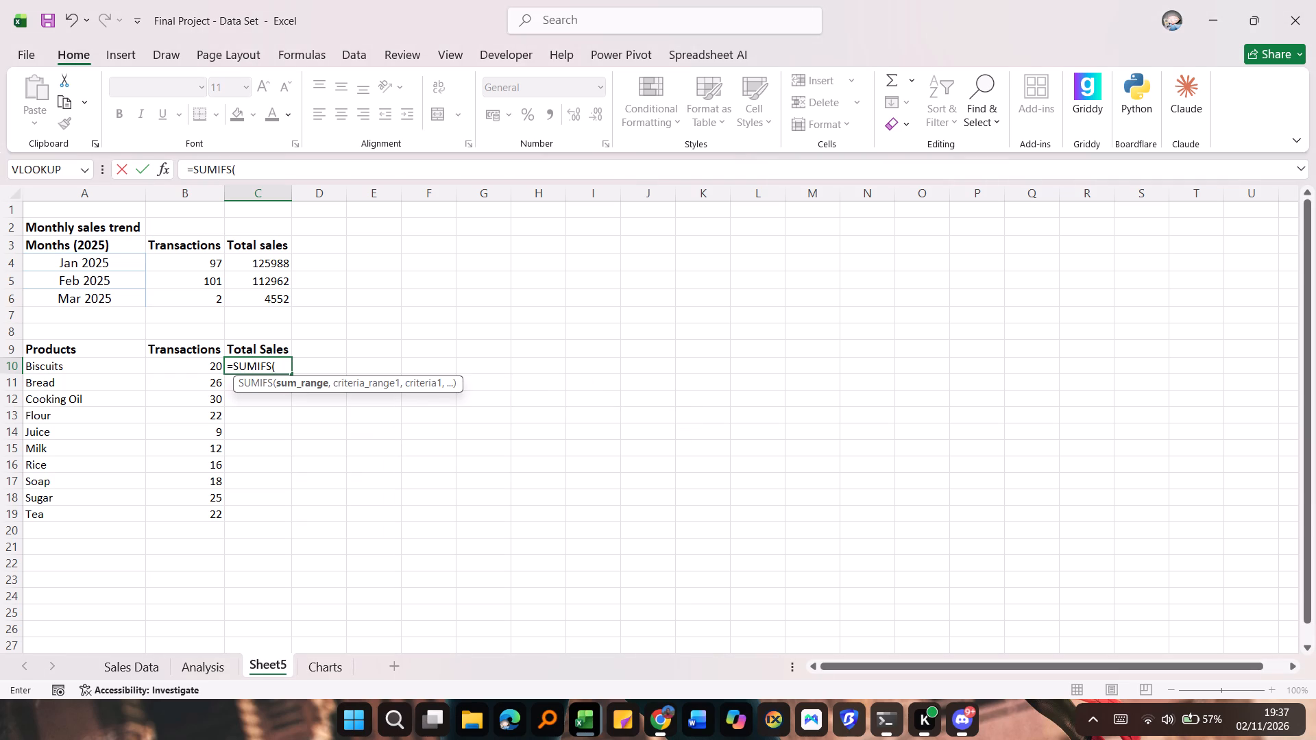
{"action": "left_click", "coordinate": [132, 669]}
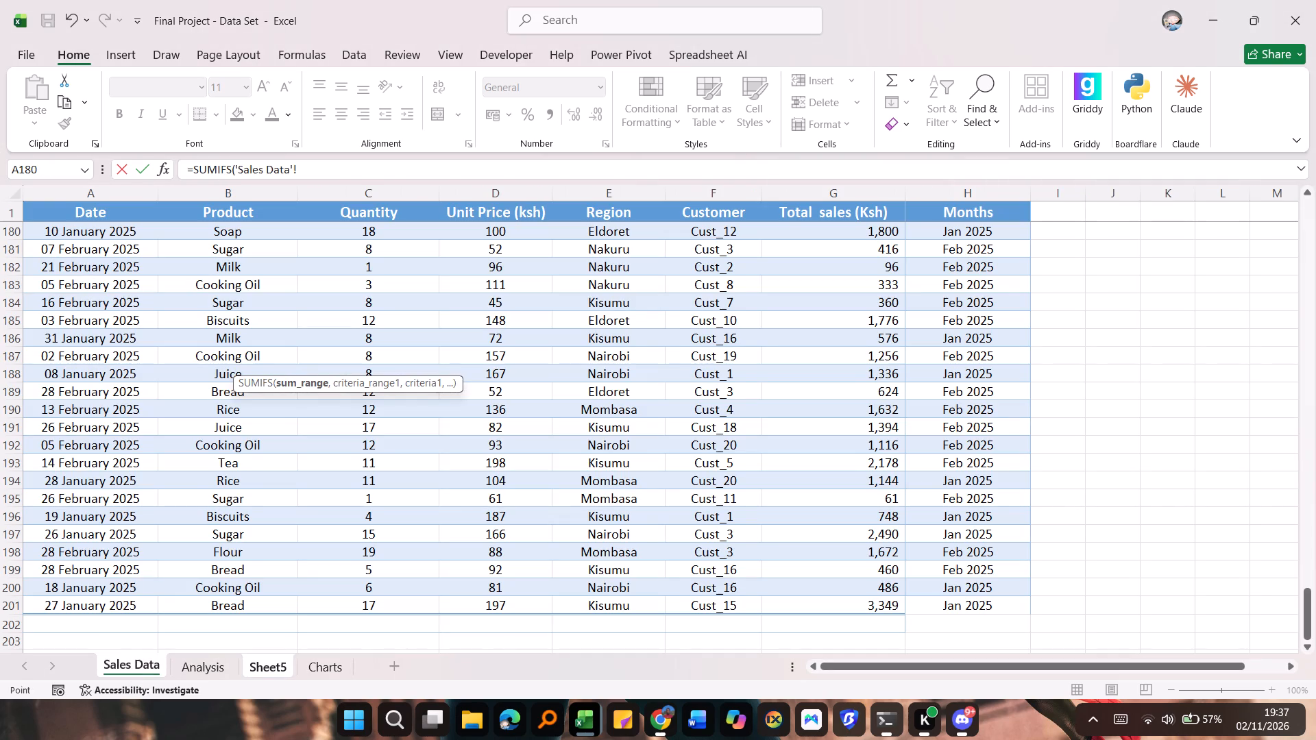
{"action": "scroll", "coordinate": [842, 232], "scroll_direction": "up", "scroll_amount": 18}
{"action": "scroll", "coordinate": [842, 232], "scroll_direction": "up", "scroll_amount": 12}
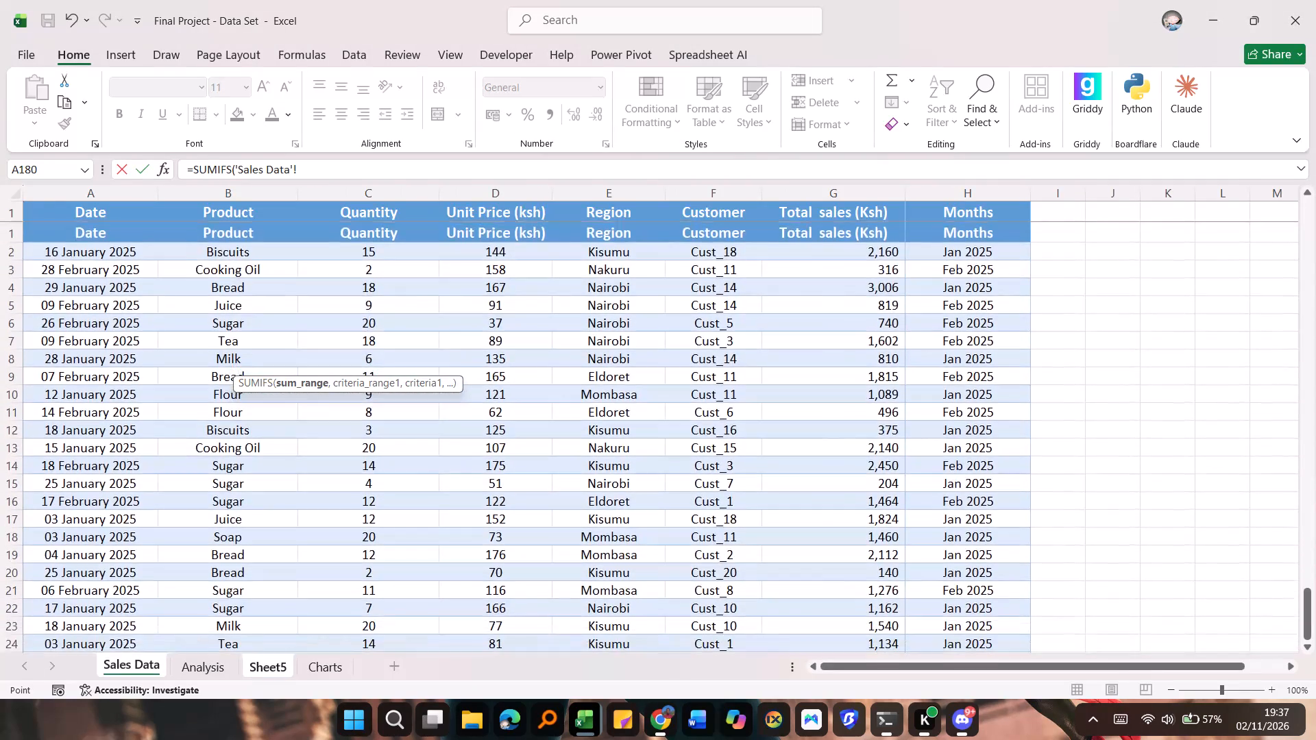
{"action": "left_click_drag", "start_coordinate": [842, 230], "coordinate": [872, 739]}
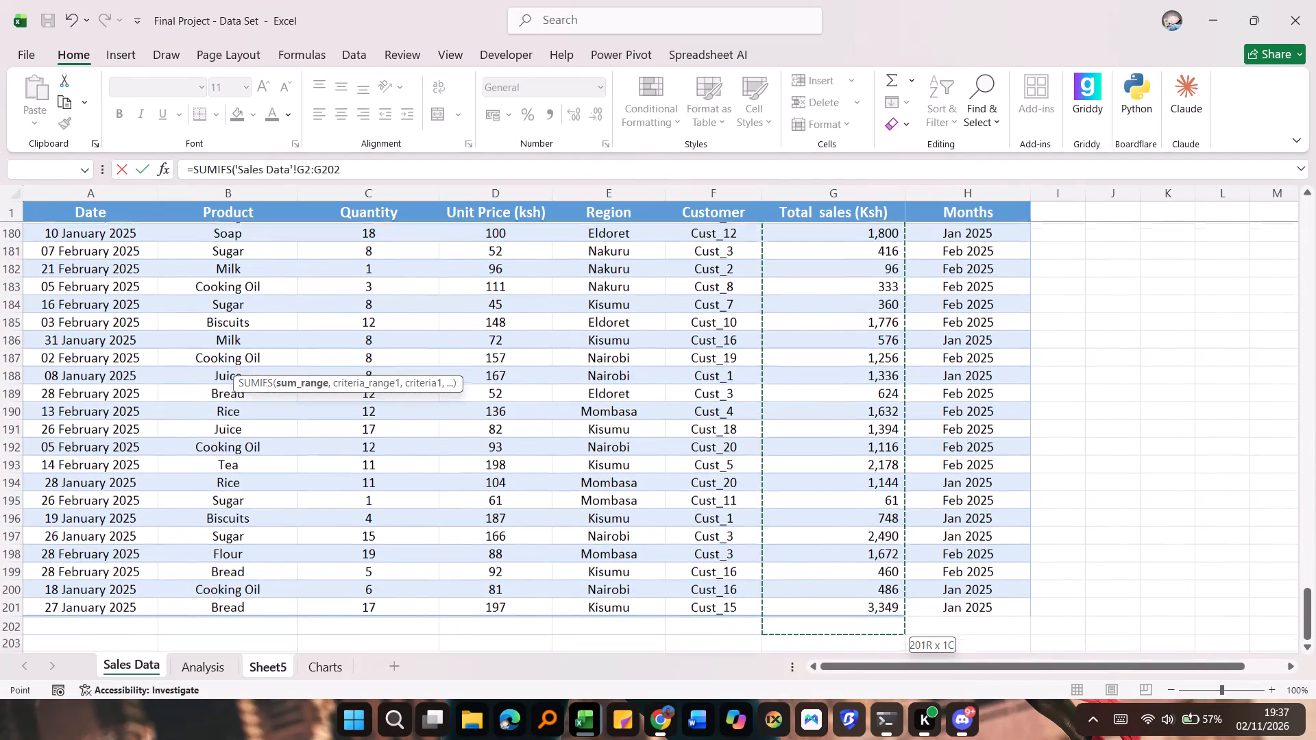
{"action": "left_click_drag", "start_coordinate": [872, 739], "coordinate": [838, 472]}
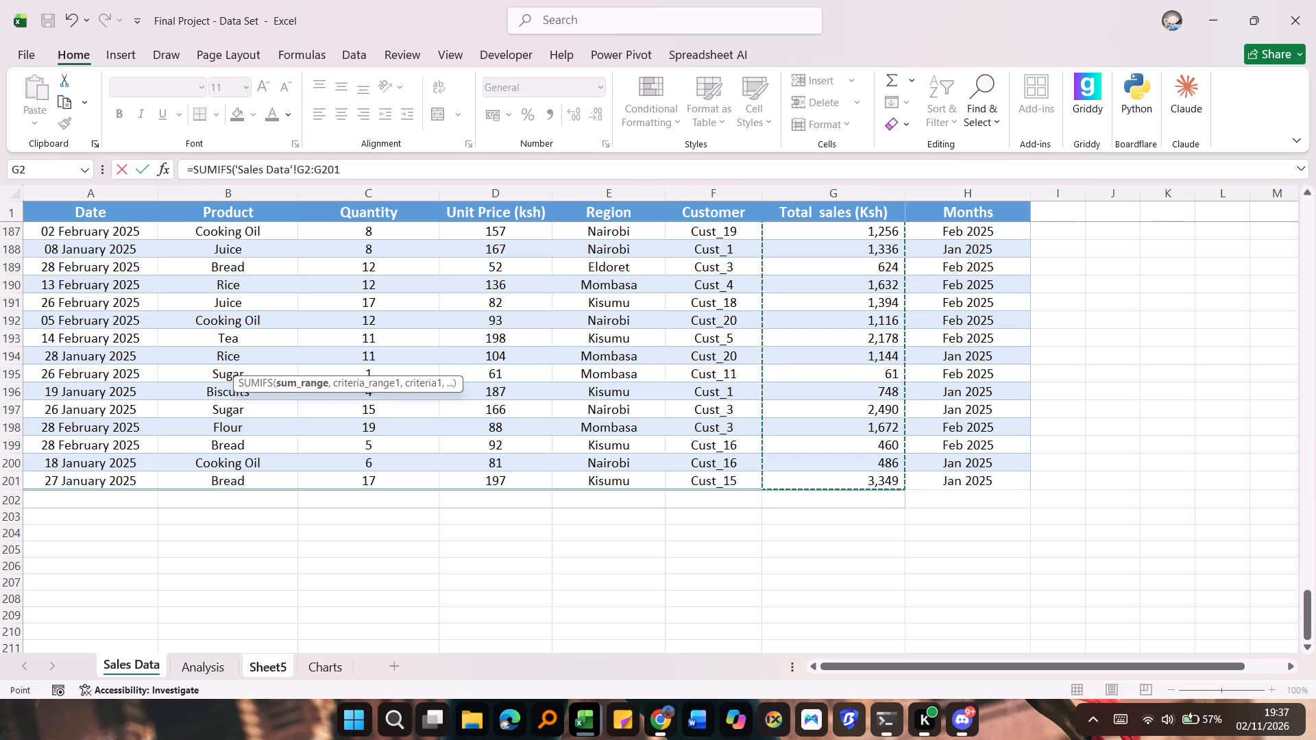
{"action": "key", "text": "F4"}
Complete the C10 SUMIFS formula with criteria range 'Sales Data'!$B$2:$B$201 and criterion Sheet5!A10.
{"action": "key", "text": "comma"}
{"action": "scroll", "coordinate": [622, 324], "scroll_direction": "up", "scroll_amount": 5}
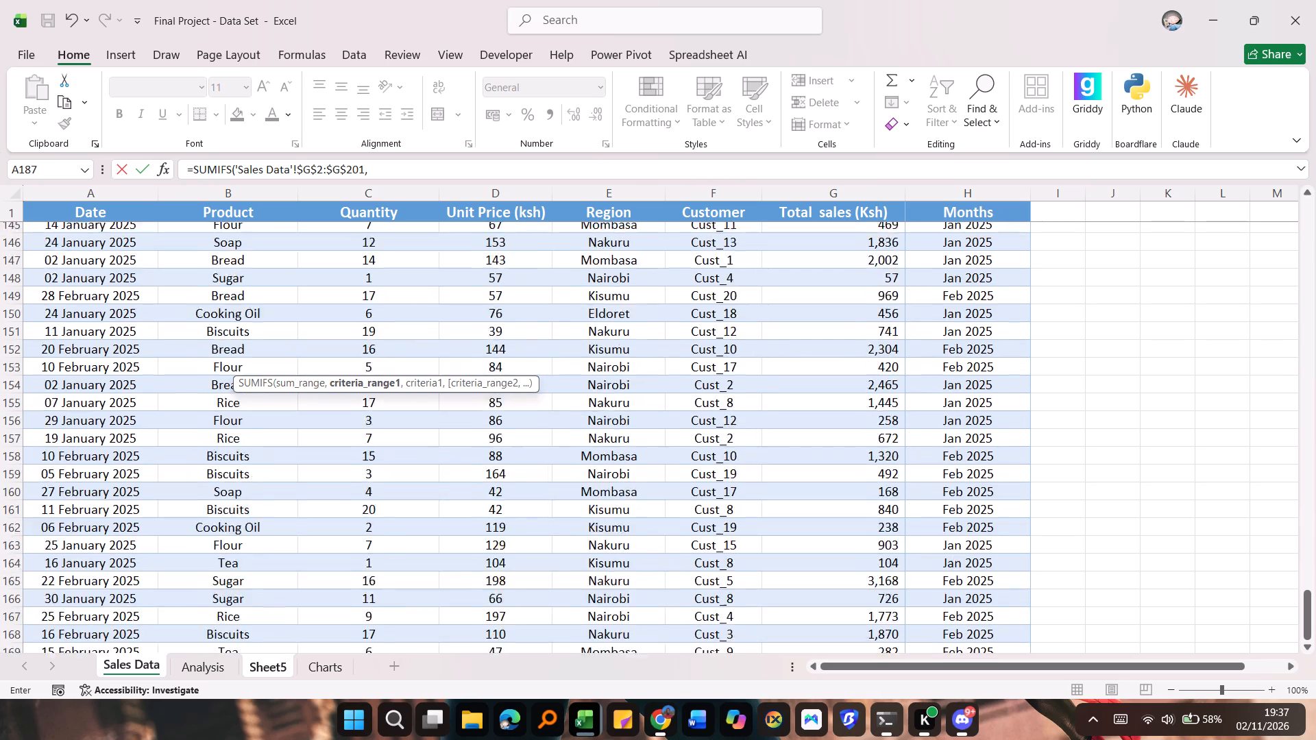
{"action": "scroll", "coordinate": [622, 324], "scroll_direction": "up", "scroll_amount": 19}
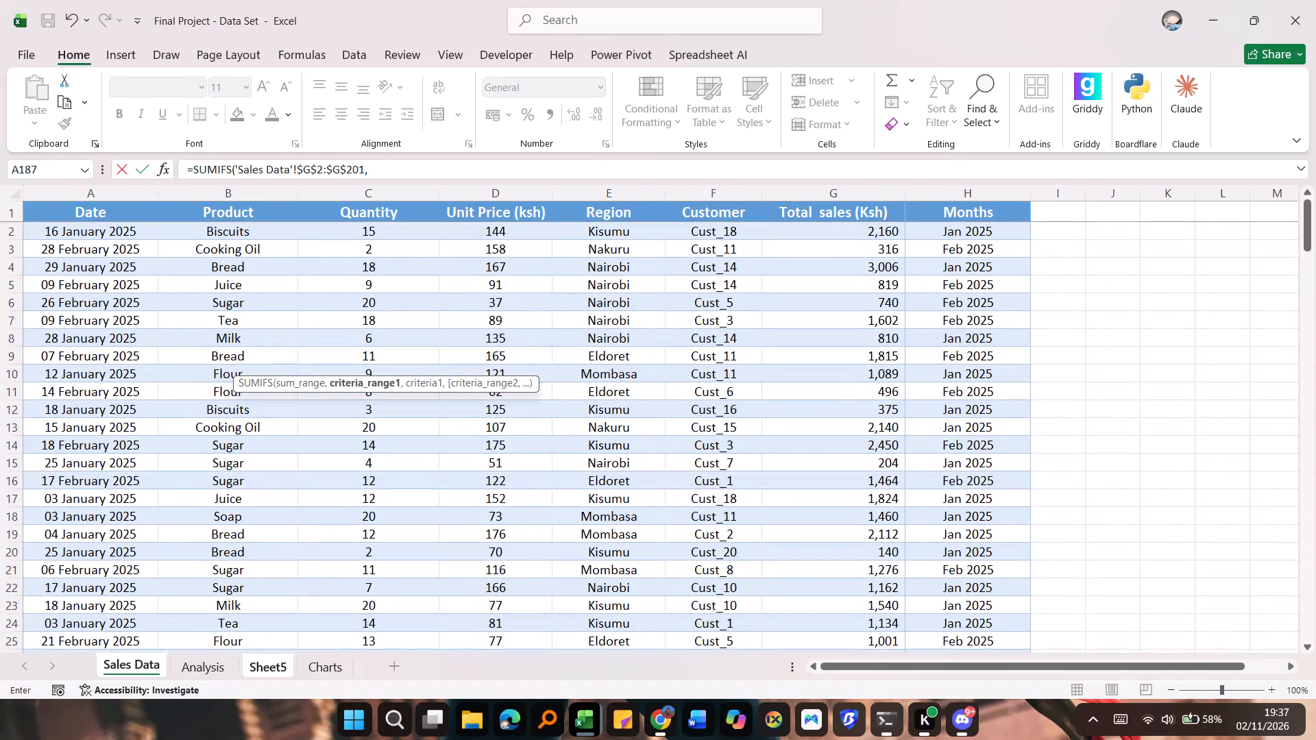
{"action": "left_click_drag", "start_coordinate": [241, 232], "coordinate": [211, 739]}
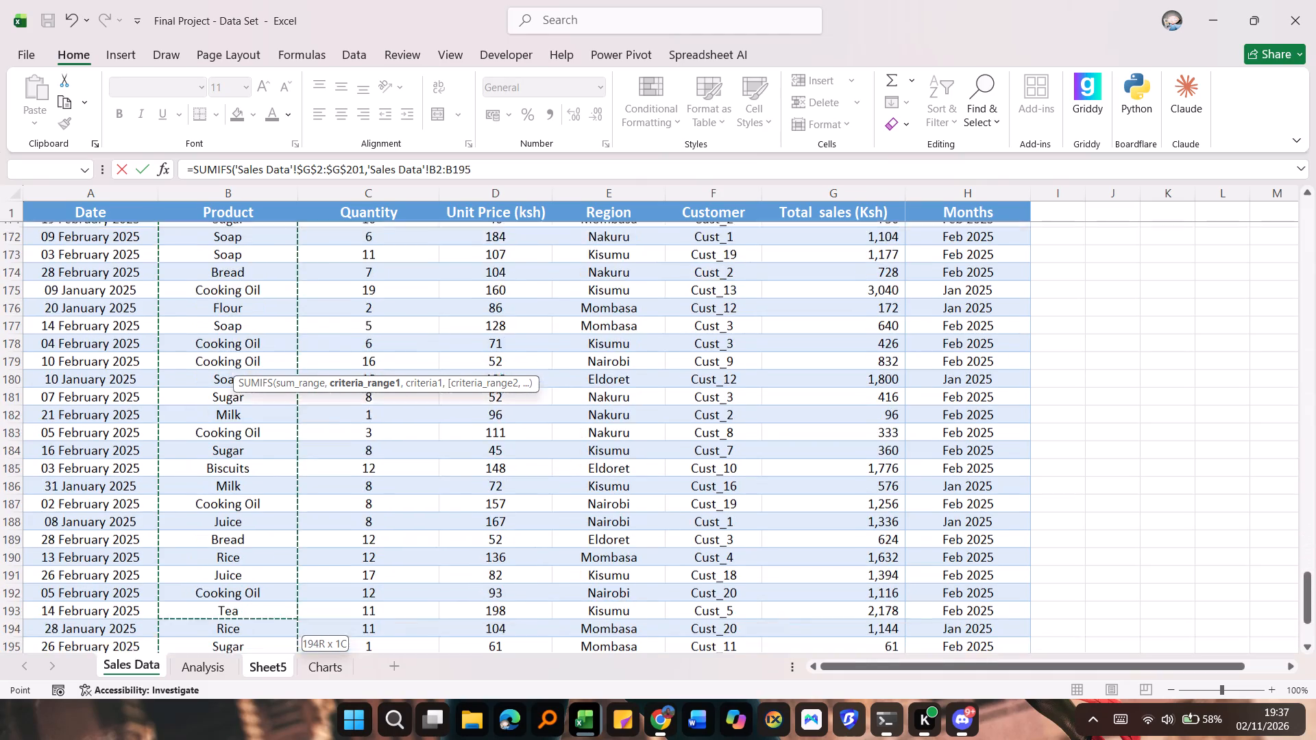
{"action": "left_click_drag", "start_coordinate": [211, 739], "coordinate": [209, 600]}
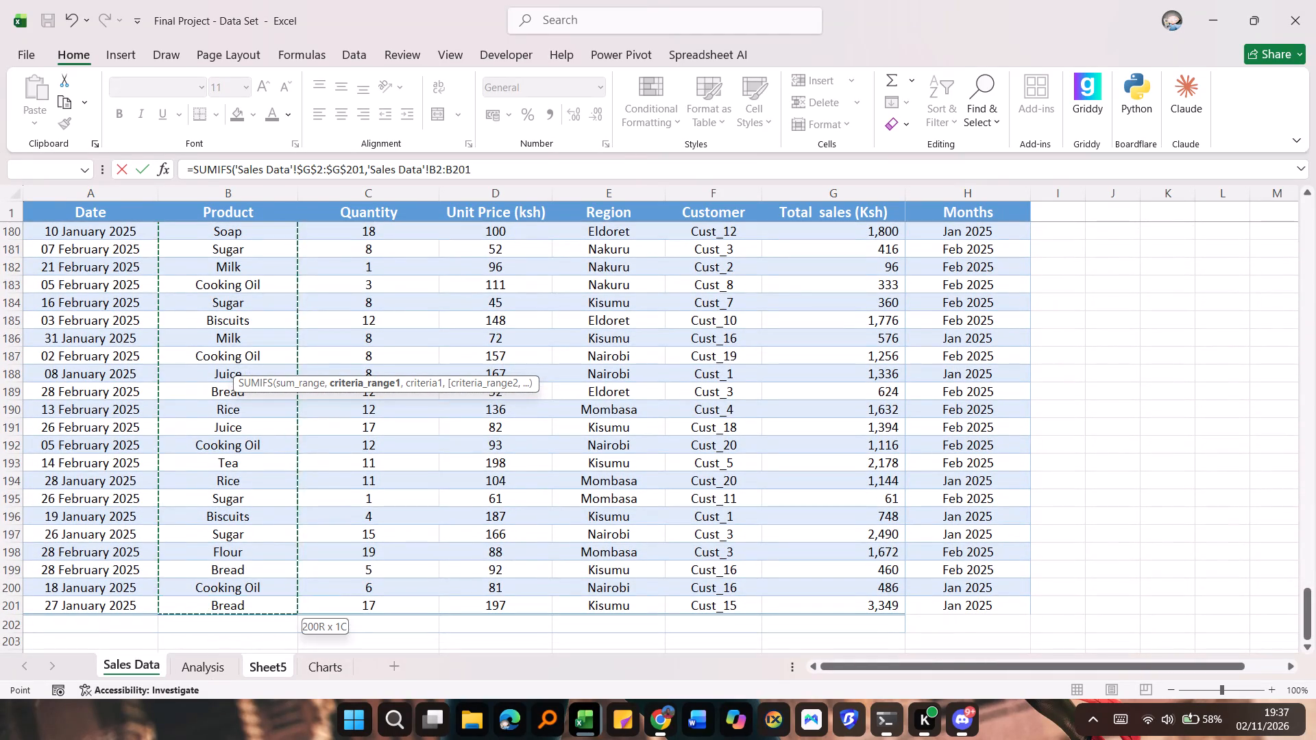
{"action": "left_click_drag", "start_coordinate": [209, 600], "coordinate": [212, 606]}
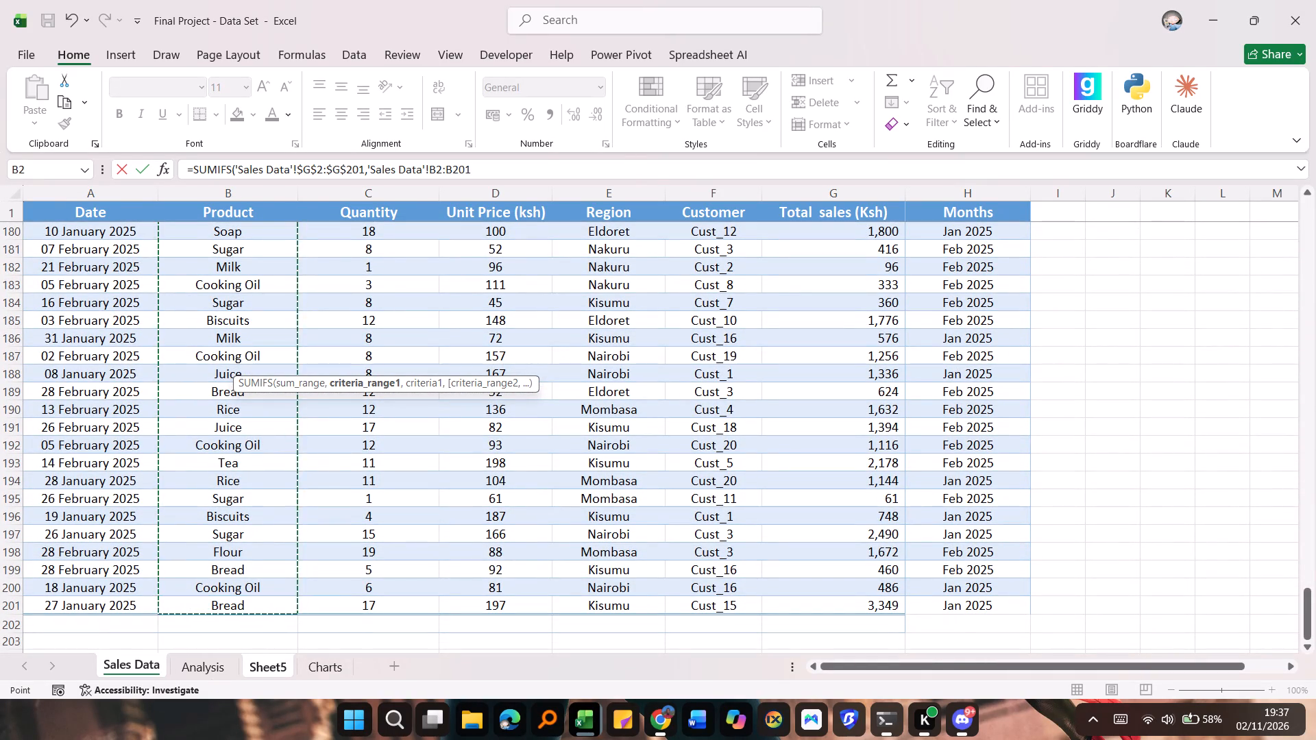
{"action": "key", "text": "F4"}
{"action": "key", "text": "comma"}
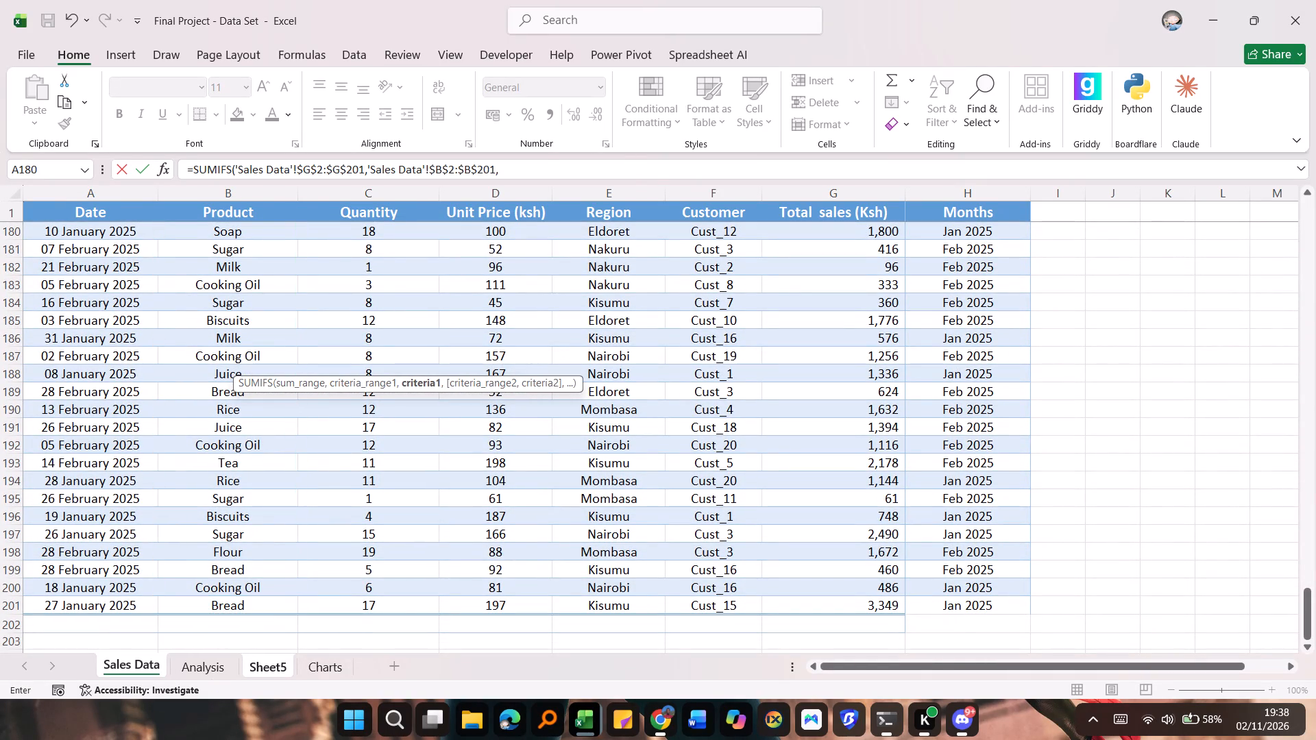
{"action": "left_click", "coordinate": [271, 662]}
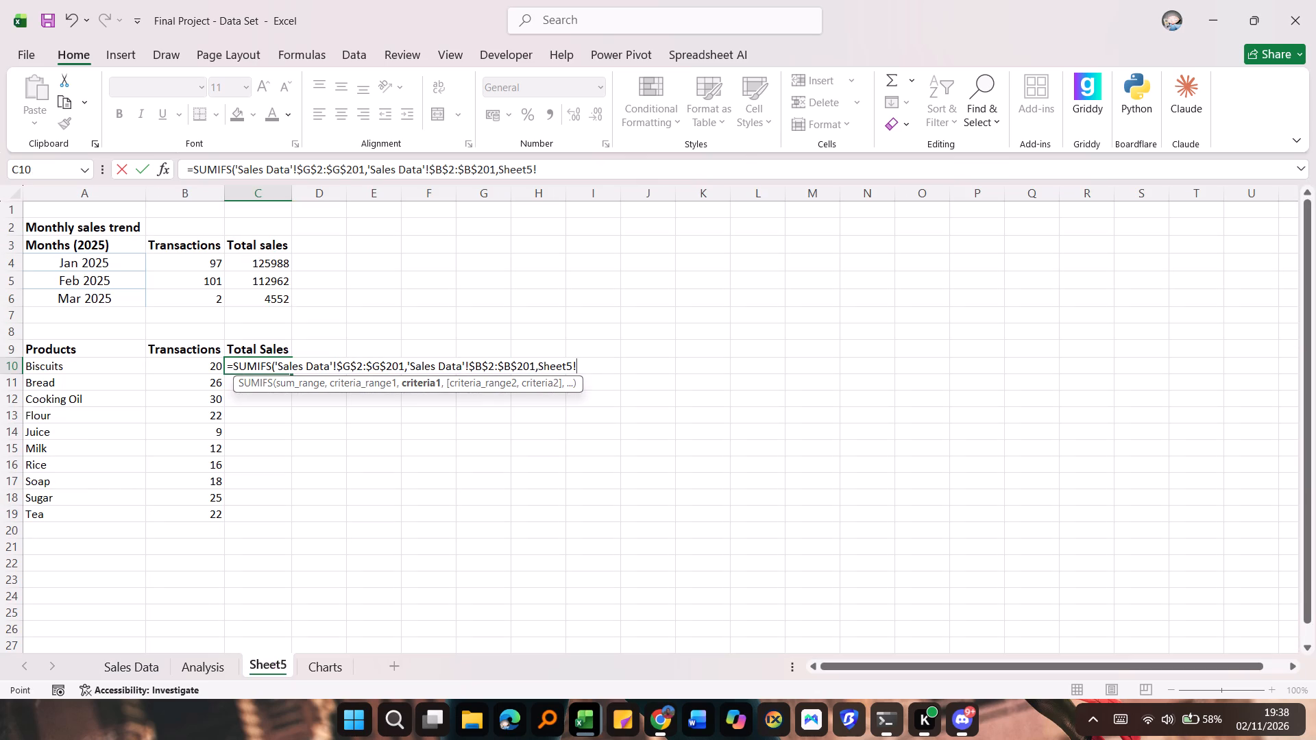
{"action": "left_click", "coordinate": [97, 369]}
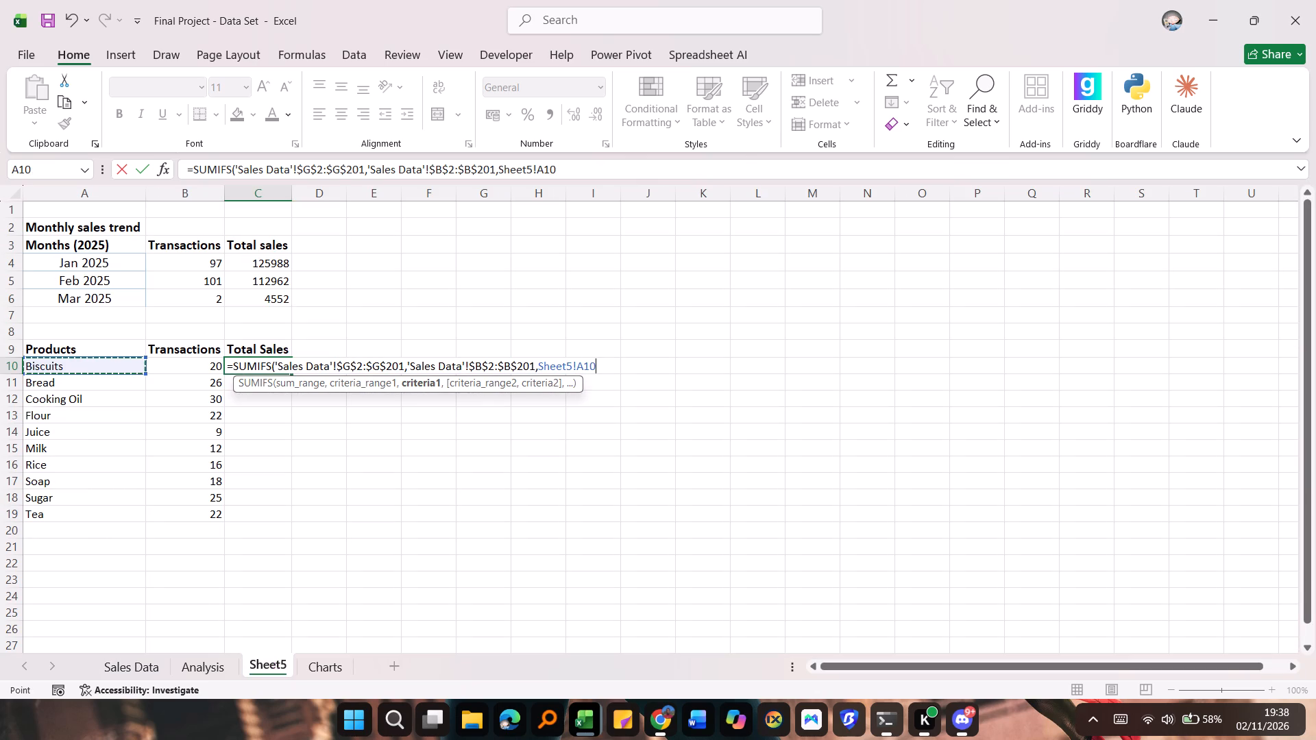
{"action": "key", "text": "shift+parenright"}
{"action": "key", "text": "Return"}
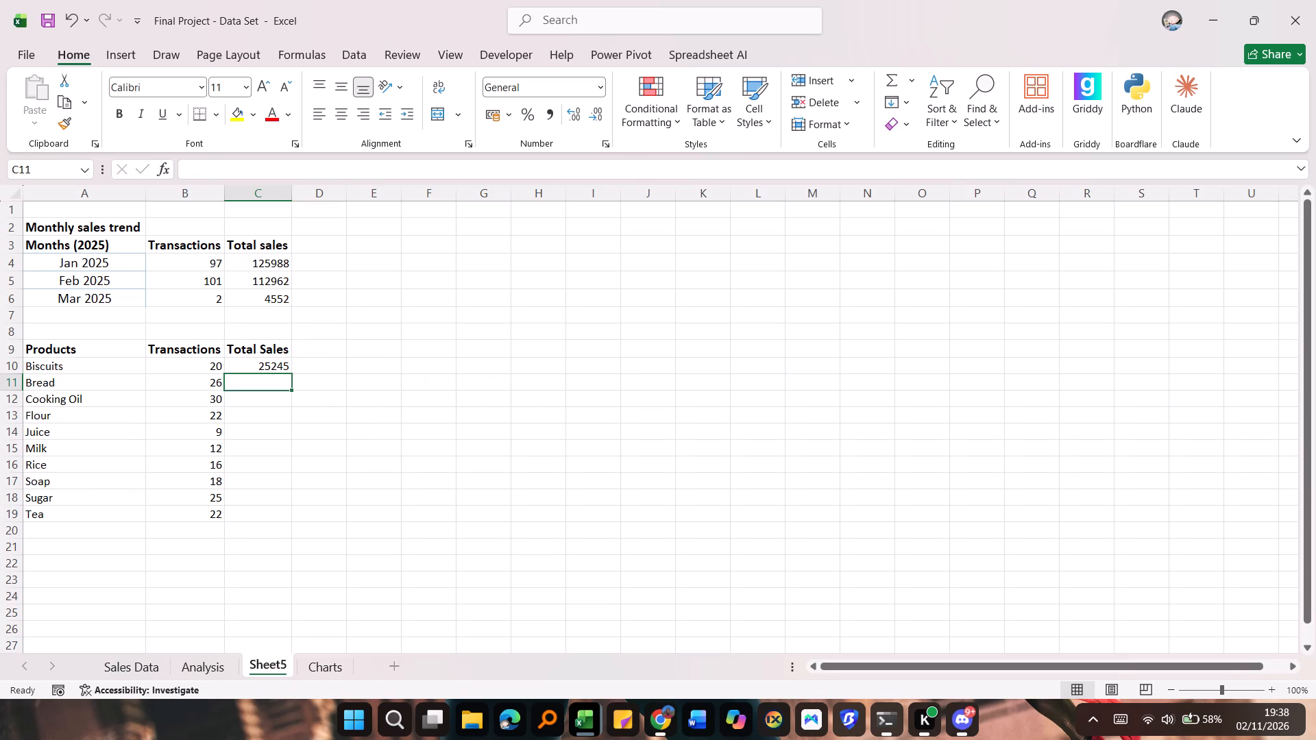
Fill the Total Sales formula from C10 down to C19 for the remaining products through Tea.
{"action": "left_click", "coordinate": [269, 362]}
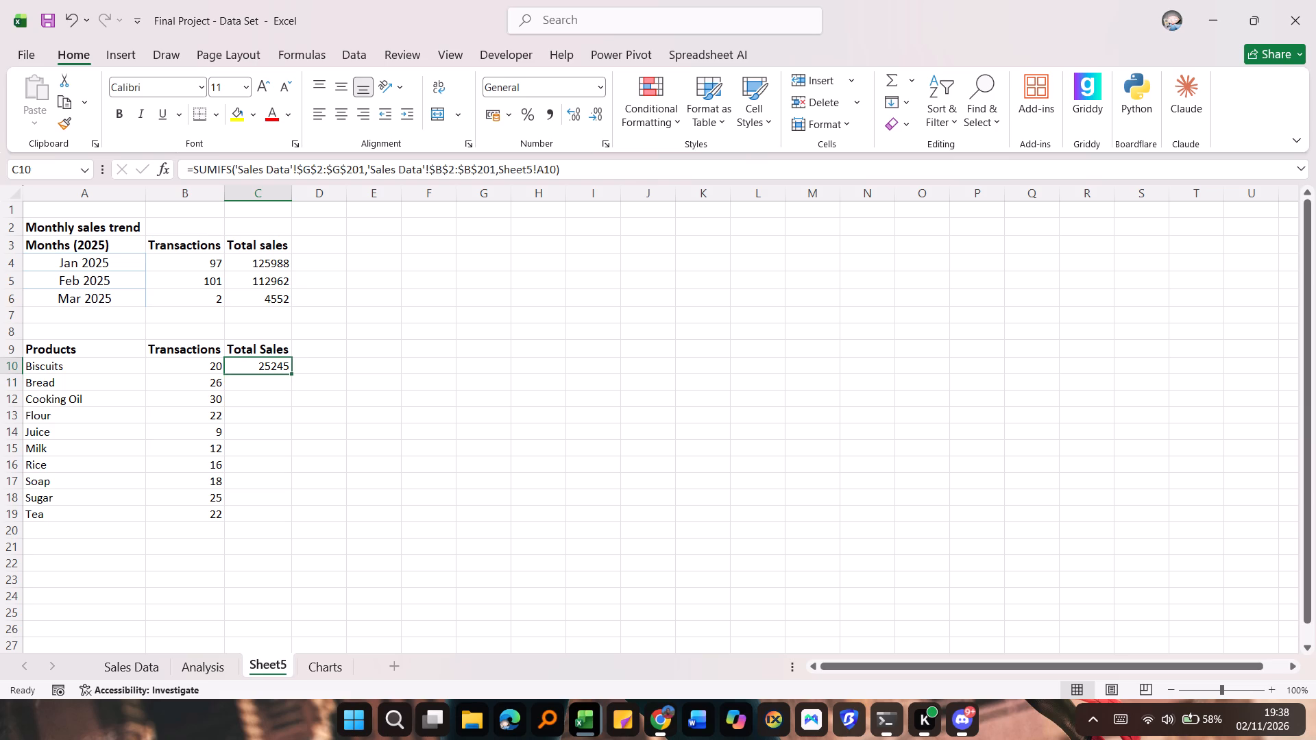
{"action": "left_click_drag", "start_coordinate": [291, 372], "coordinate": [293, 513]}
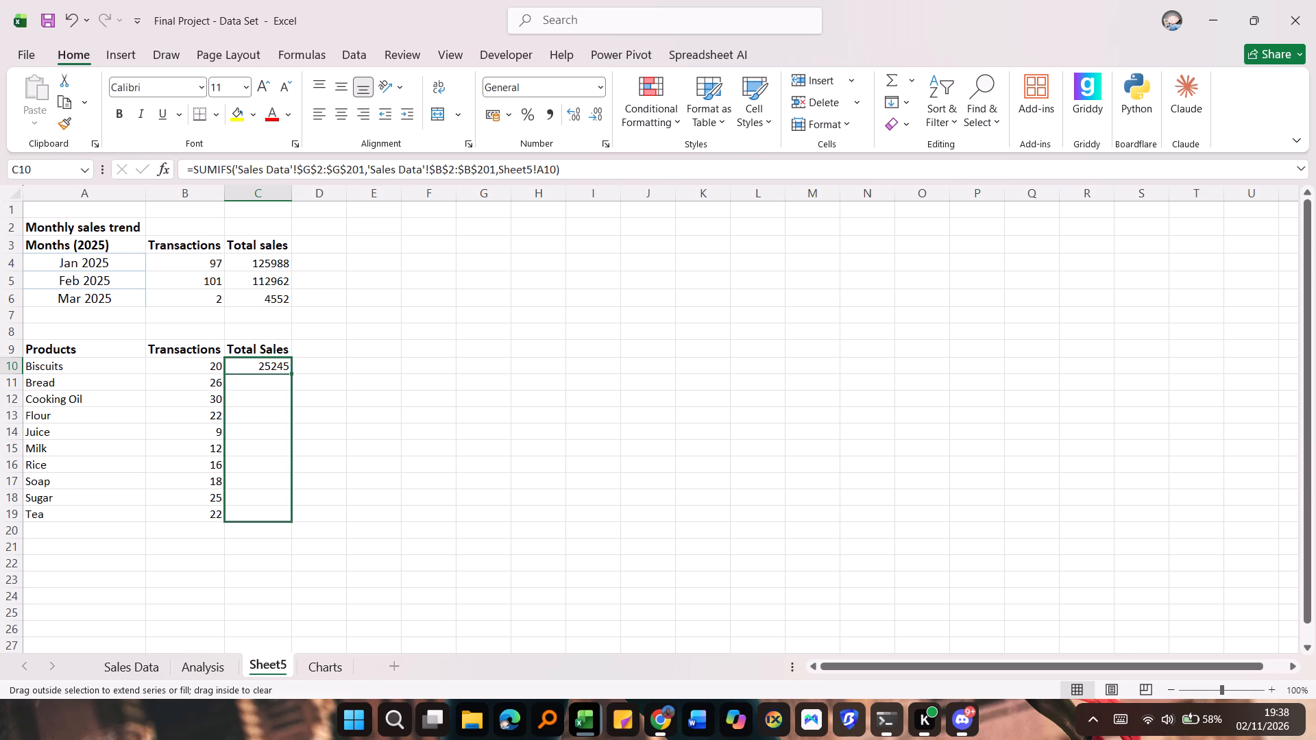
{"action": "left_click_drag", "start_coordinate": [293, 513], "coordinate": [293, 520]}
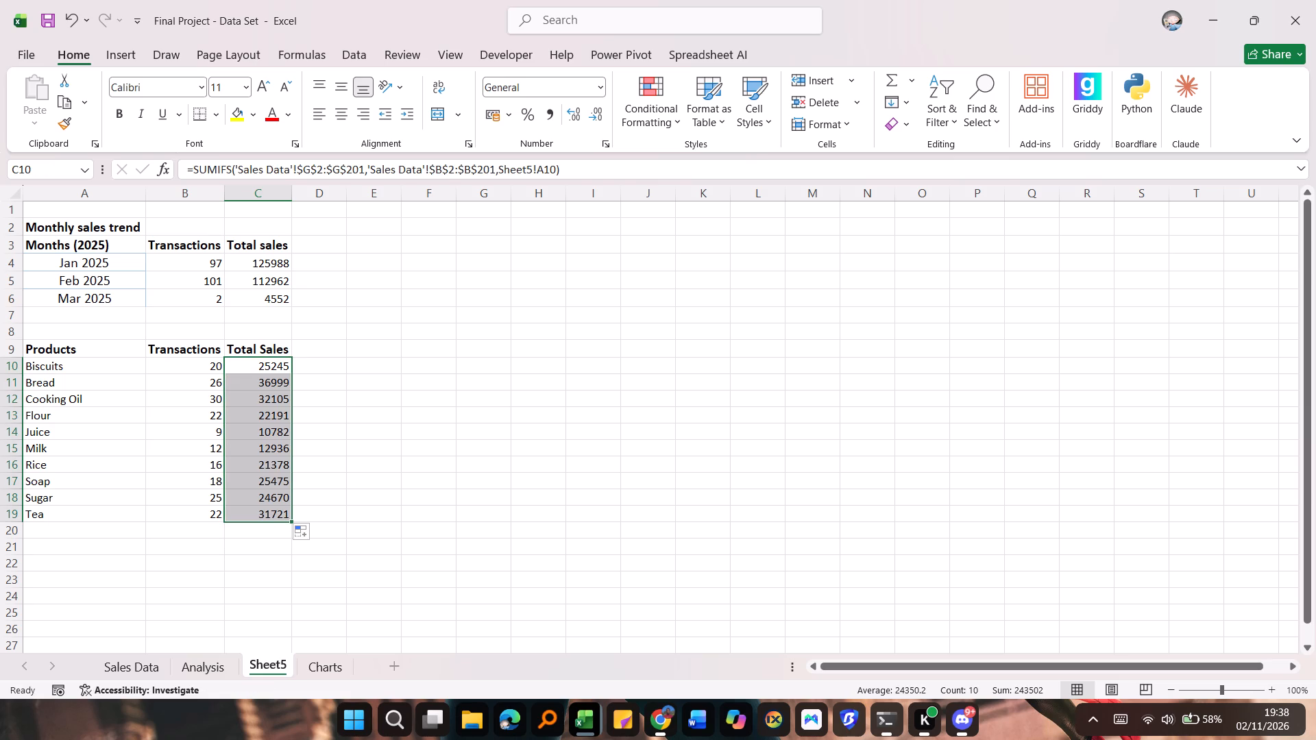
Enter the label Total in A20 beneath the product list.
{"action": "left_click", "coordinate": [82, 530]}
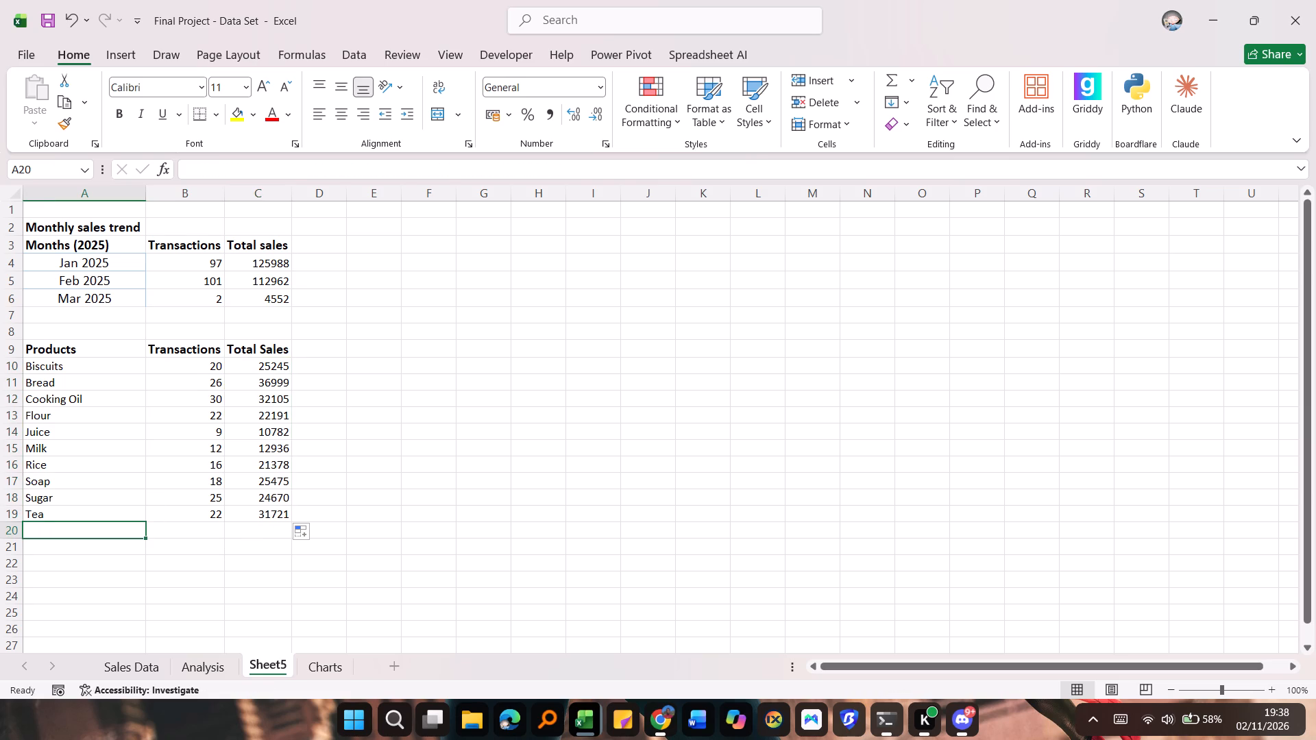
{"action": "type", "text": "Totaal"}
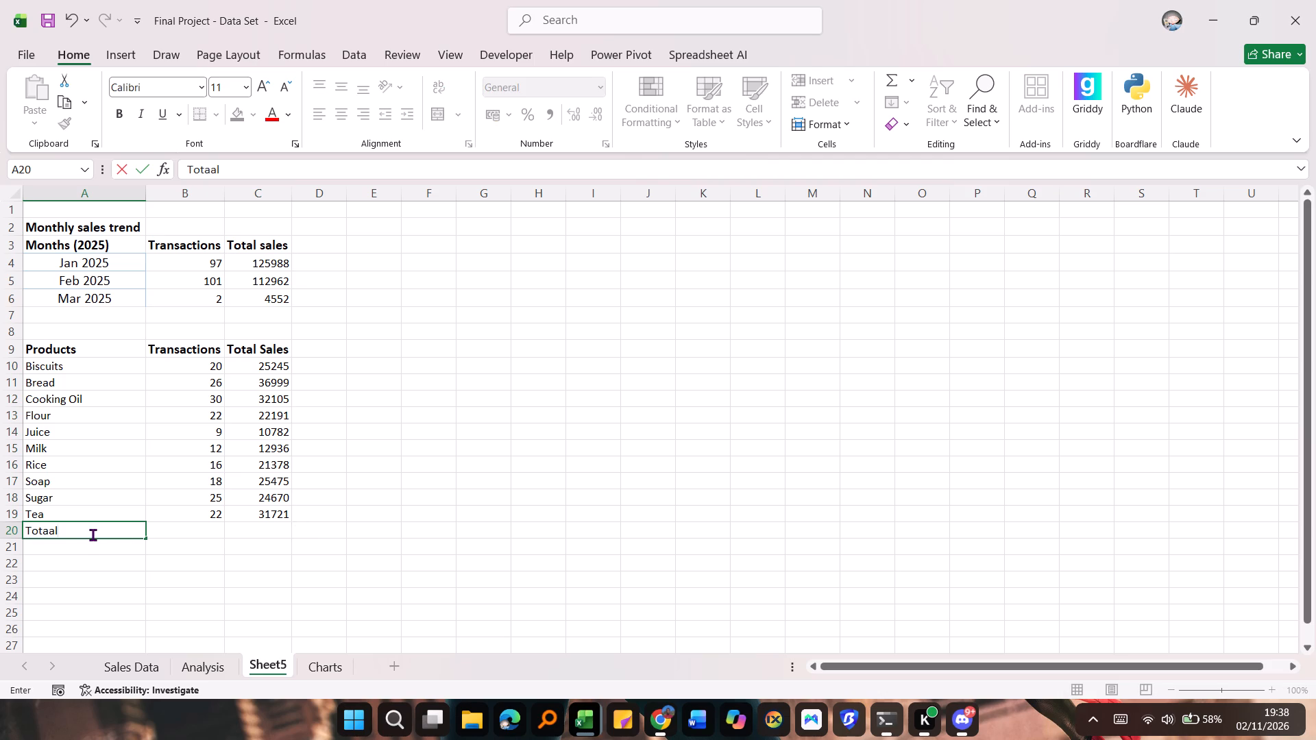
{"action": "key", "text": "BackSpace"}
{"action": "key", "text": "BackSpace"}
{"action": "key", "text": "l"}
{"action": "left_click", "coordinate": [170, 529]}
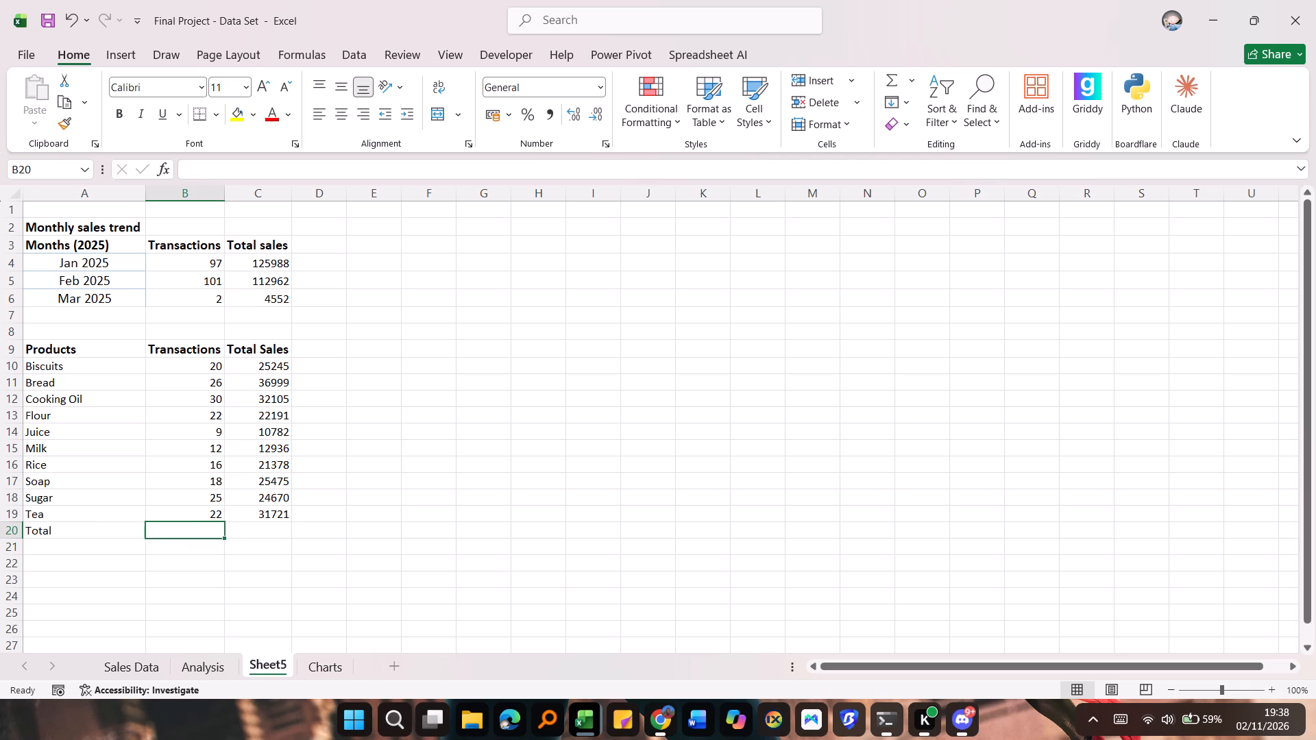
Enter the formula =B10:B19 in B20 of the Total row, referencing all product transactions.
{"action": "left_click", "coordinate": [197, 530]}
{"action": "key", "text": "equal"}
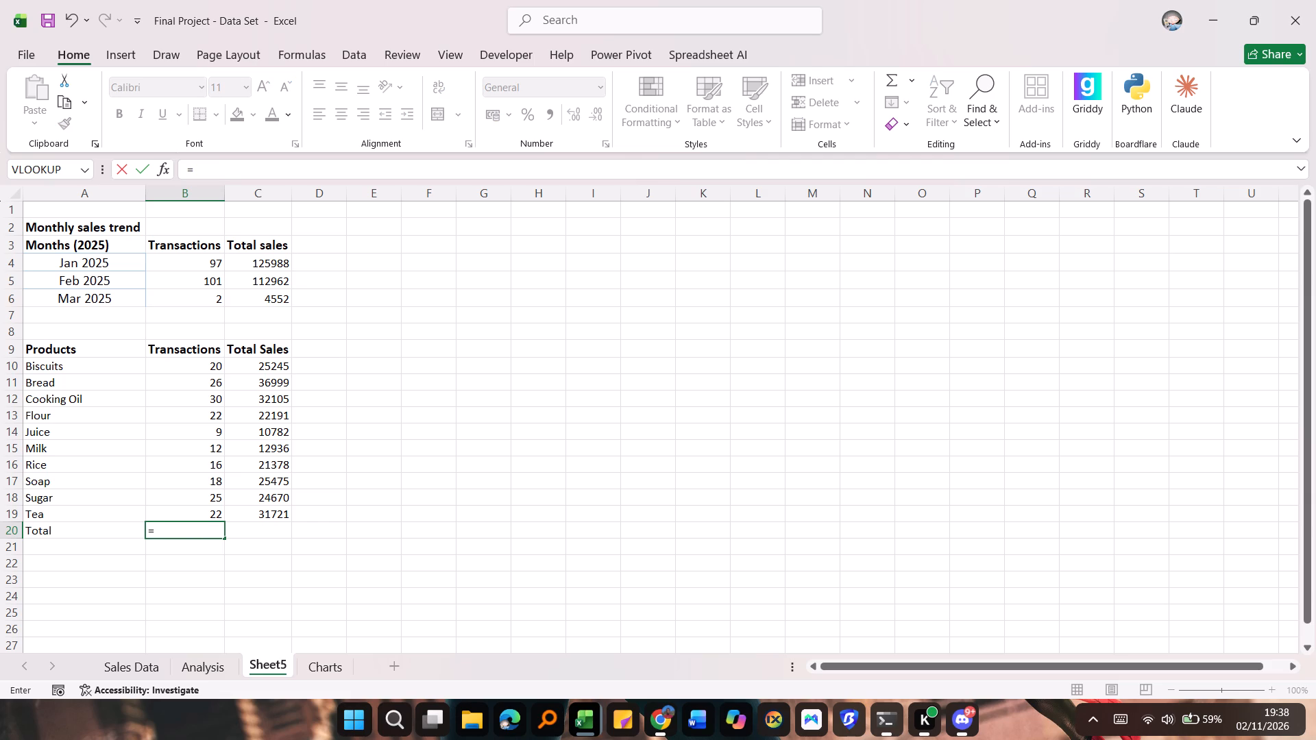
{"action": "left_click_drag", "start_coordinate": [173, 365], "coordinate": [178, 499]}
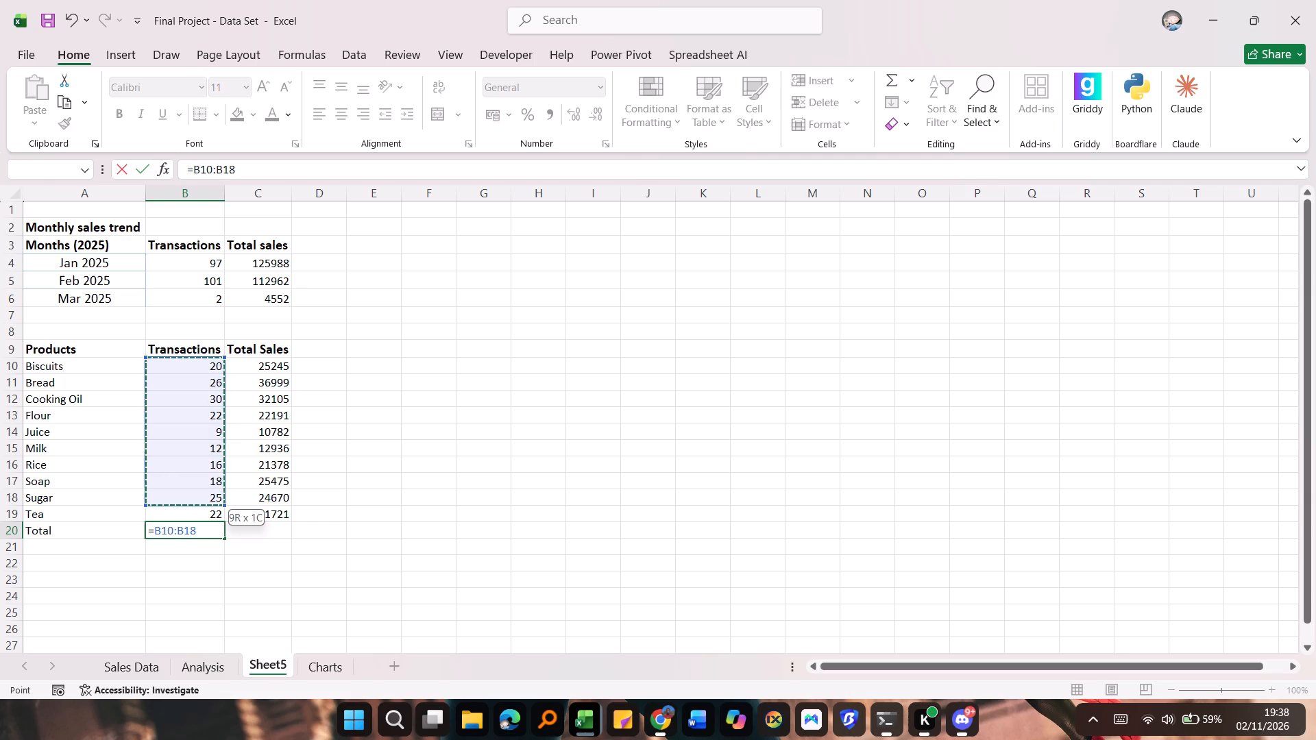
{"action": "left_click_drag", "start_coordinate": [178, 499], "coordinate": [179, 509]}
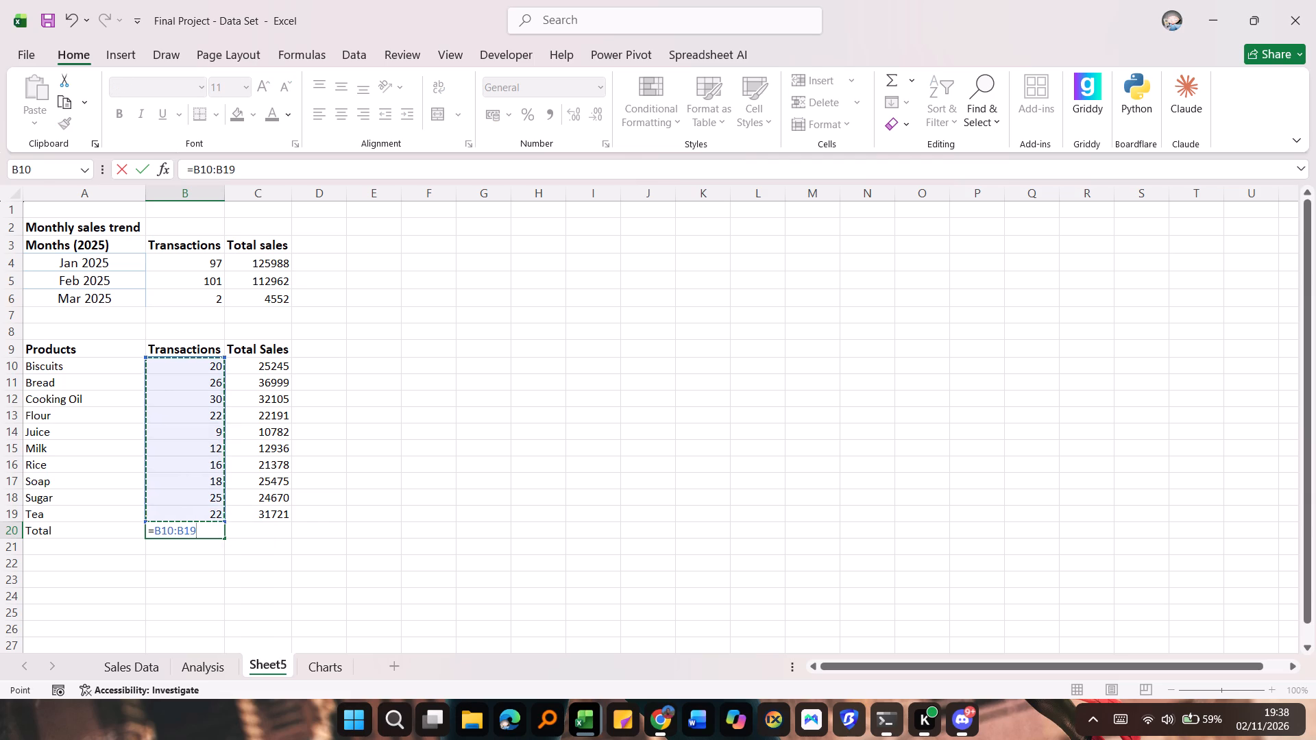
{"action": "key", "text": "Return"}
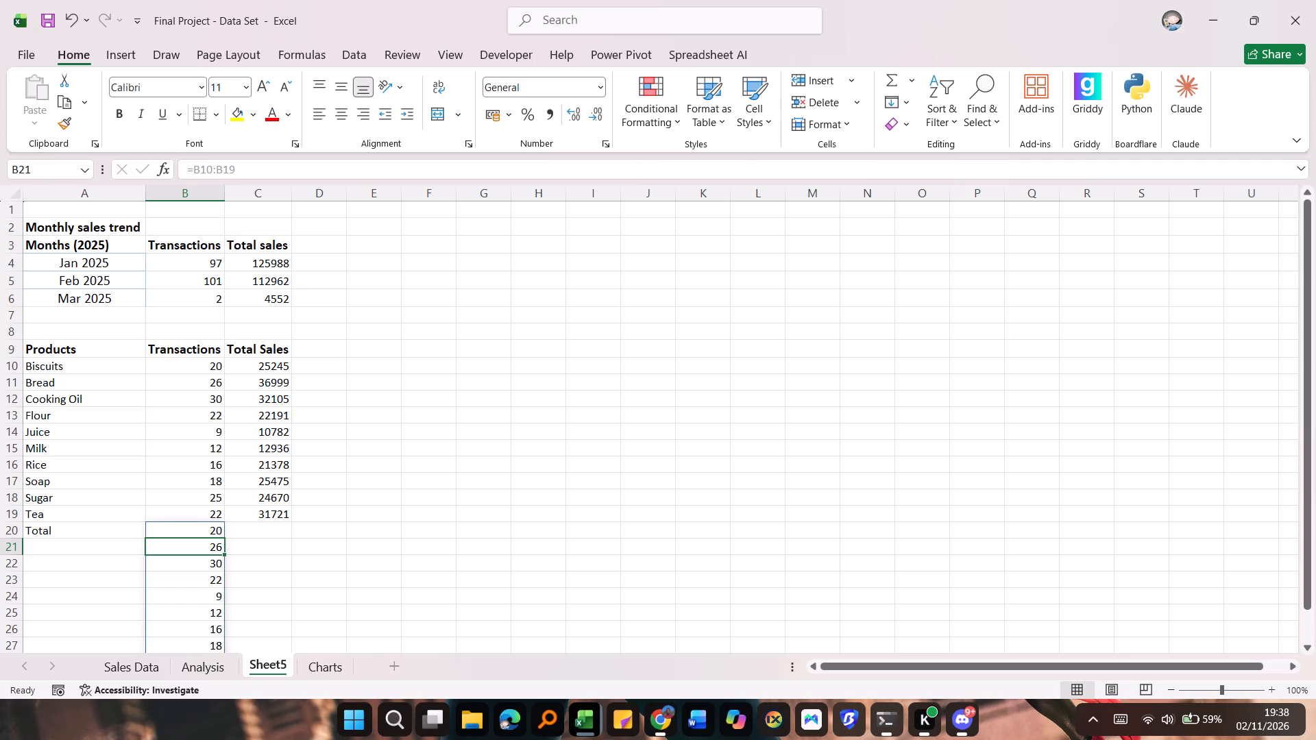
Clear the contents of B20:B30, removing the spilled values from the Total row downward.
{"action": "left_click_drag", "start_coordinate": [175, 531], "coordinate": [178, 739]}
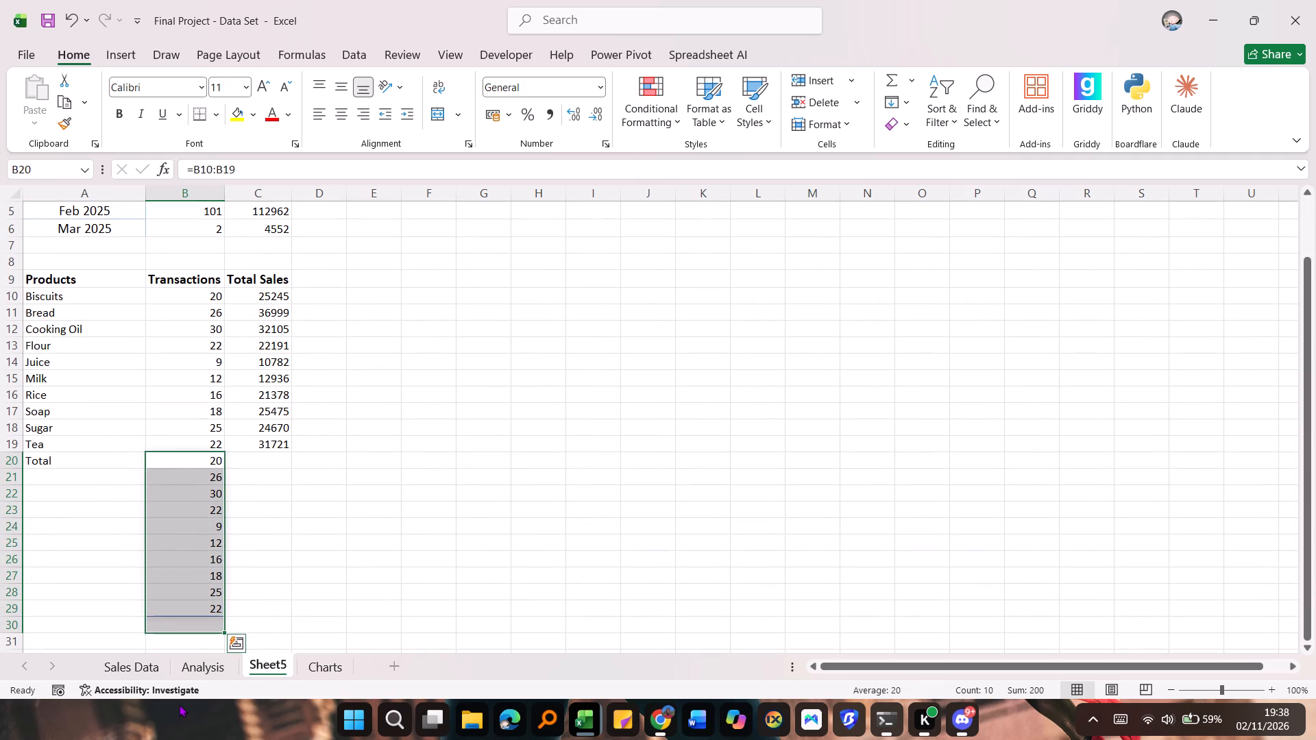
{"action": "right_click", "coordinate": [179, 704]}
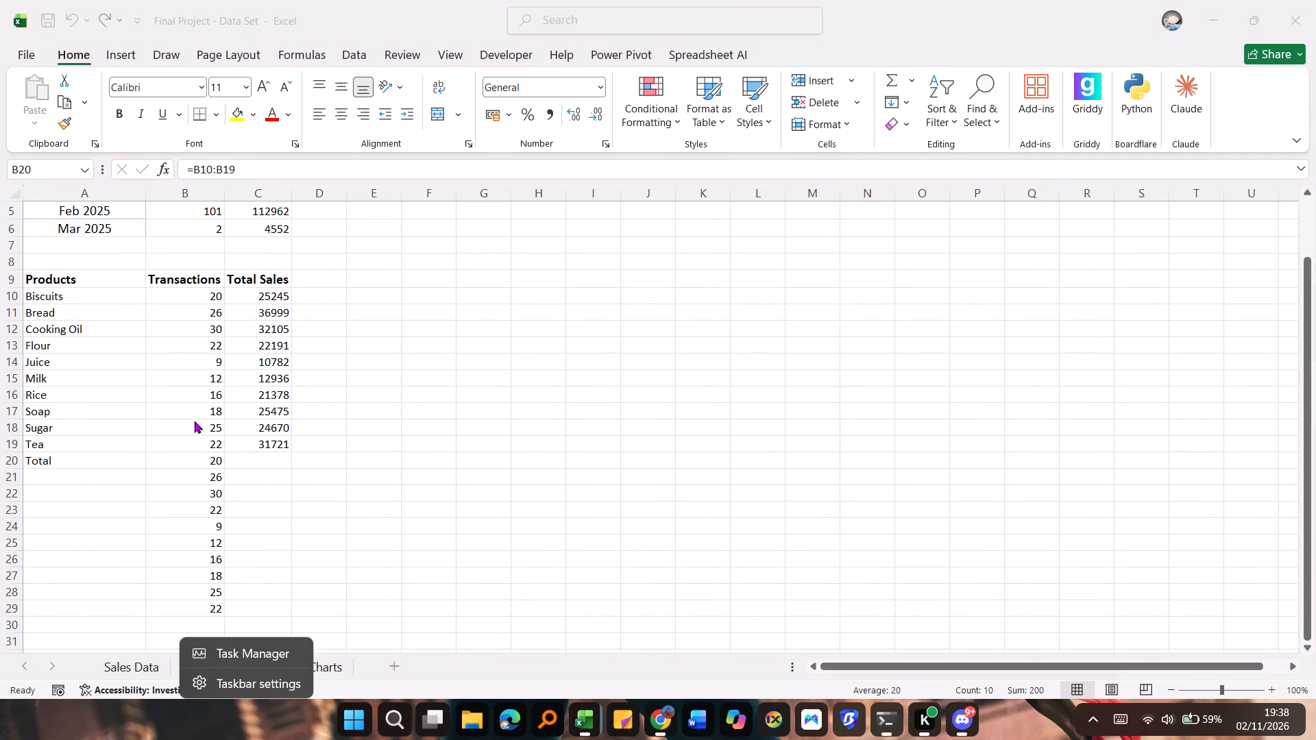
{"action": "left_click_drag", "start_coordinate": [193, 459], "coordinate": [198, 498]}
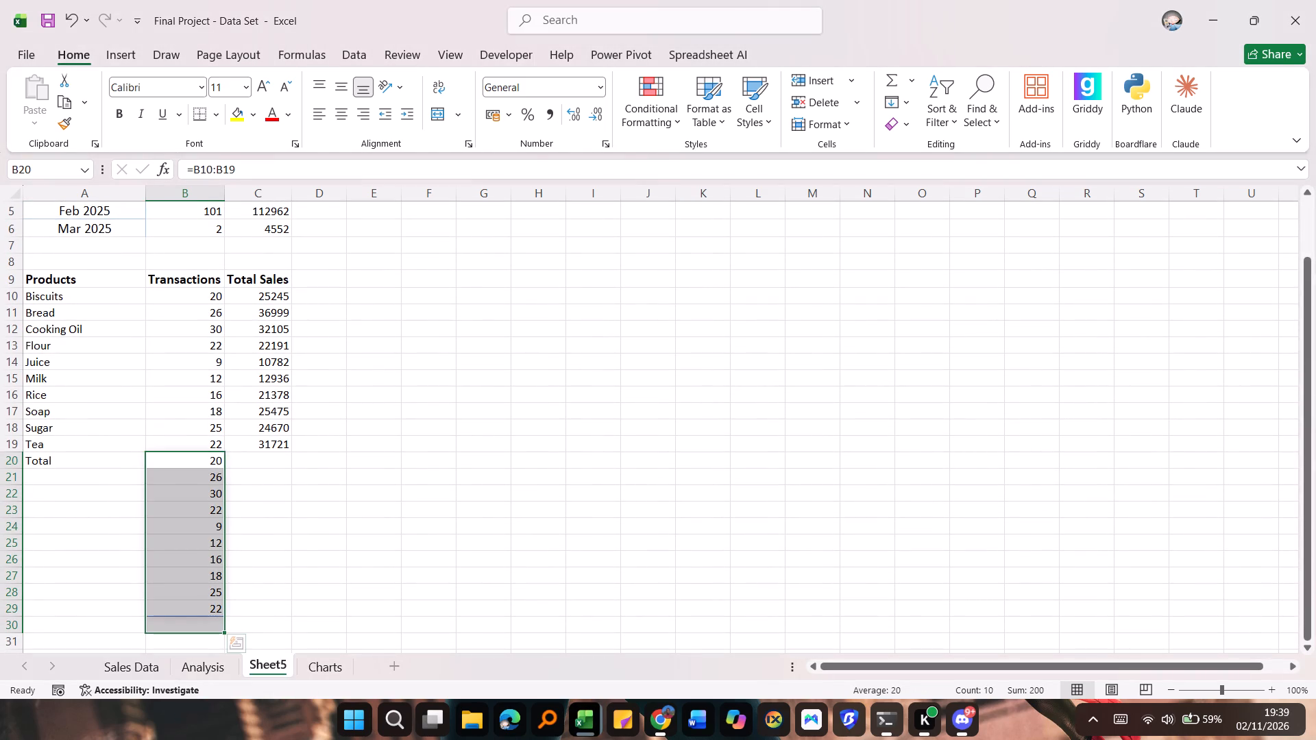
{"action": "right_click", "coordinate": [198, 498]}
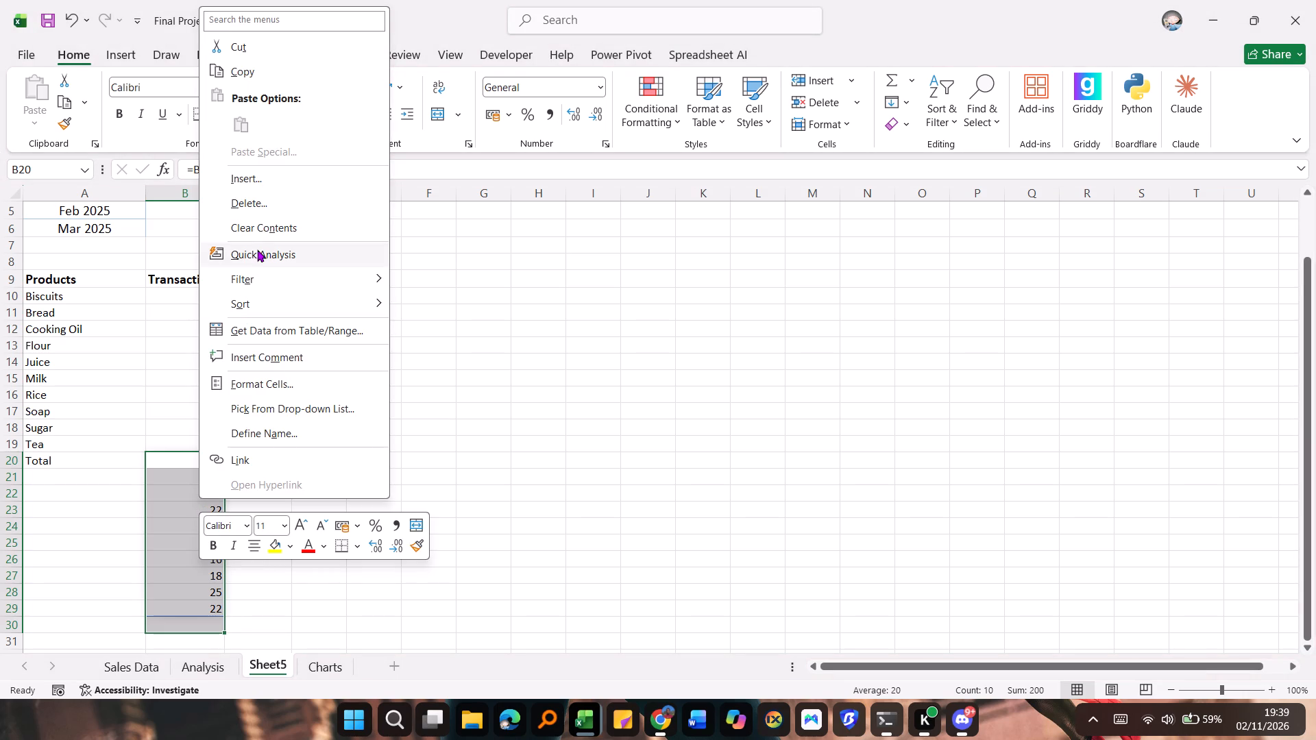
{"action": "left_click", "coordinate": [261, 229]}
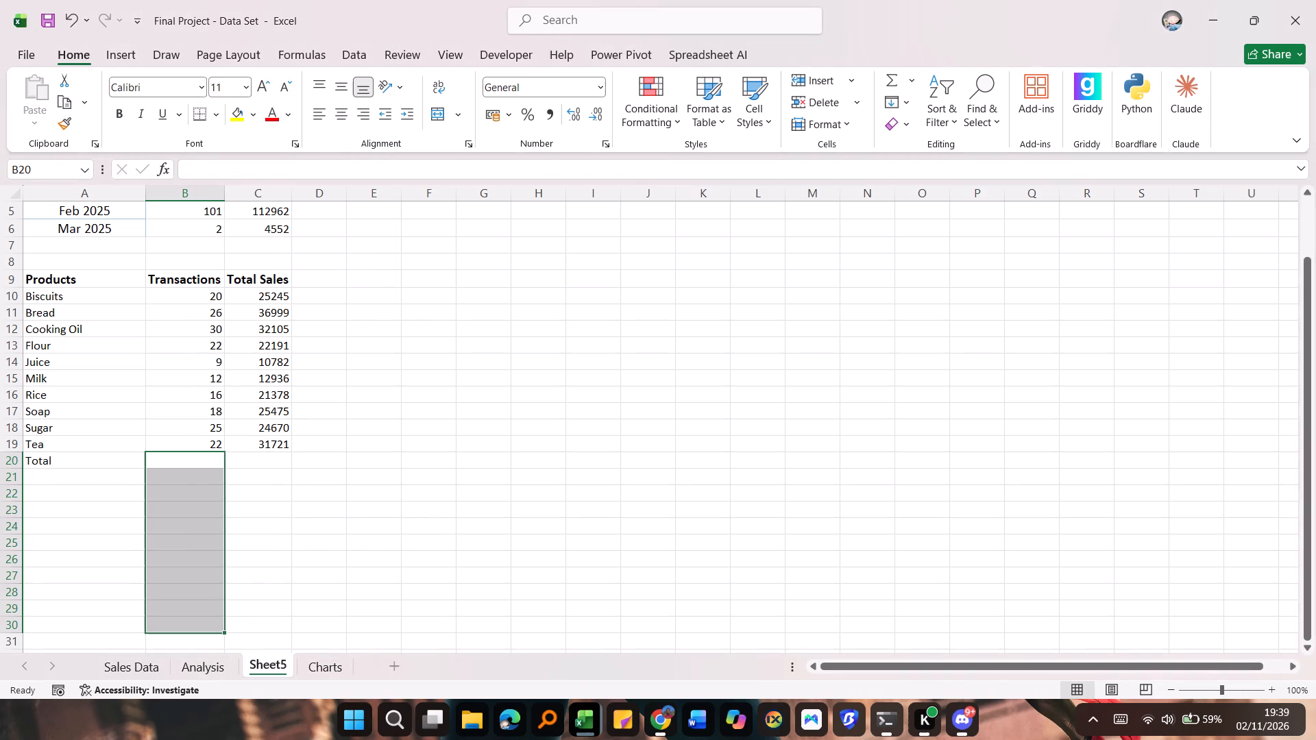
Enter the formula =SUM(B10:B19) in B20 to total the product transactions.
{"action": "left_click", "coordinate": [193, 459]}
{"action": "key", "text": "equal"}
{"action": "type", "text": "sum"}
{"action": "left_click", "coordinate": [189, 484]}
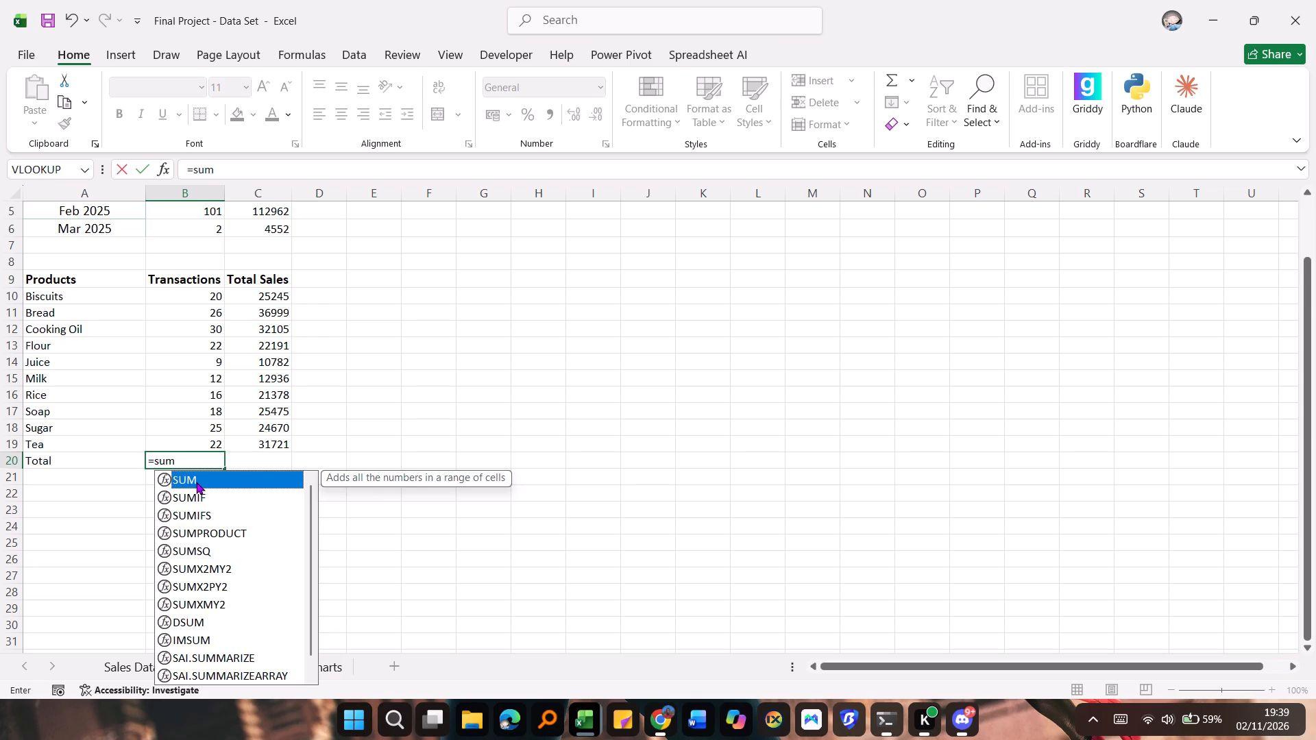
{"action": "left_click", "coordinate": [196, 482]}
{"action": "double_click", "coordinate": [209, 478]}
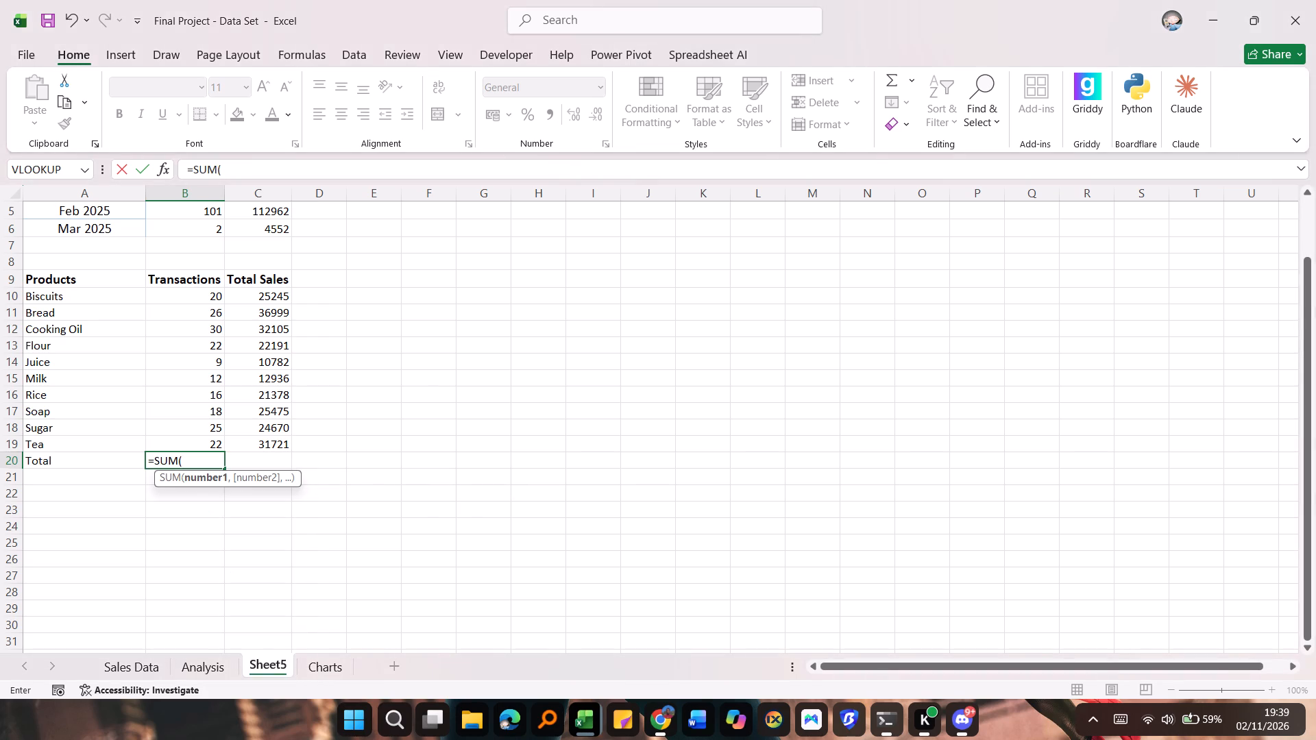
{"action": "left_click_drag", "start_coordinate": [206, 298], "coordinate": [203, 436]}
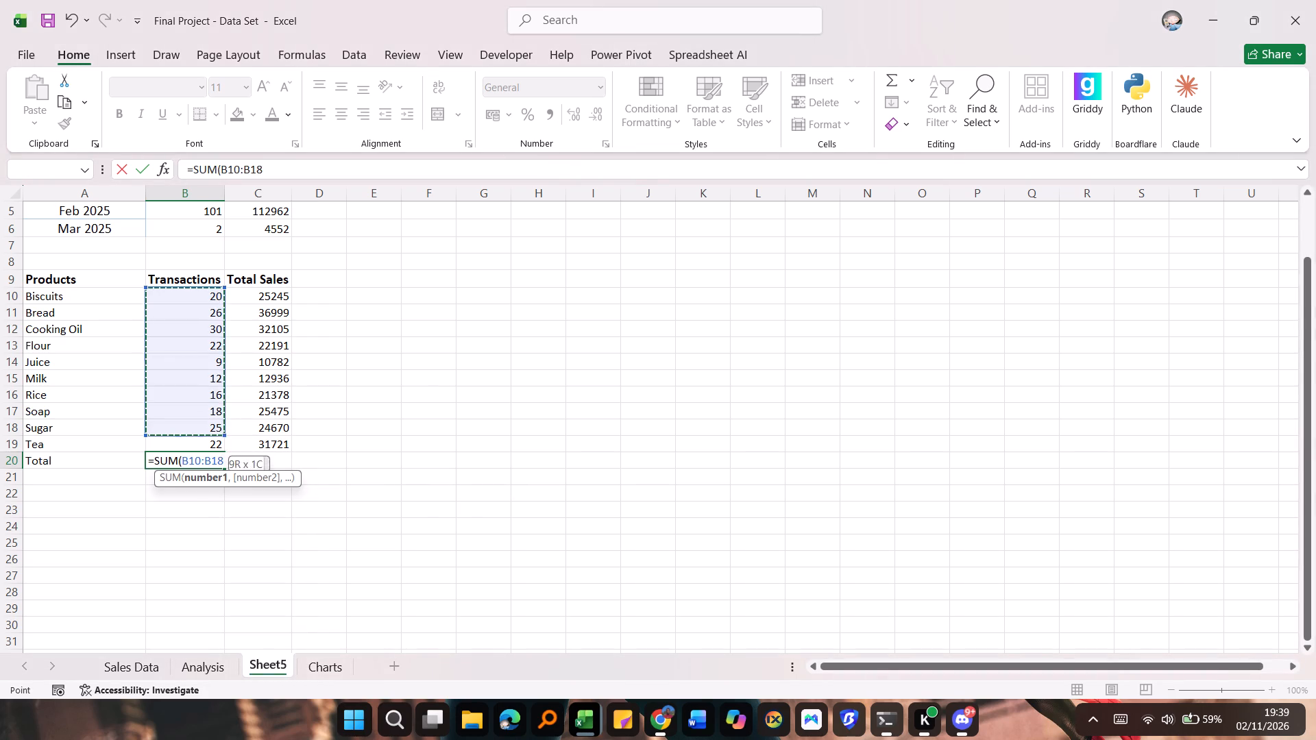
{"action": "left_click_drag", "start_coordinate": [203, 436], "coordinate": [203, 443]}
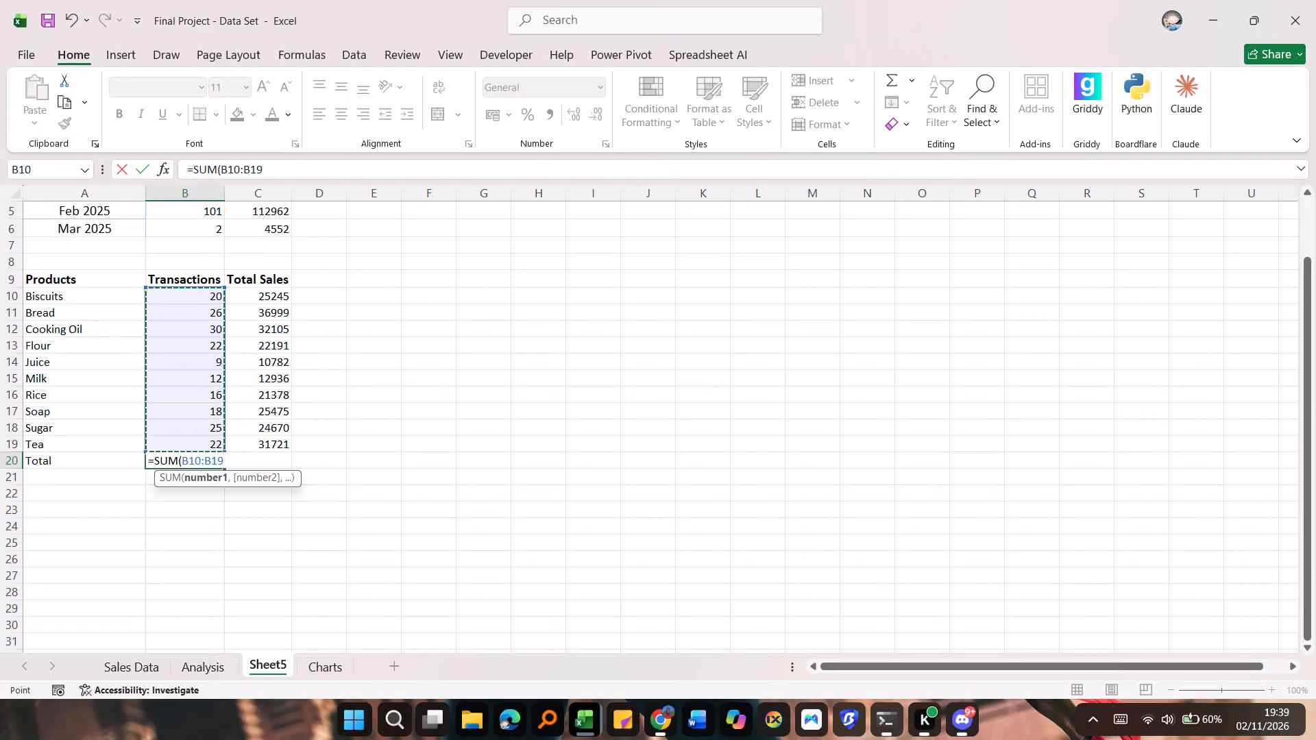
{"action": "key", "text": "Return"}
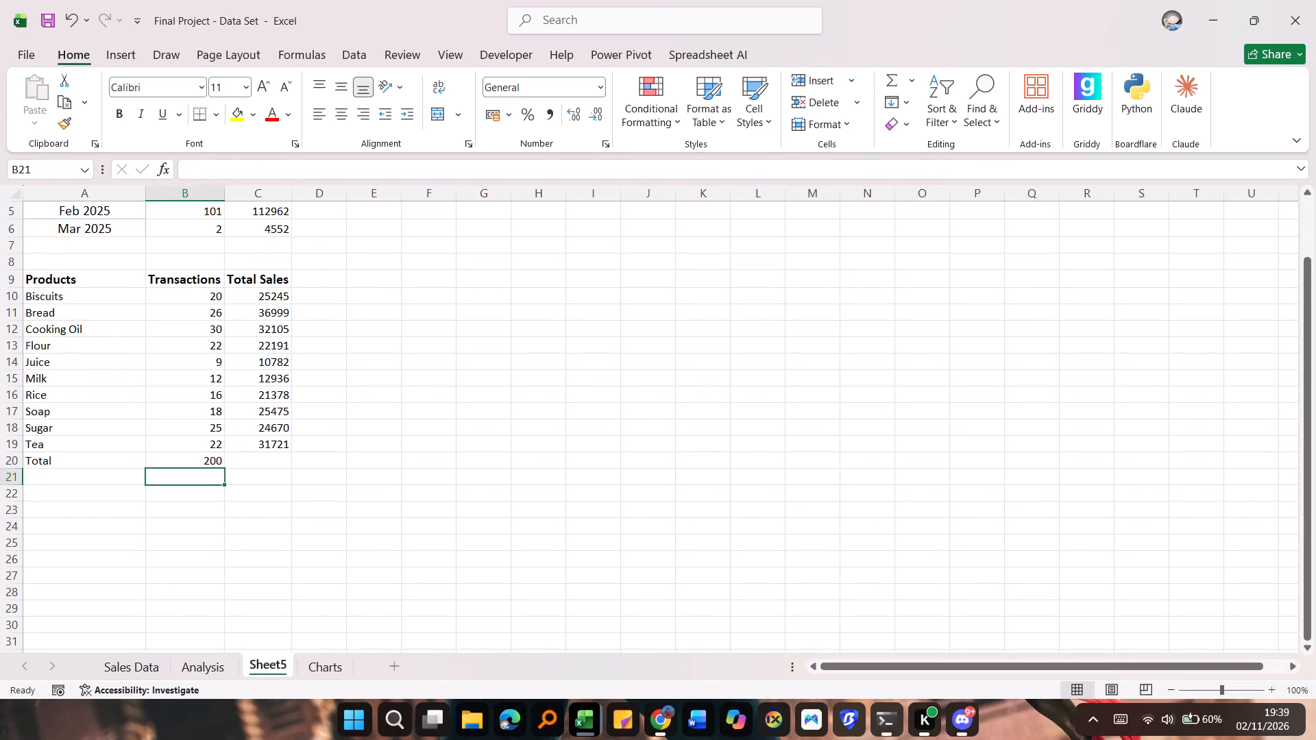
Fill the SUM formula from B20 across to C20 to total the product sales.
{"action": "left_click", "coordinate": [273, 458]}
{"action": "left_click", "coordinate": [257, 460]}
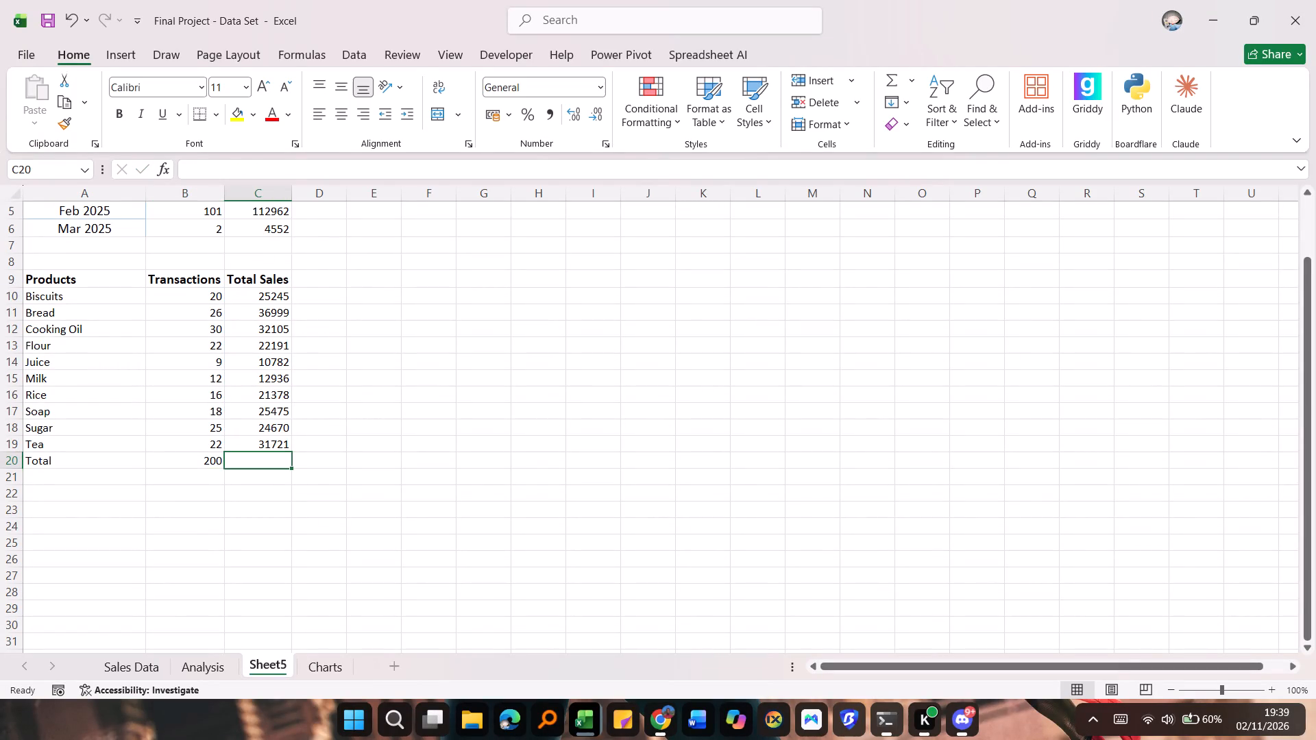
{"action": "left_click", "coordinate": [207, 463]}
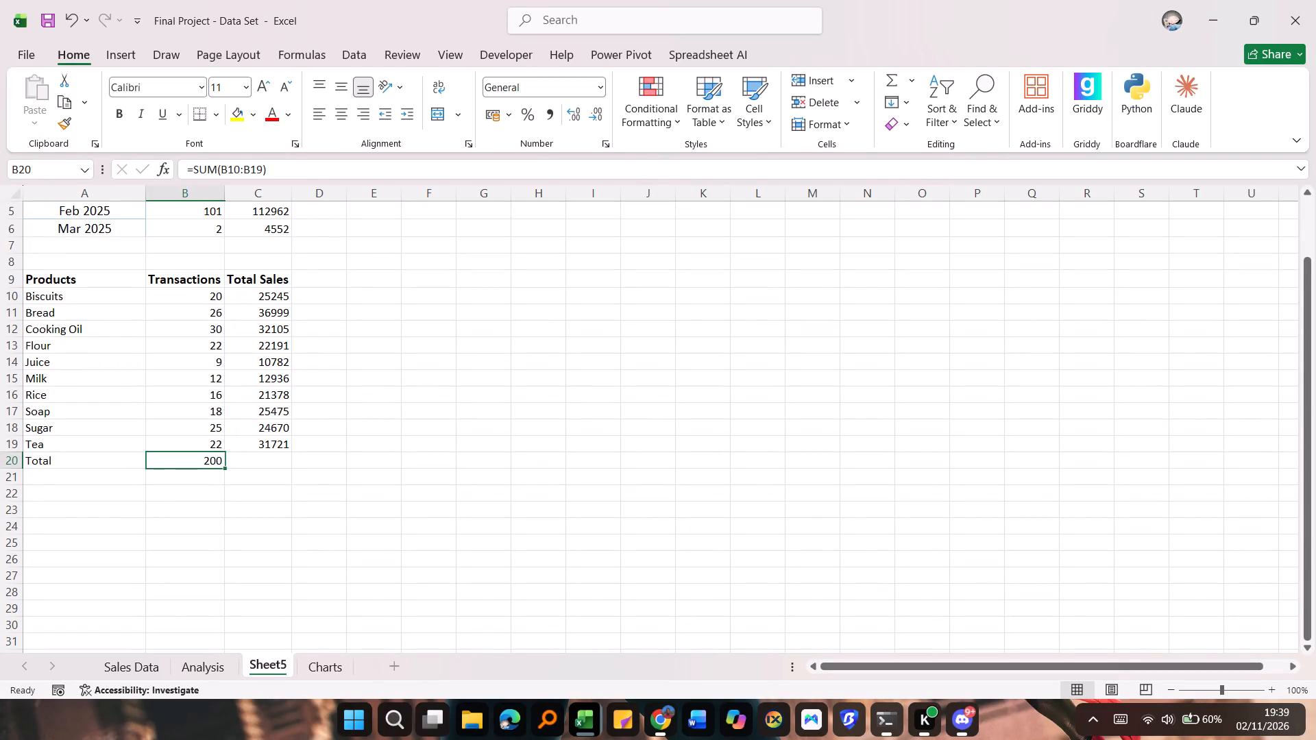
{"action": "left_click_drag", "start_coordinate": [222, 469], "coordinate": [288, 467]}
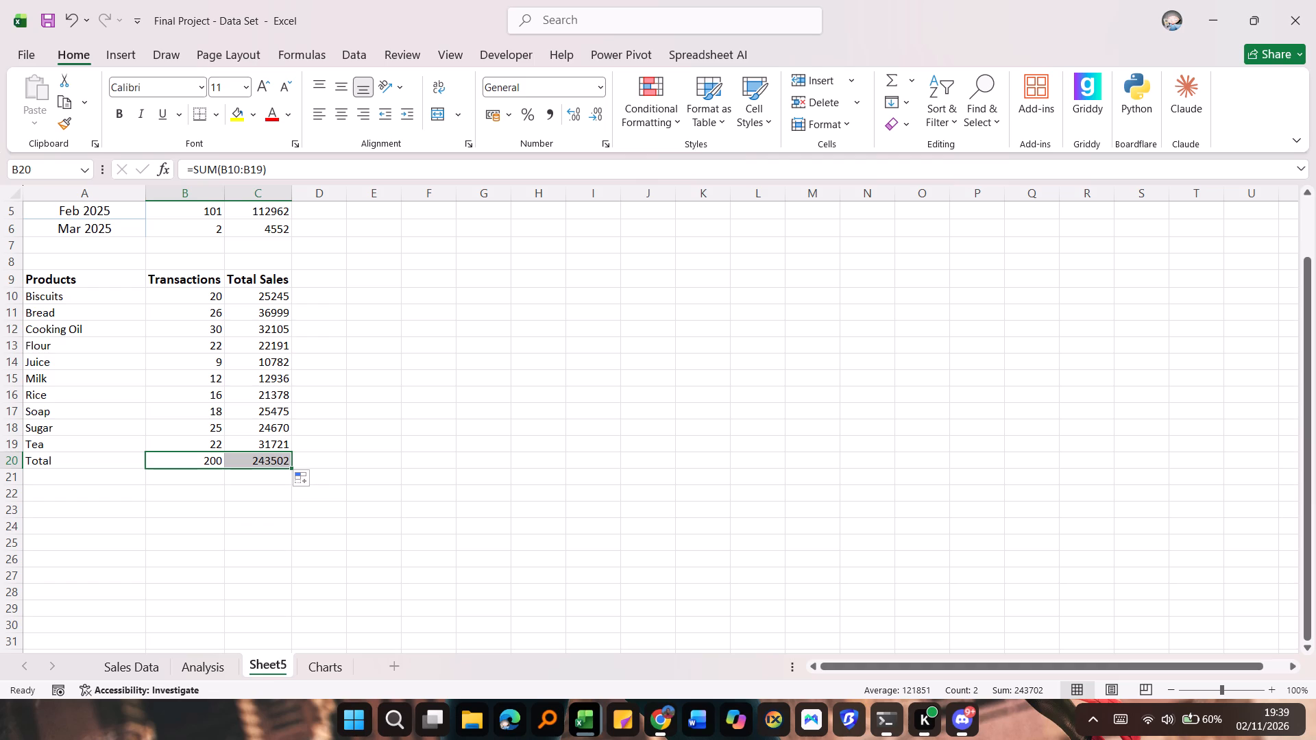
{"action": "scroll", "coordinate": [243, 456], "scroll_direction": "up", "scroll_amount": 1}
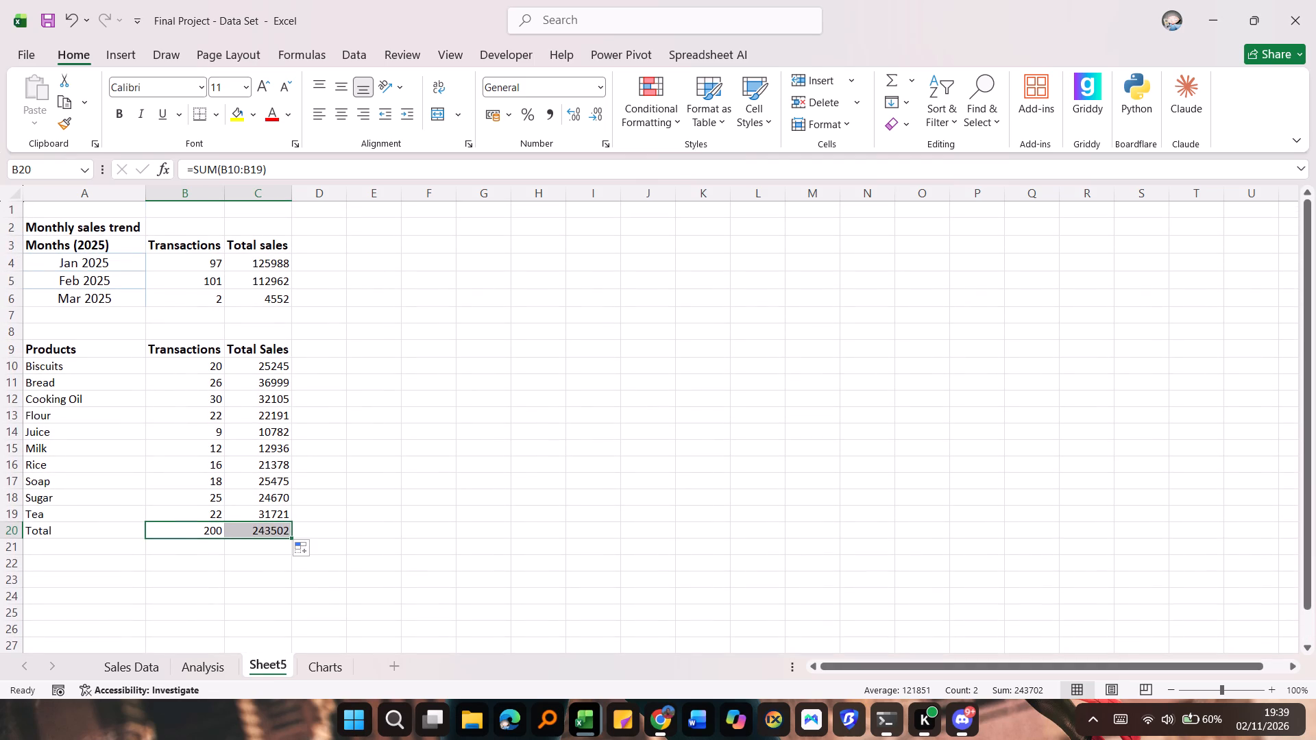
Make the Total label and both totals in A20, B20 and C20 bold.
{"action": "left_click", "coordinate": [59, 532]}
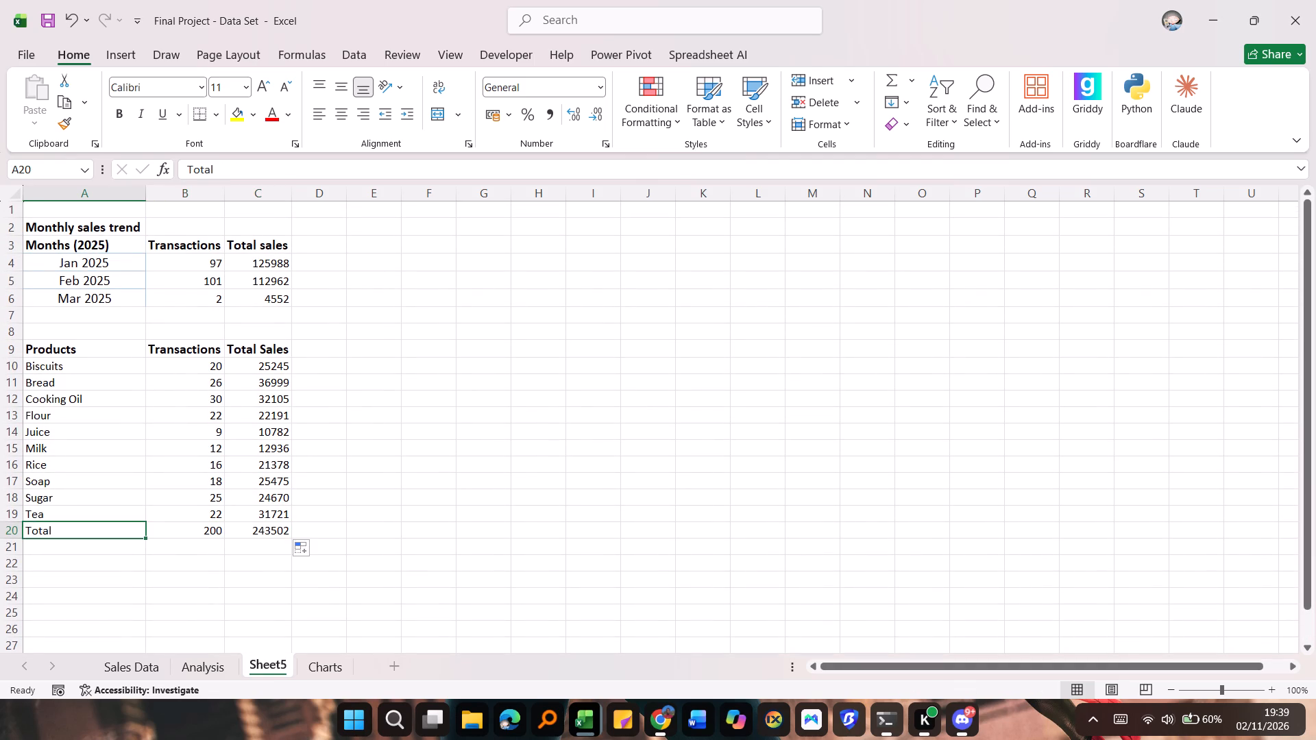
{"action": "left_click", "coordinate": [117, 111]}
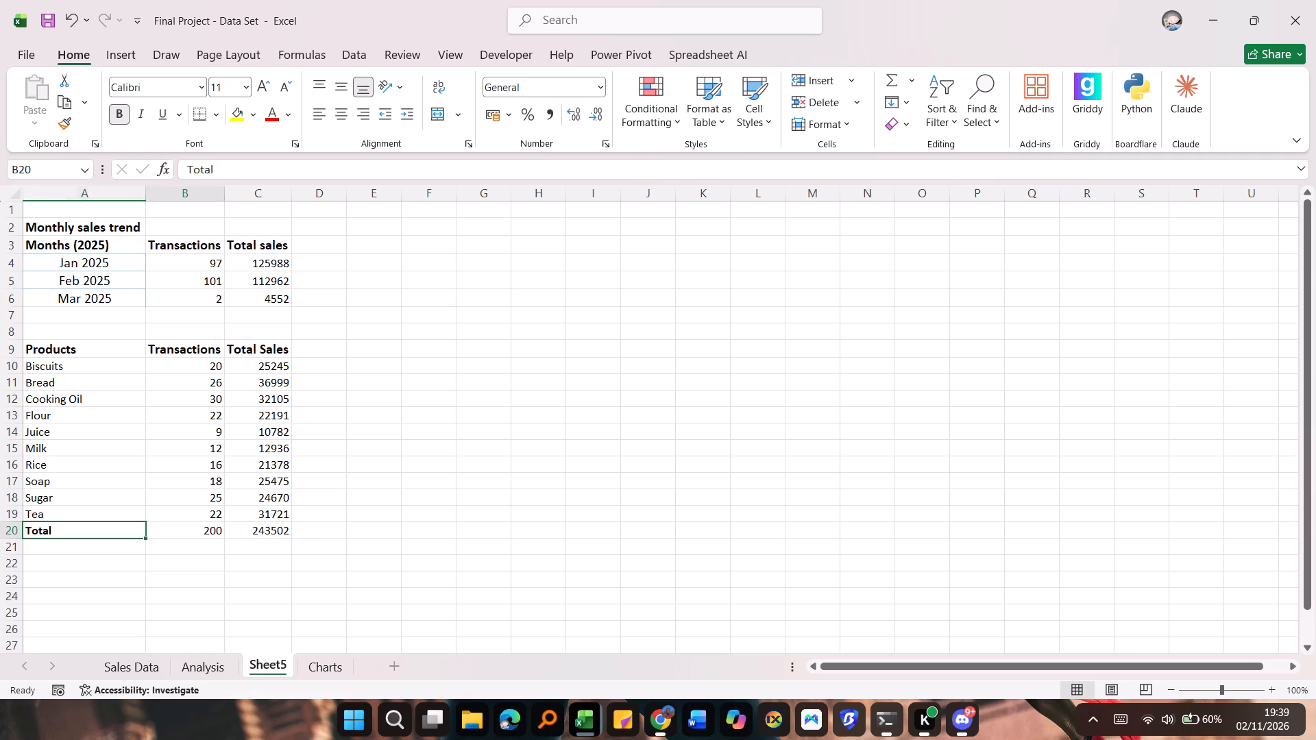
{"action": "left_click", "coordinate": [184, 532]}
{"action": "left_click", "coordinate": [124, 118]}
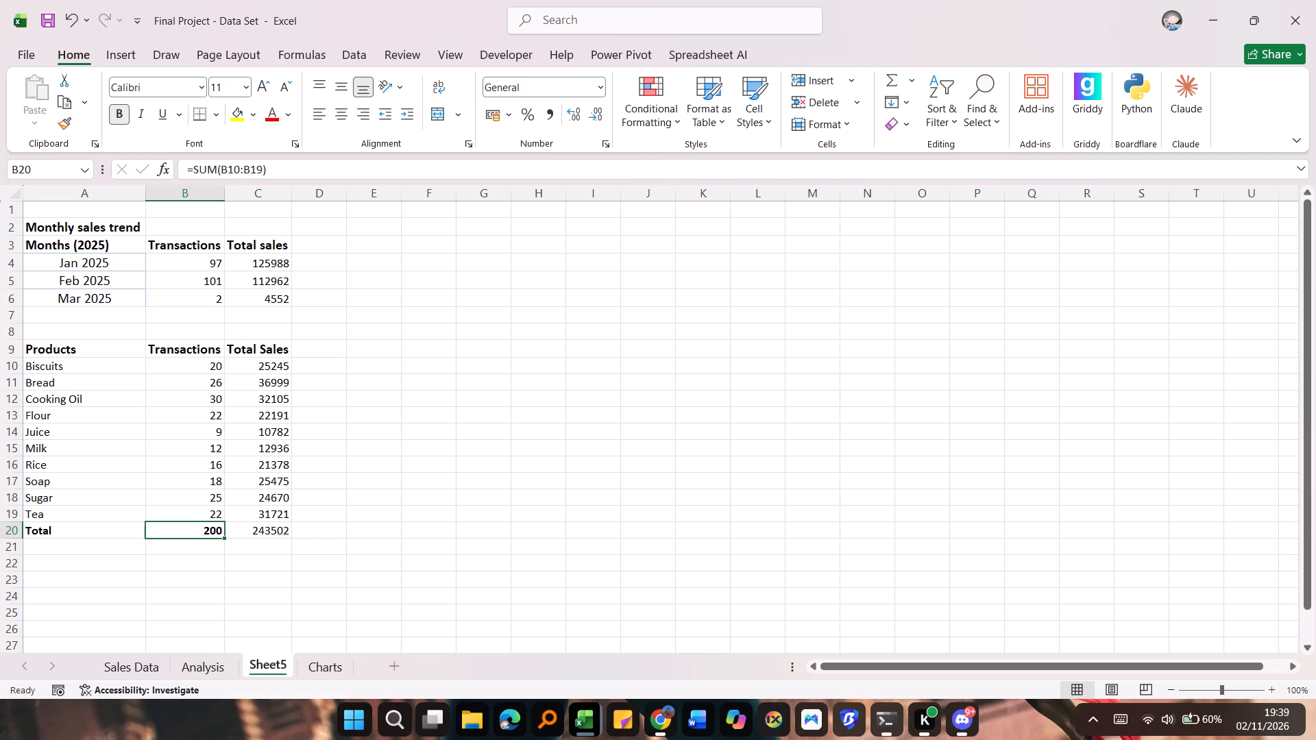
{"action": "left_click", "coordinate": [266, 526]}
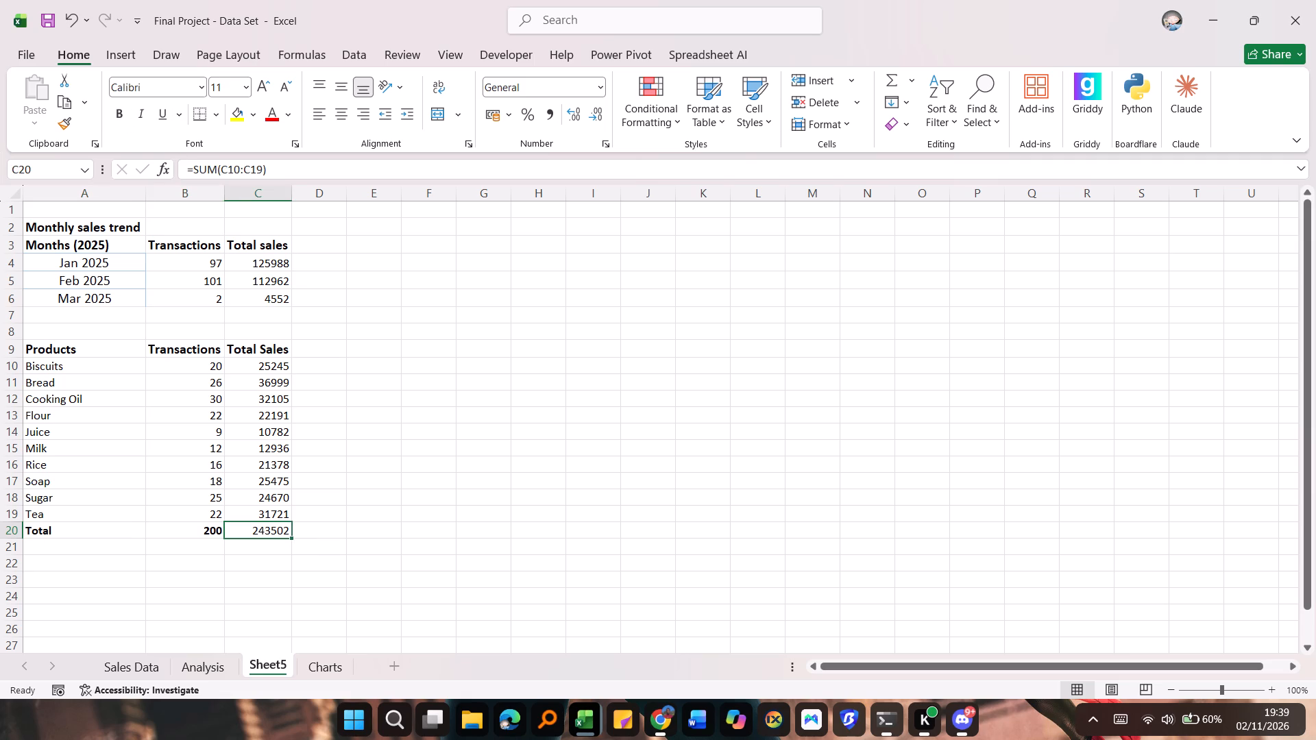
{"action": "left_click", "coordinate": [123, 114]}
Apply a Top and Double Bottom Border to the Total row, A20:C20.
{"action": "left_click_drag", "start_coordinate": [38, 529], "coordinate": [182, 525]}
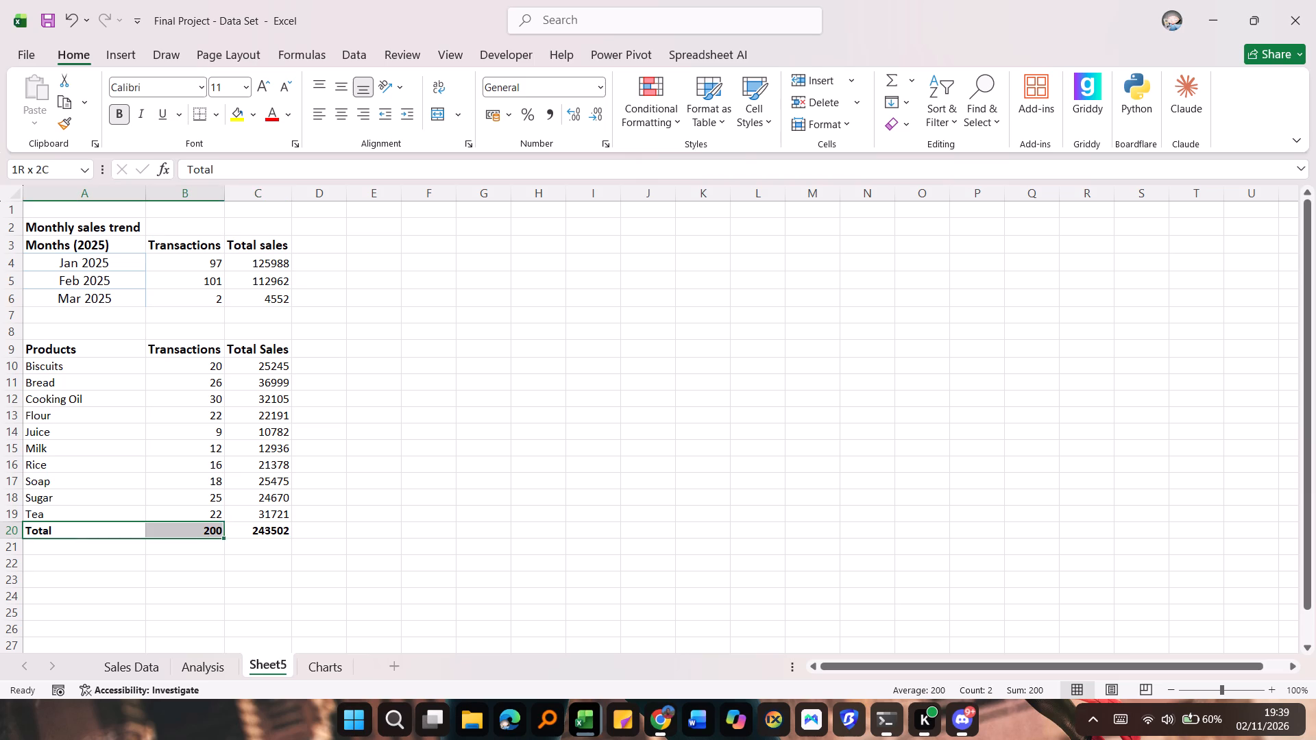
{"action": "left_click_drag", "start_coordinate": [182, 525], "coordinate": [264, 530]}
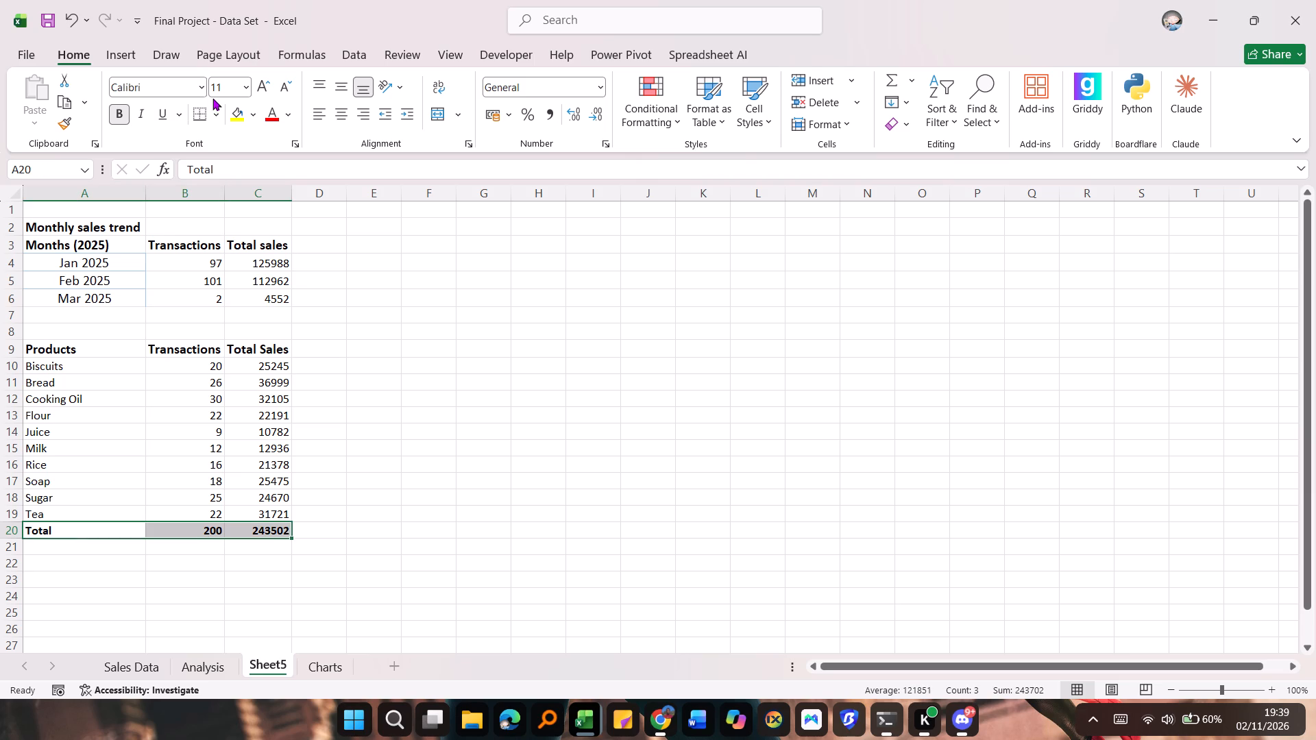
{"action": "left_click", "coordinate": [216, 113]}
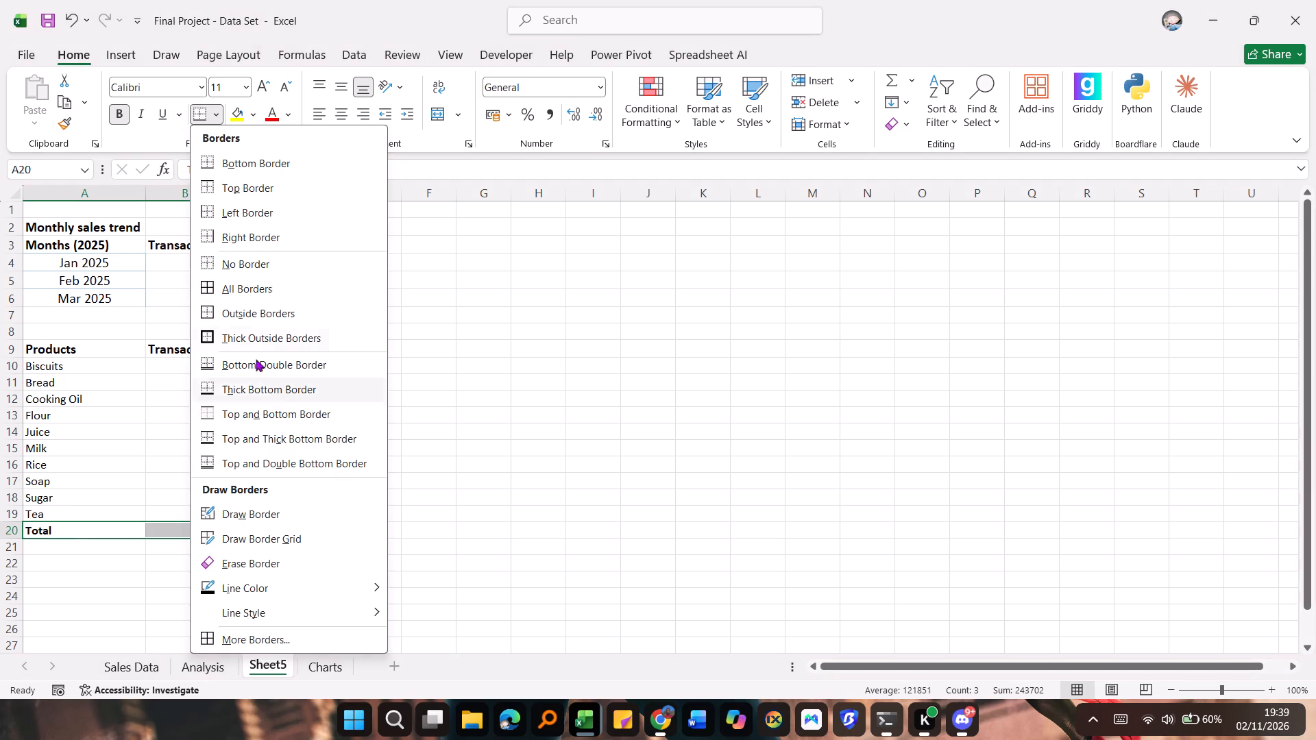
{"action": "left_click", "coordinate": [254, 465]}
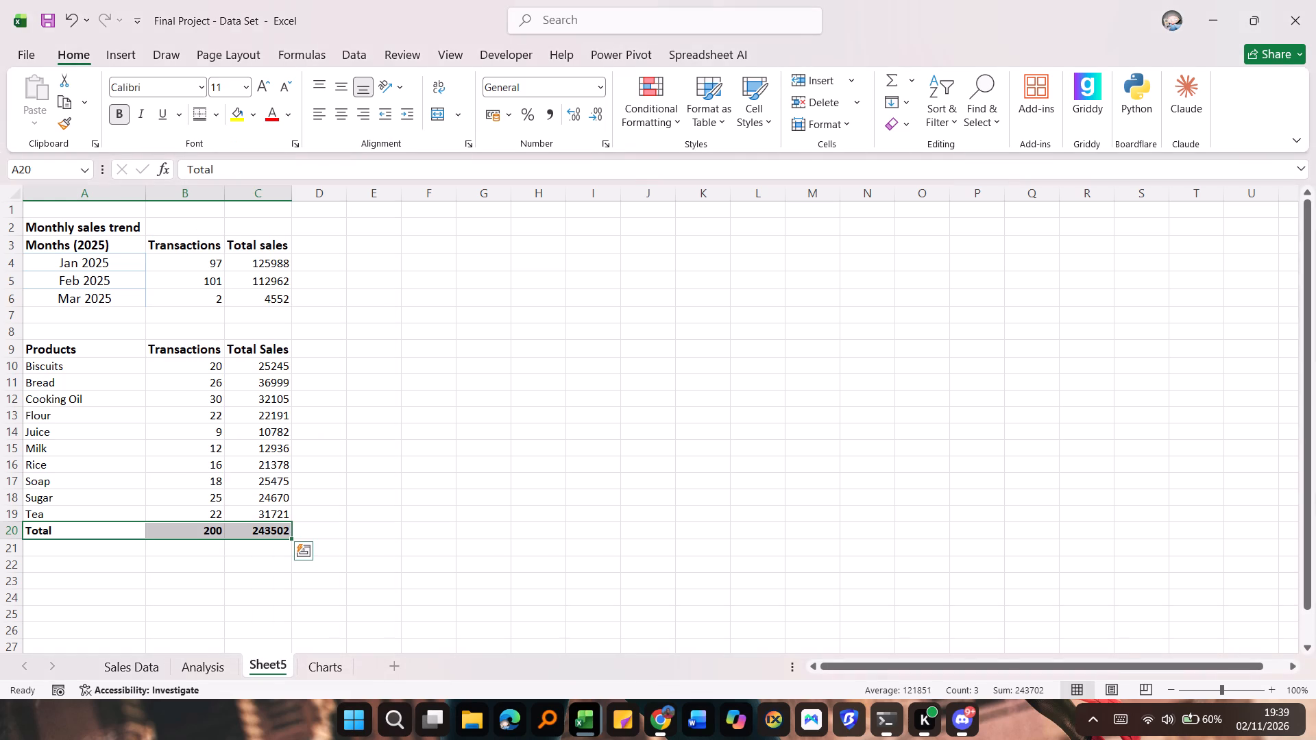
{"action": "left_click", "coordinate": [45, 566]}
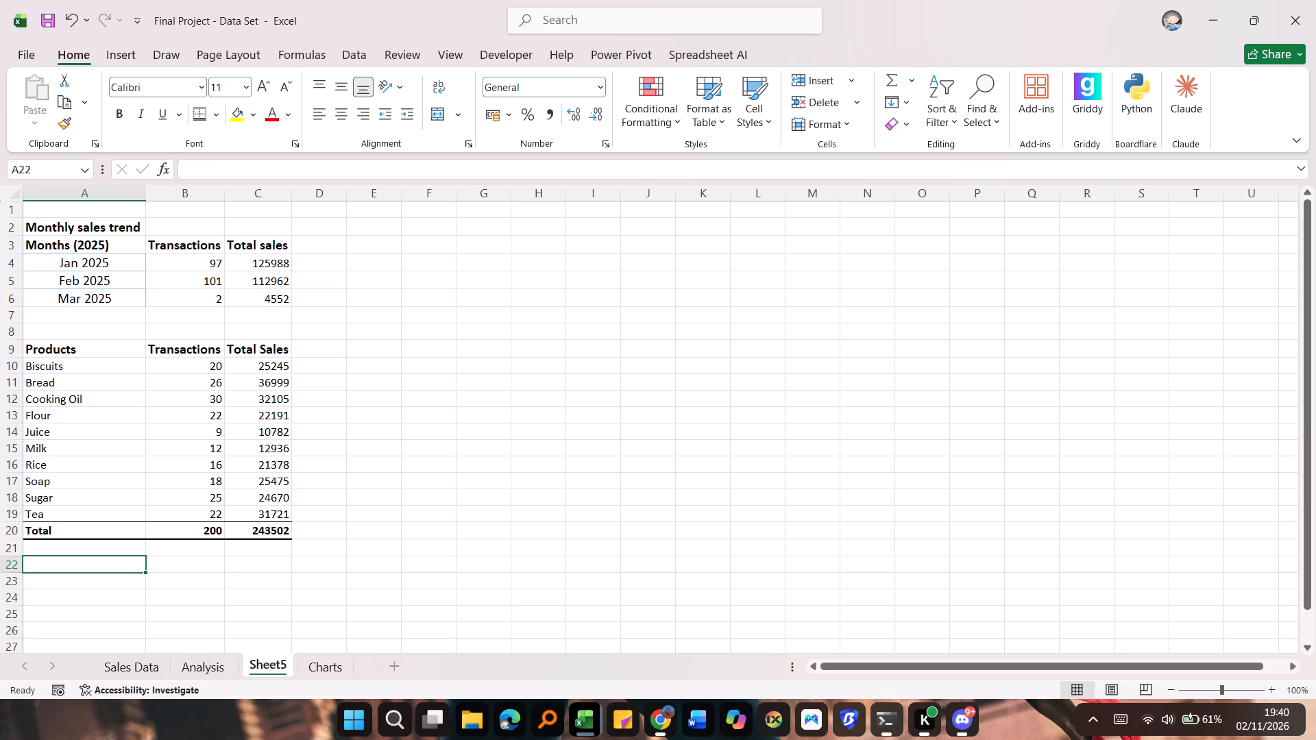
Check the product table on the Analysis sheet and add the header Rank in D9 beside Total Sales on Sheet5.
{"action": "left_click", "coordinate": [216, 669]}
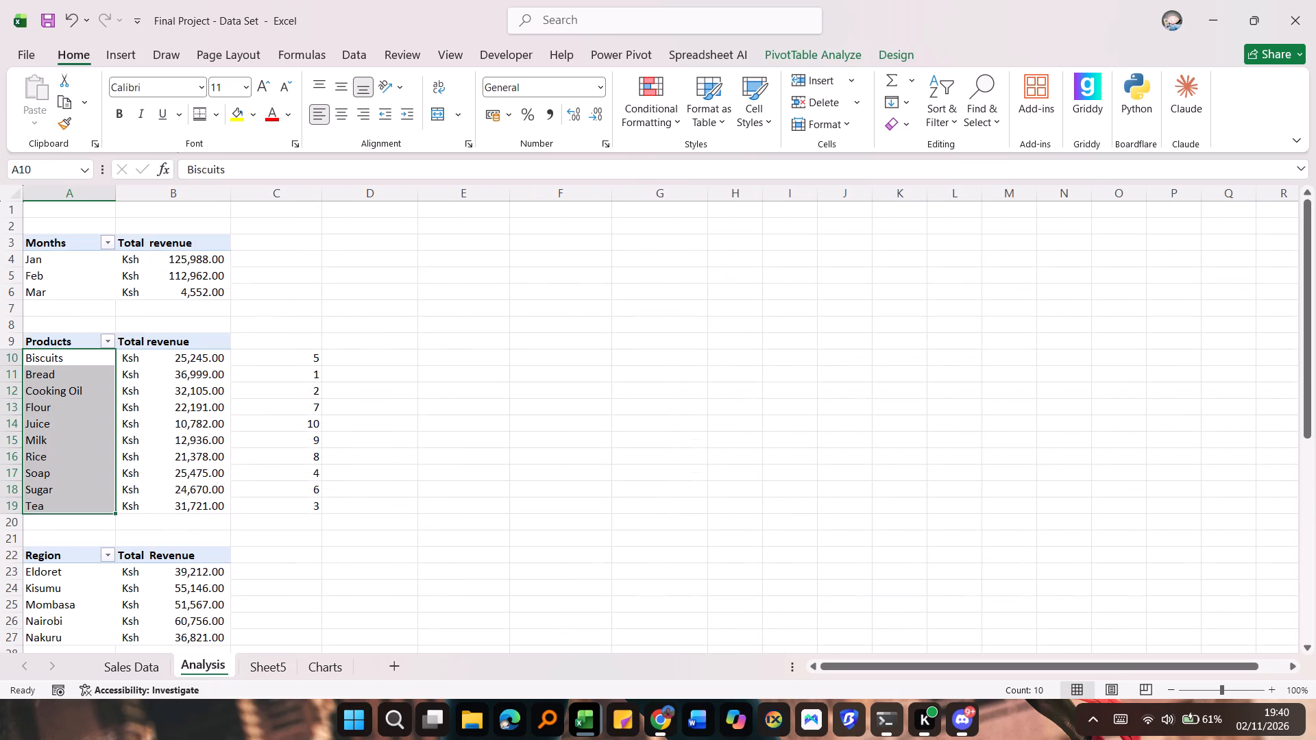
{"action": "left_click", "coordinate": [280, 667]}
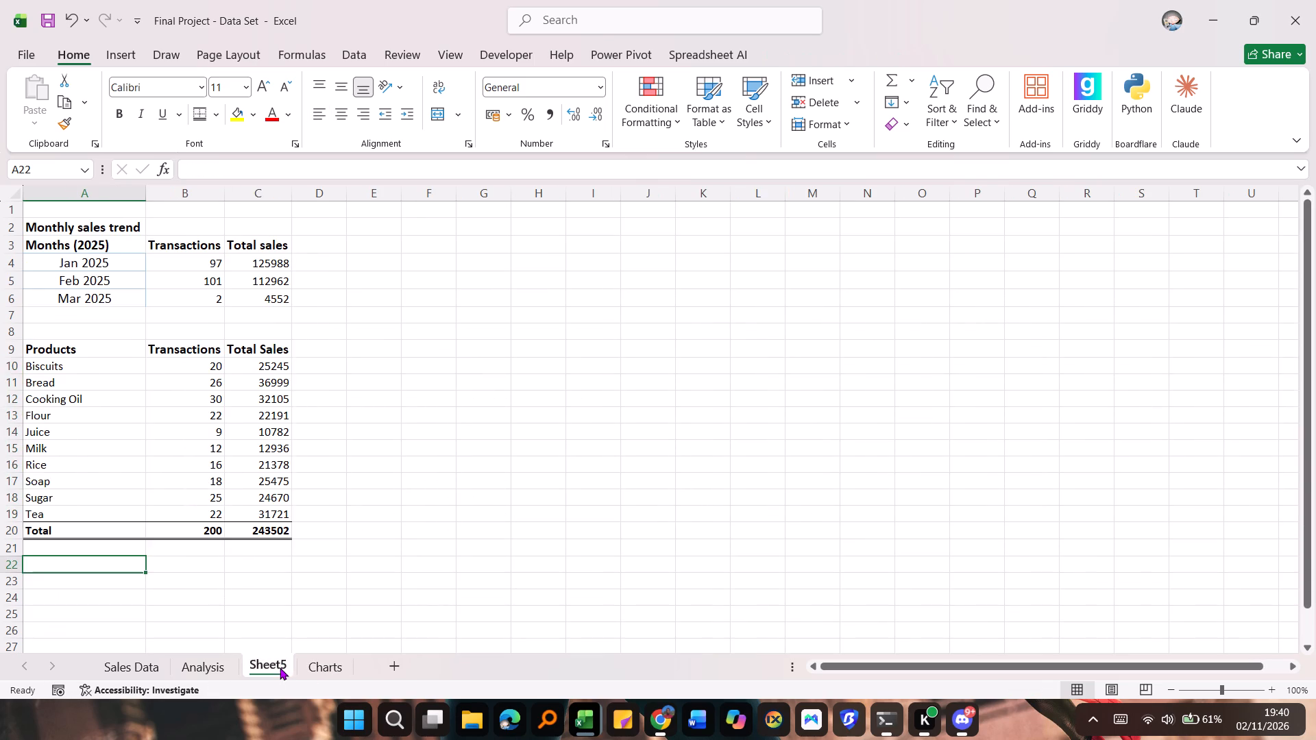
{"action": "left_click", "coordinate": [317, 344]}
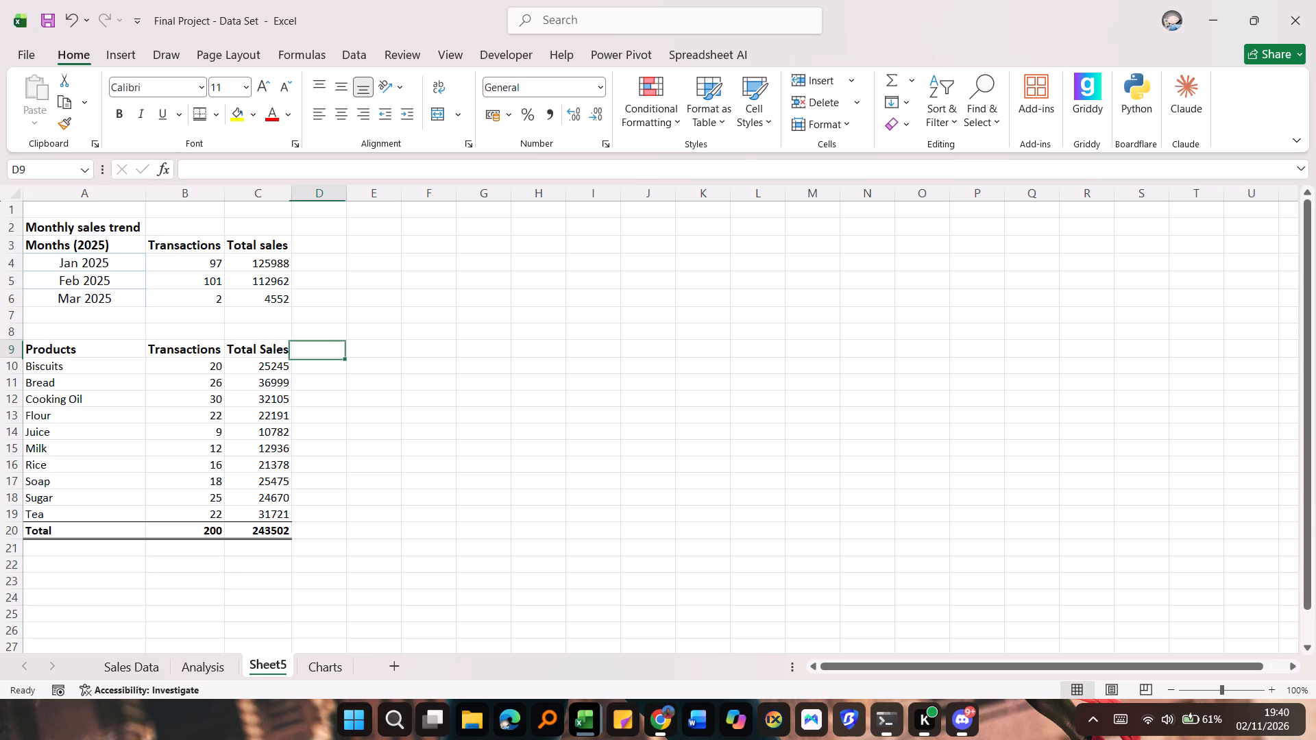
{"action": "type", "text": "Rabk"}
{"action": "key", "text": "BackSpace"}
{"action": "key", "text": "BackSpace"}
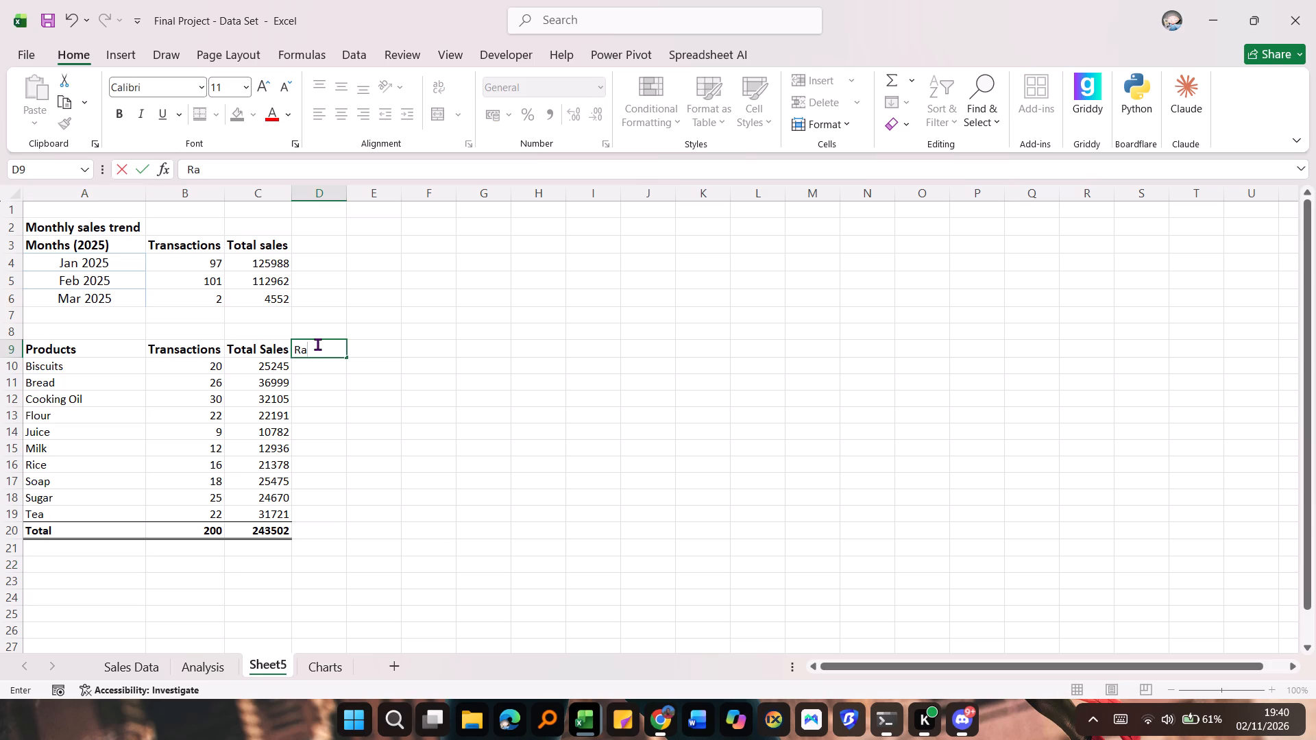
{"action": "type", "text": "nk"}
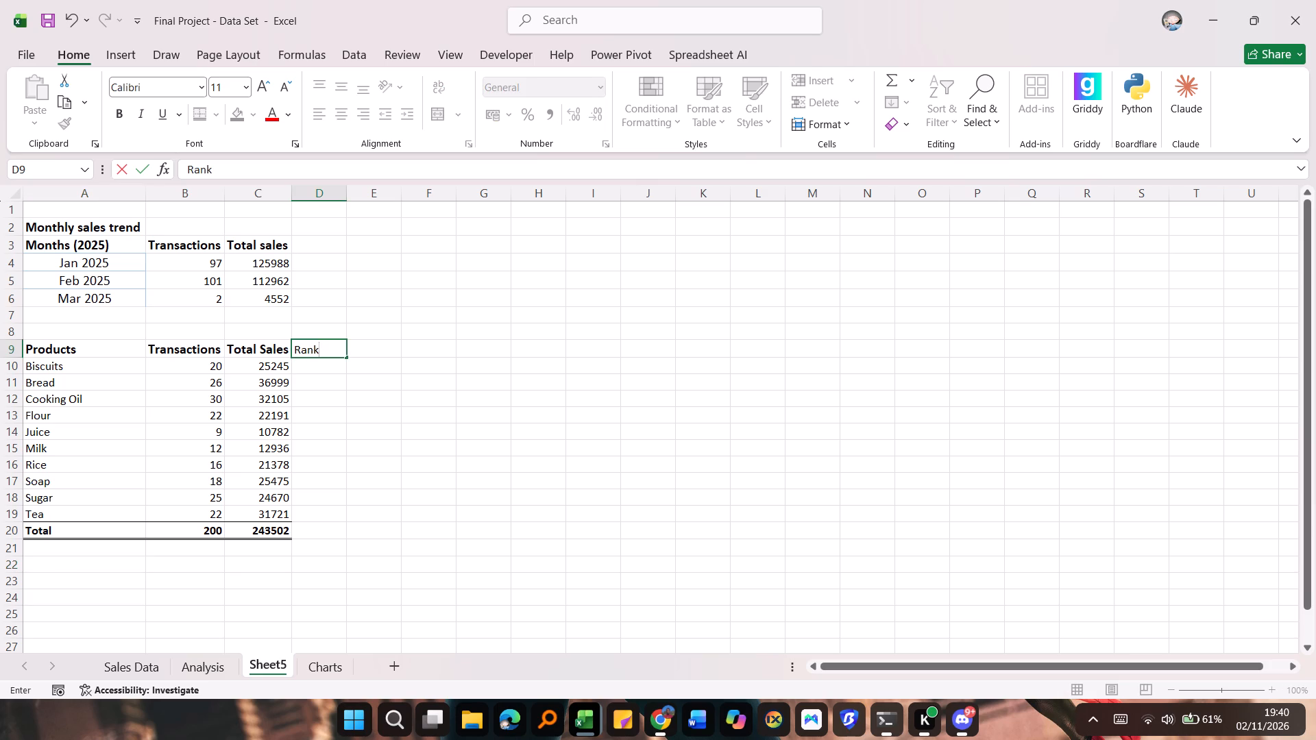
{"action": "left_click", "coordinate": [319, 364]}
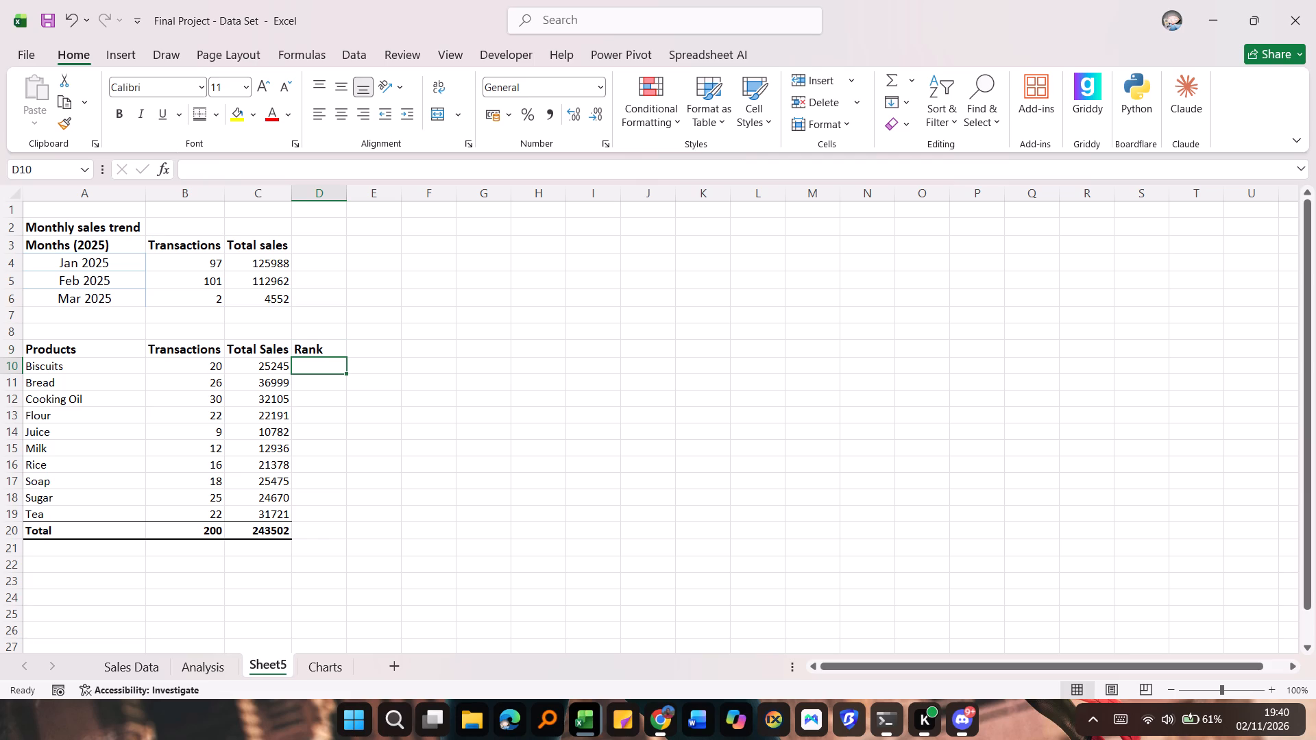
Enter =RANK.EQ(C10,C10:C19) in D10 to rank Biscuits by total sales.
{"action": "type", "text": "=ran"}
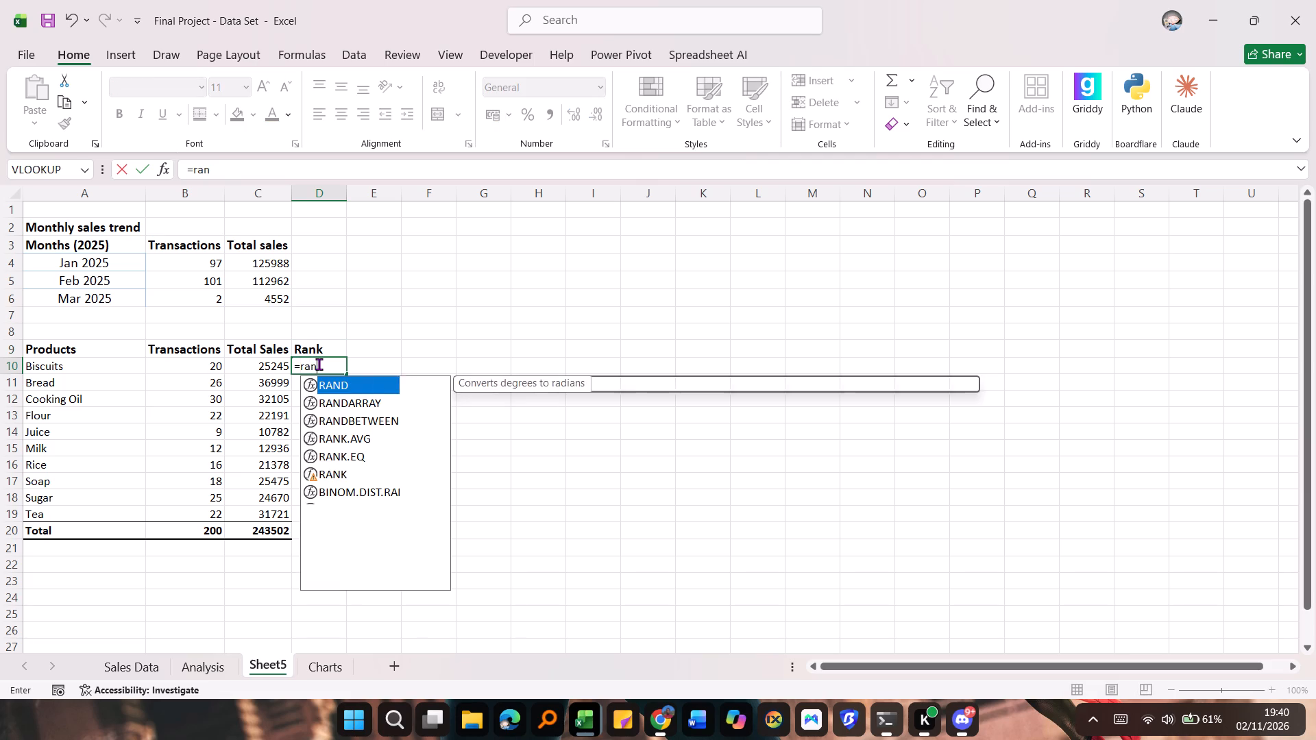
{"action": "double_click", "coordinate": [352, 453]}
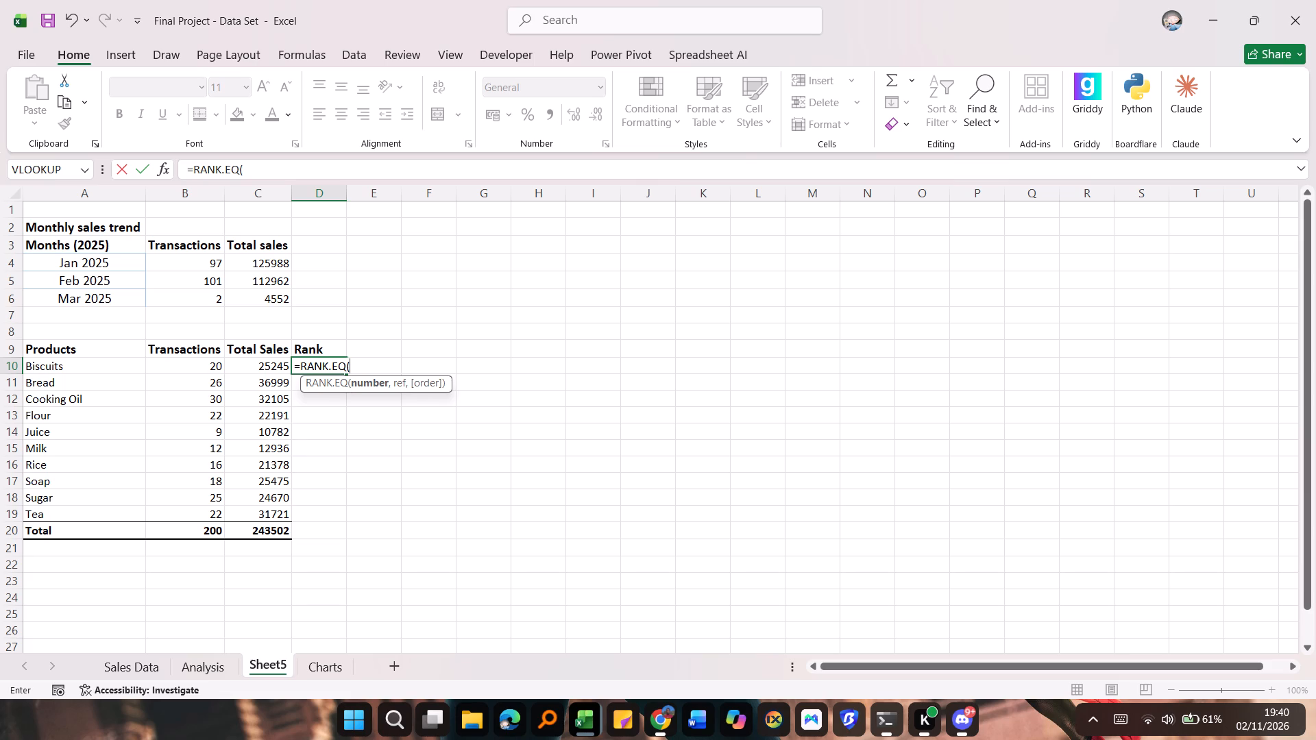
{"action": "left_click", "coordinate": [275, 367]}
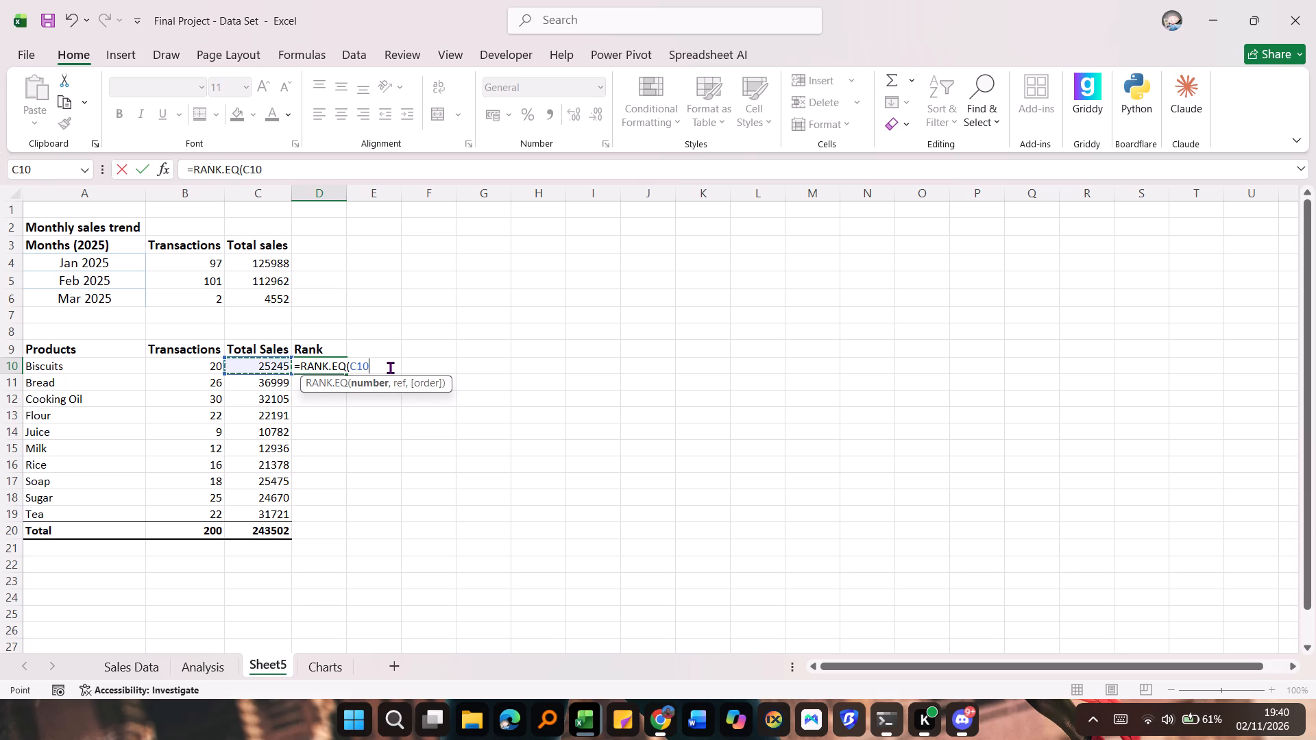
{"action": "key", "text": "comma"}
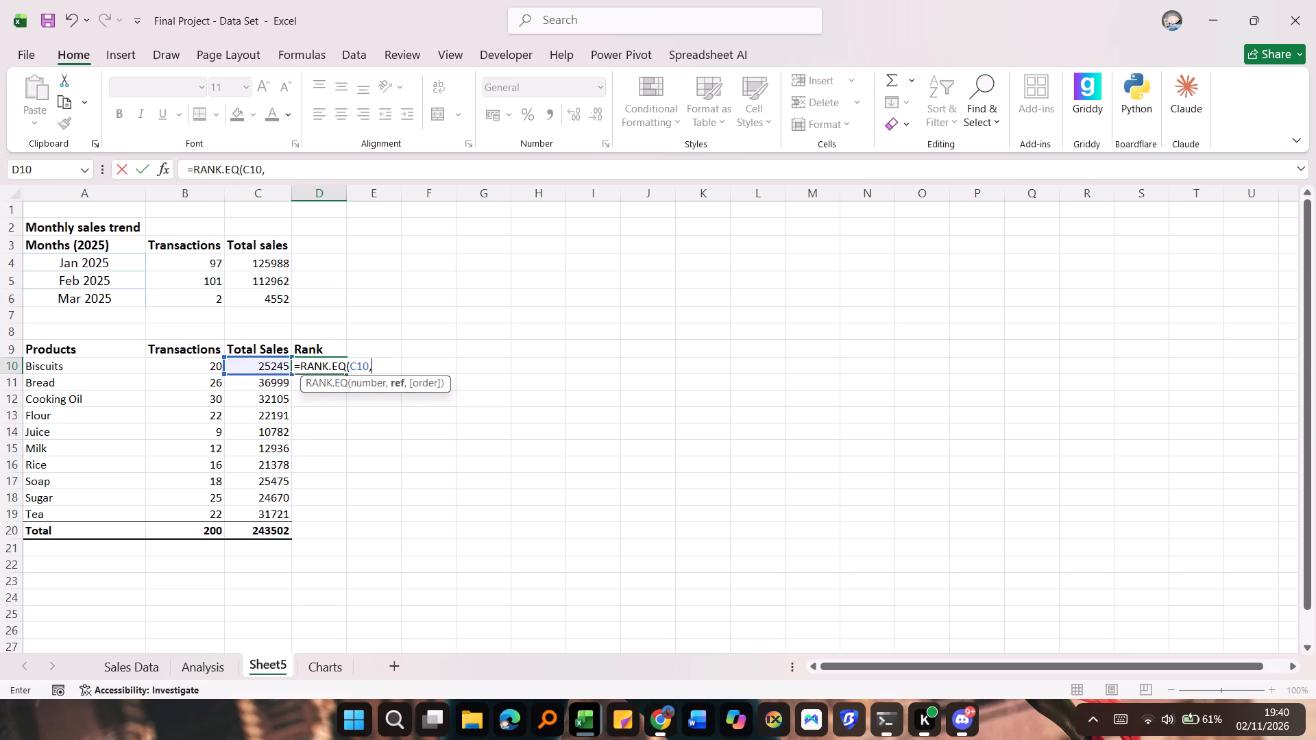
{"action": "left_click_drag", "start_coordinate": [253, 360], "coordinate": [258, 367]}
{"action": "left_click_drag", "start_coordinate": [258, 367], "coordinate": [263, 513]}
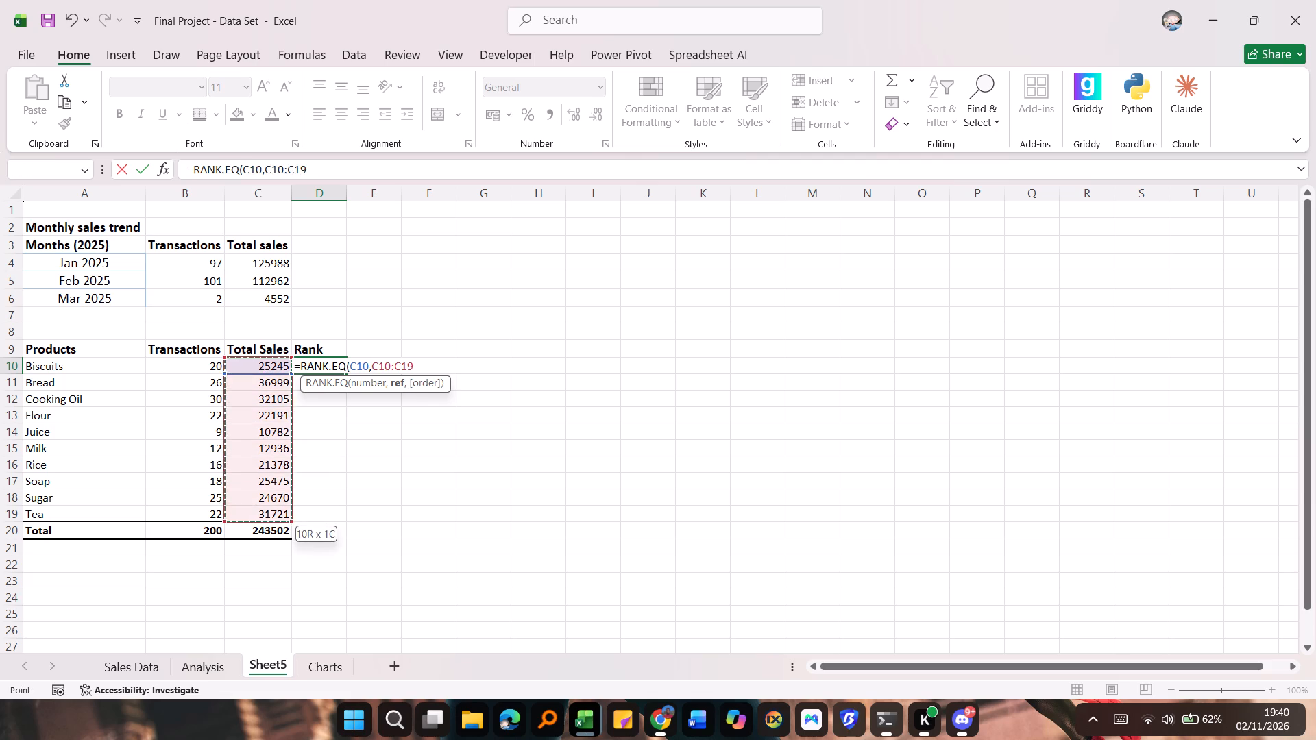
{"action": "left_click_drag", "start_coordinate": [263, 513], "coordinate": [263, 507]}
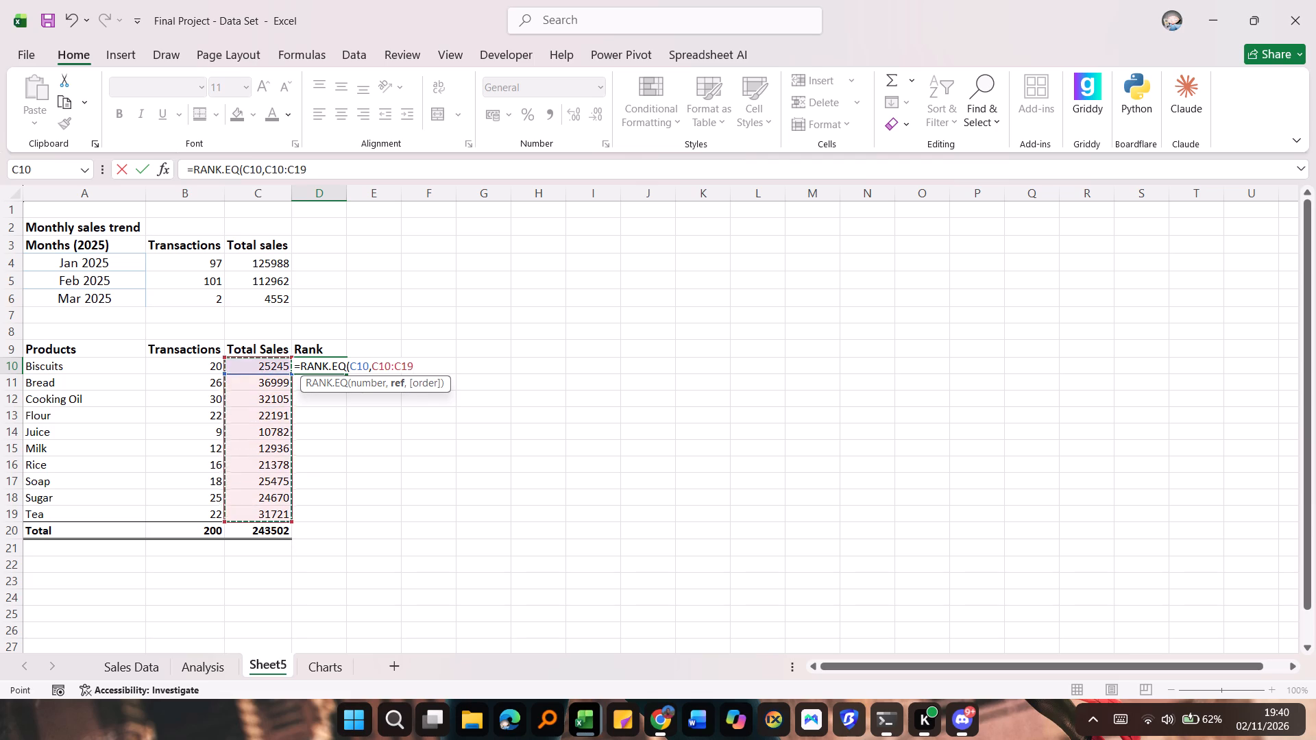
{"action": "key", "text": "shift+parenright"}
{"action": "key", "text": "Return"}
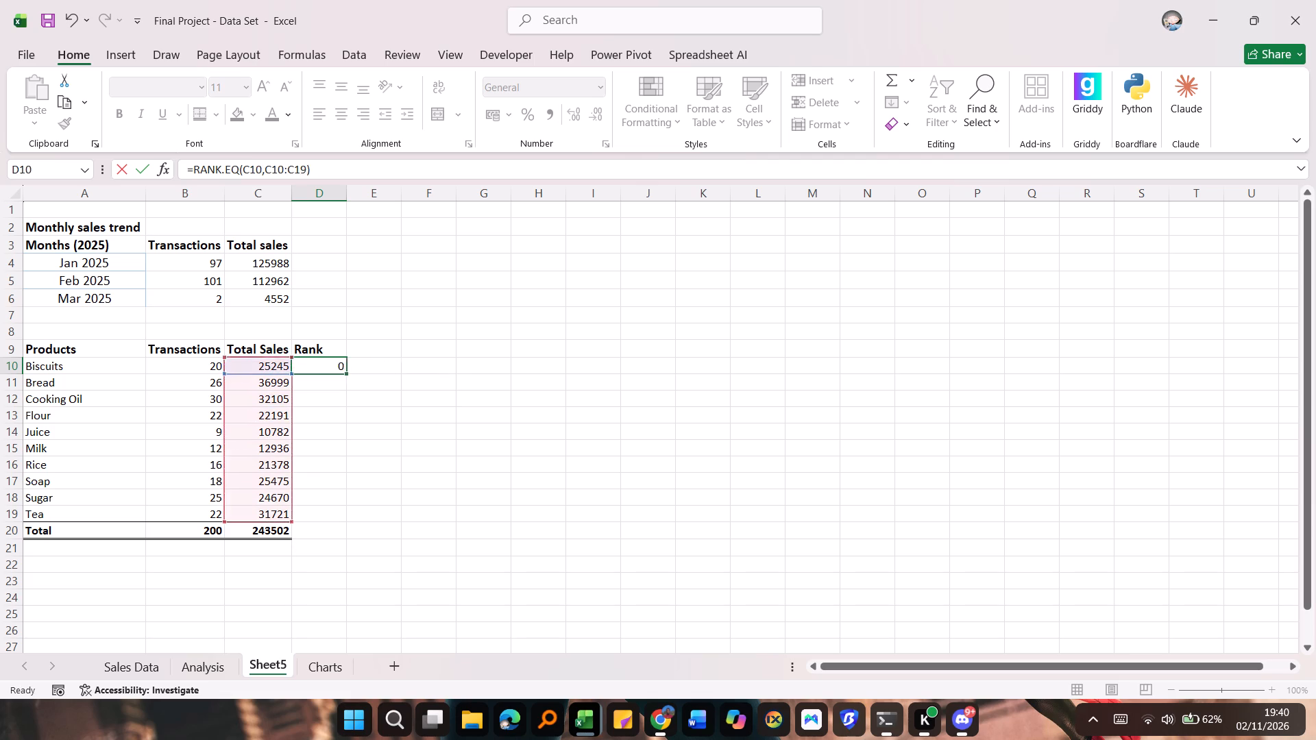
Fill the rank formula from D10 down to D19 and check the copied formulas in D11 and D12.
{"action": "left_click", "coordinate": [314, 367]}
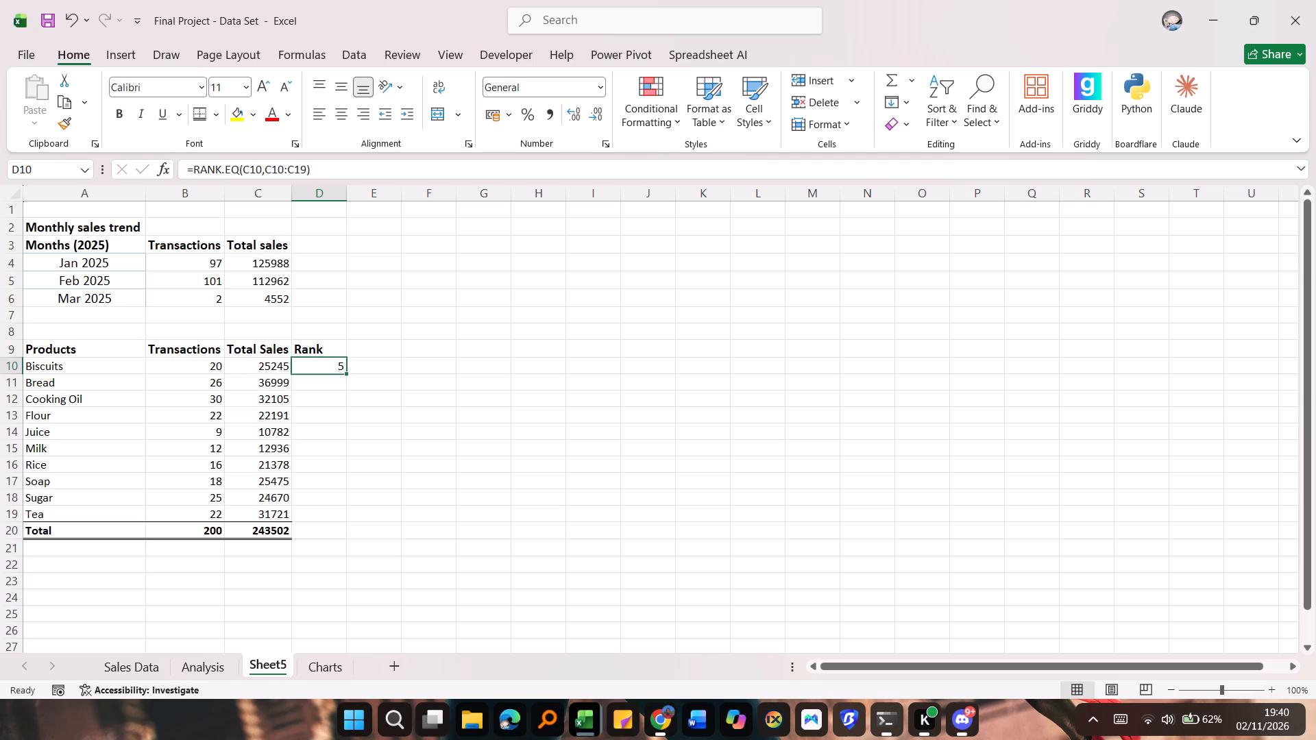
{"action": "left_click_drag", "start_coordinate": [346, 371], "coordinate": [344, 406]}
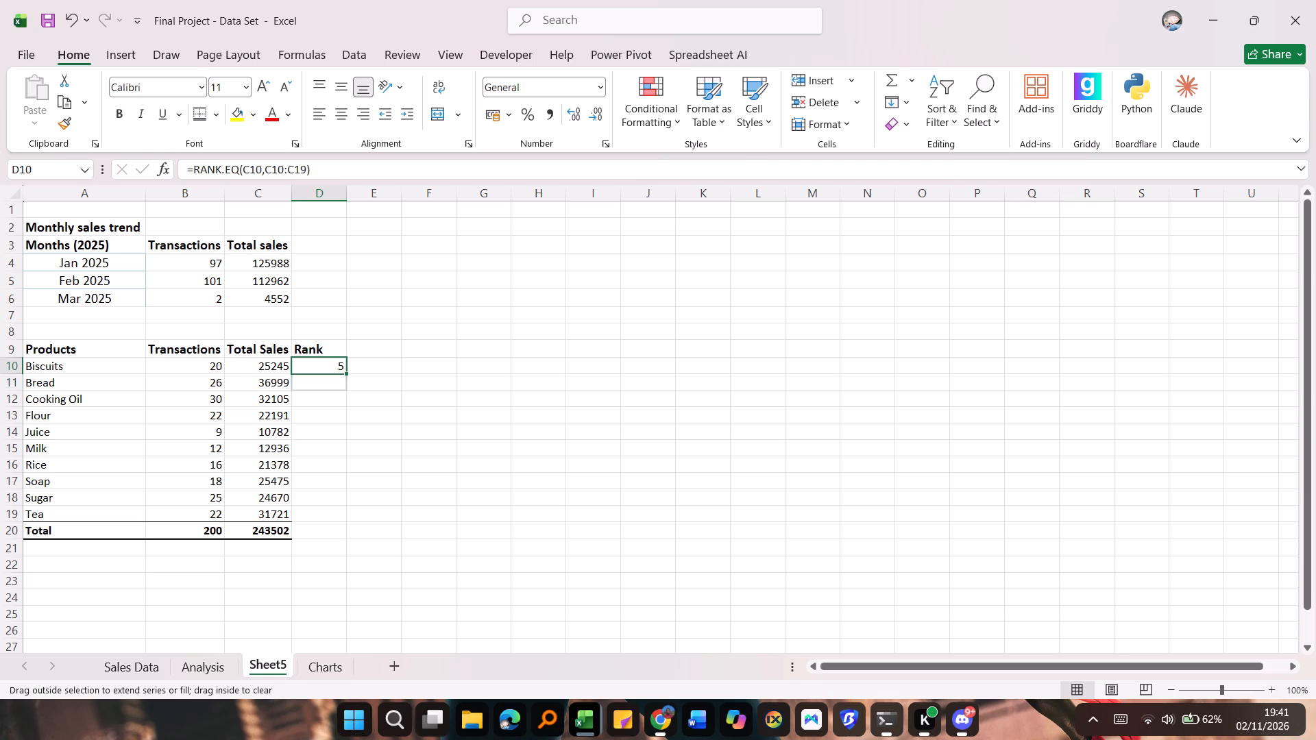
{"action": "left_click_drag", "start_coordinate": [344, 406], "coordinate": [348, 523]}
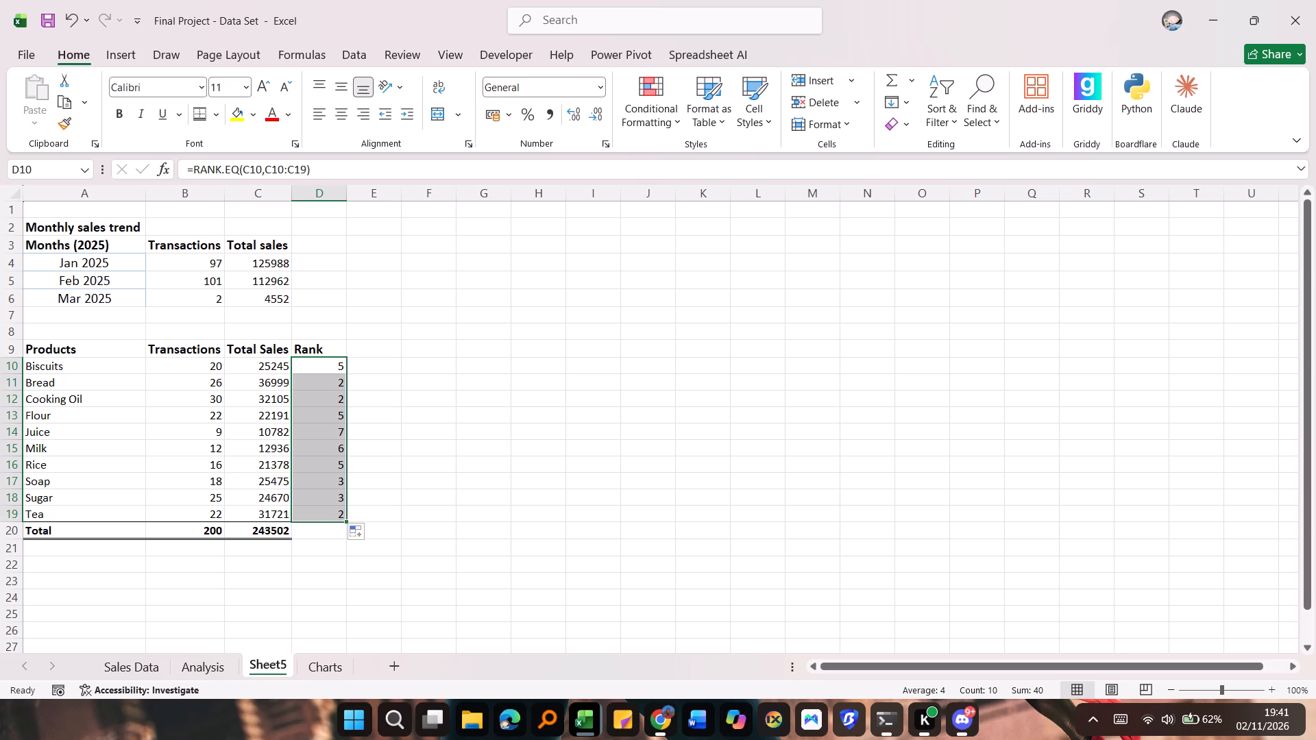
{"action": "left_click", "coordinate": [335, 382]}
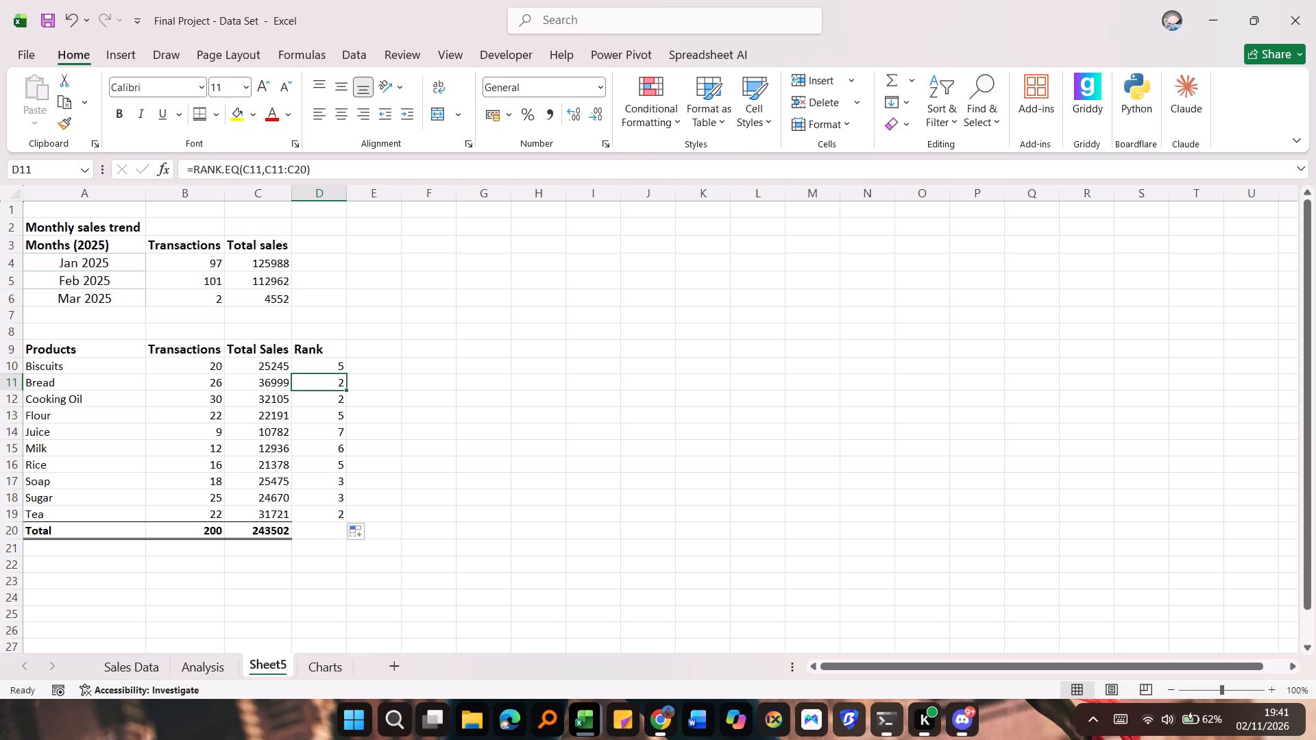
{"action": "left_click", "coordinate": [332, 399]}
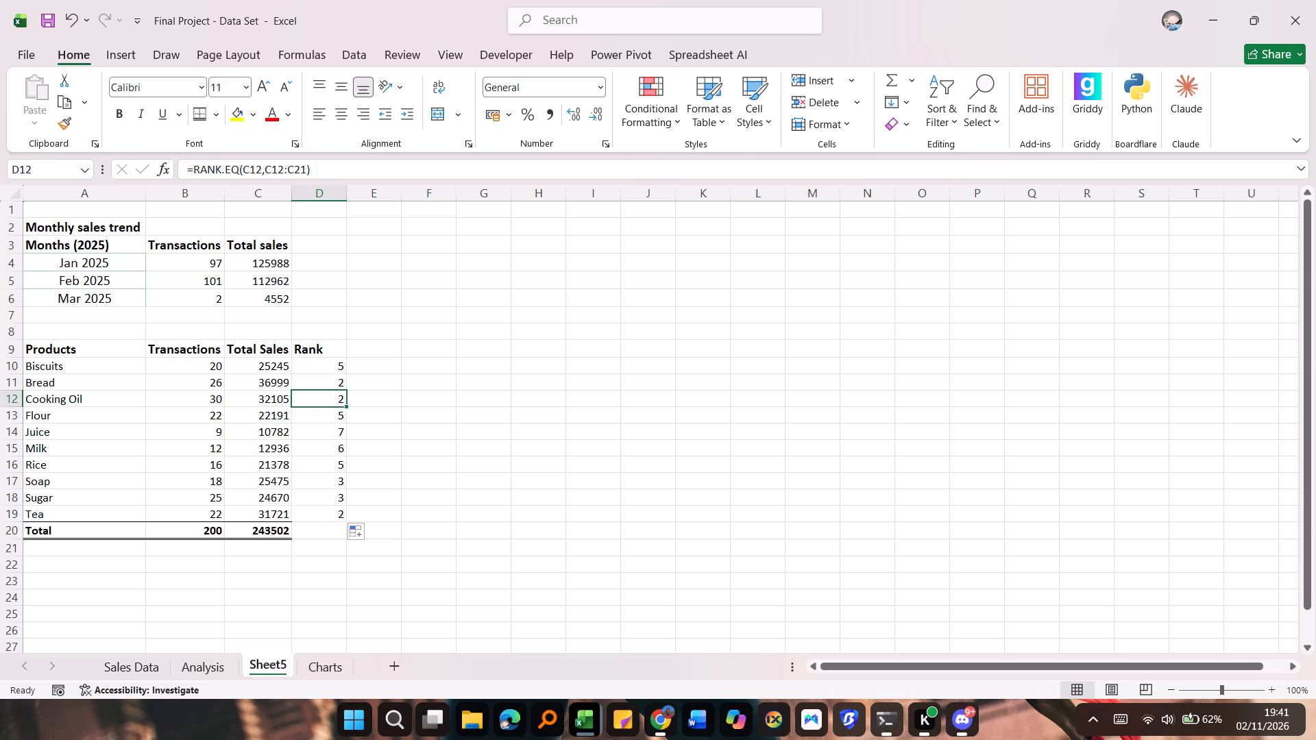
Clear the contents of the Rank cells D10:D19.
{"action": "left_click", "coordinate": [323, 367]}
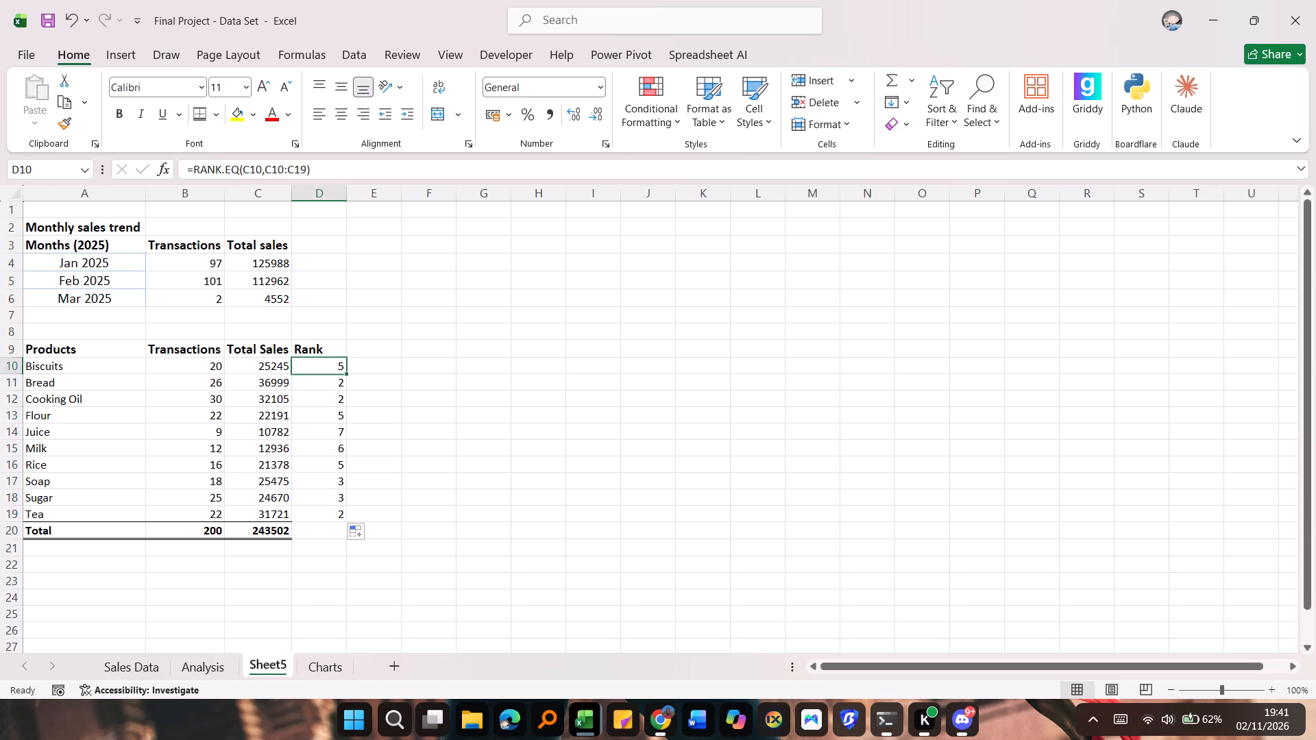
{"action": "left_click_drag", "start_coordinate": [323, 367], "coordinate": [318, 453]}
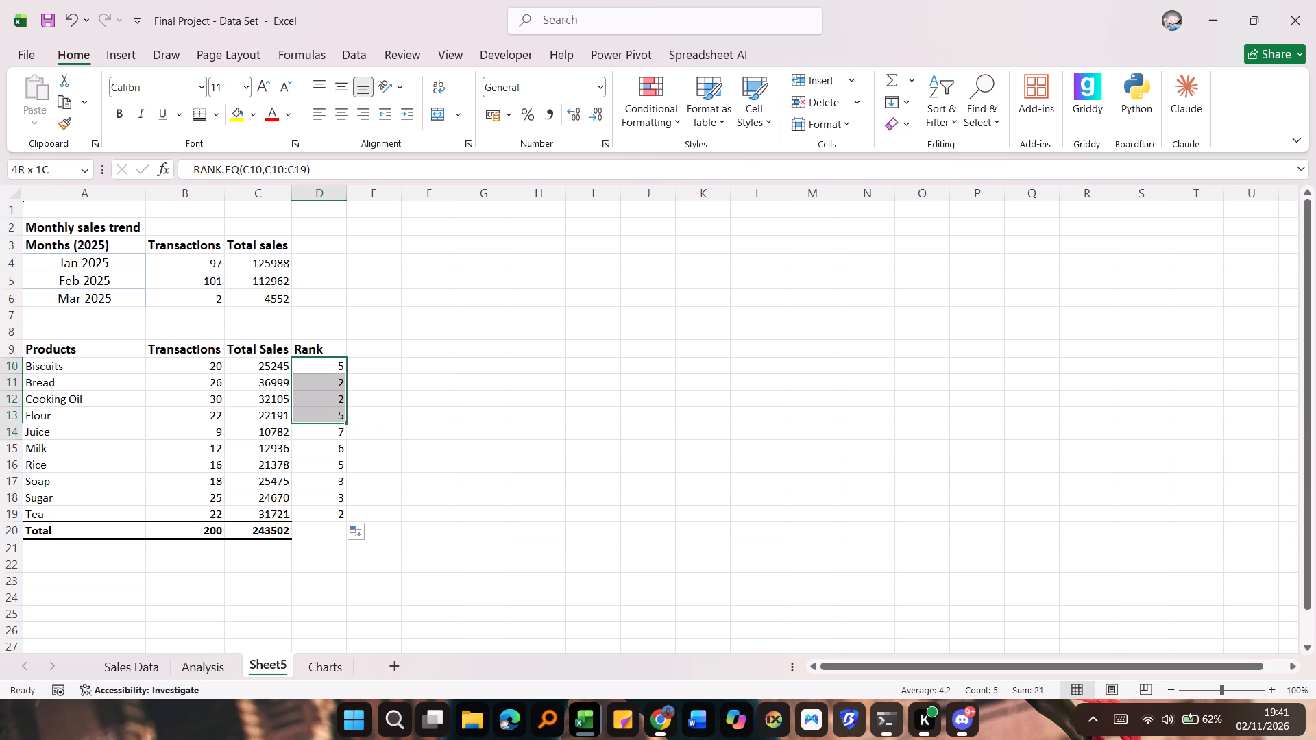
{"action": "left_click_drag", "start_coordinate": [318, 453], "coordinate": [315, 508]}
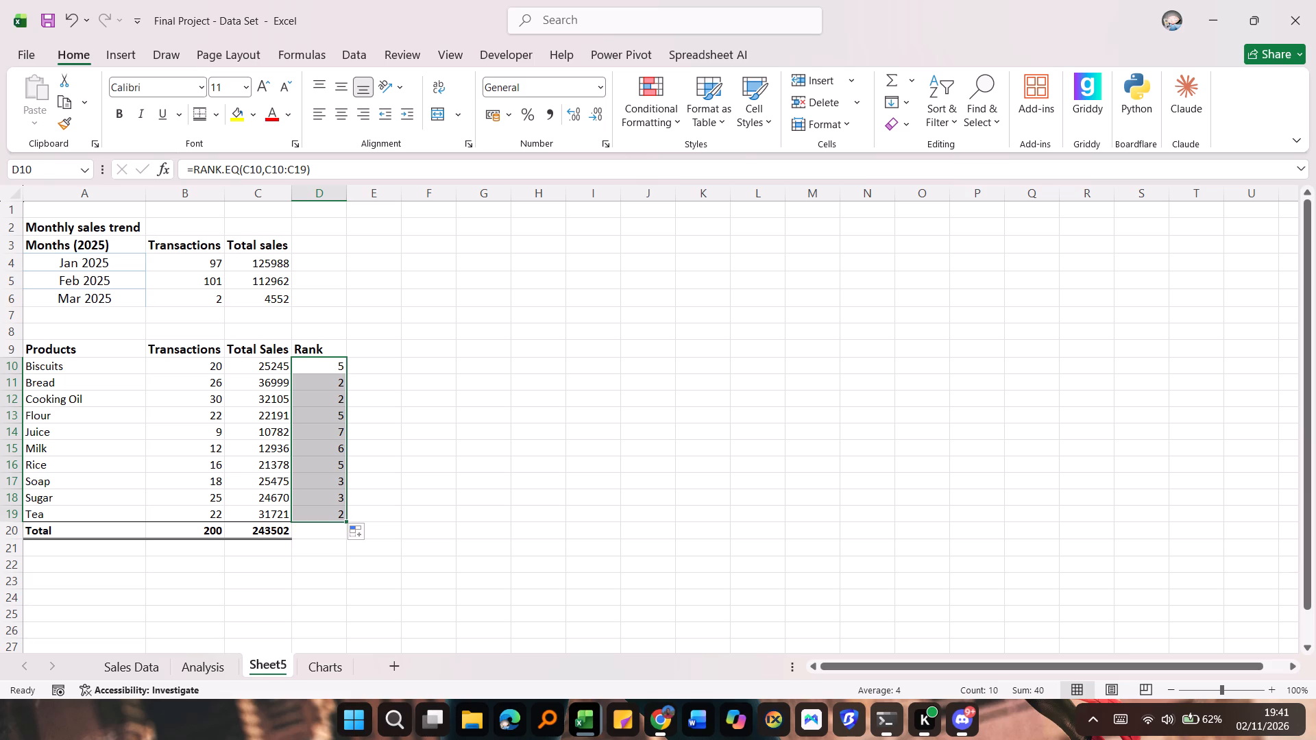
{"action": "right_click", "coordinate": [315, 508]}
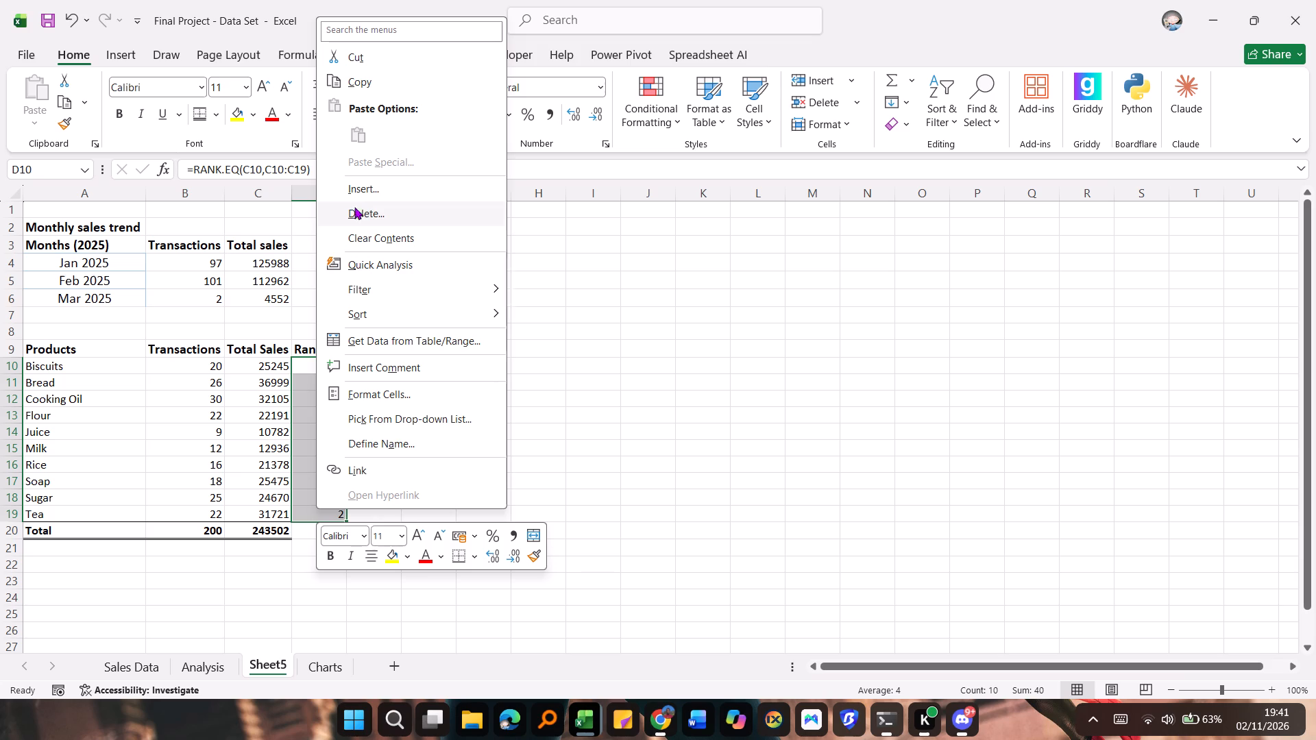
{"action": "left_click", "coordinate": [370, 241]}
Enter =RANK.EQ(C10,C10:C19,1) in D10 to rank Biscuits by total sales in ascending order.
{"action": "left_click", "coordinate": [313, 365]}
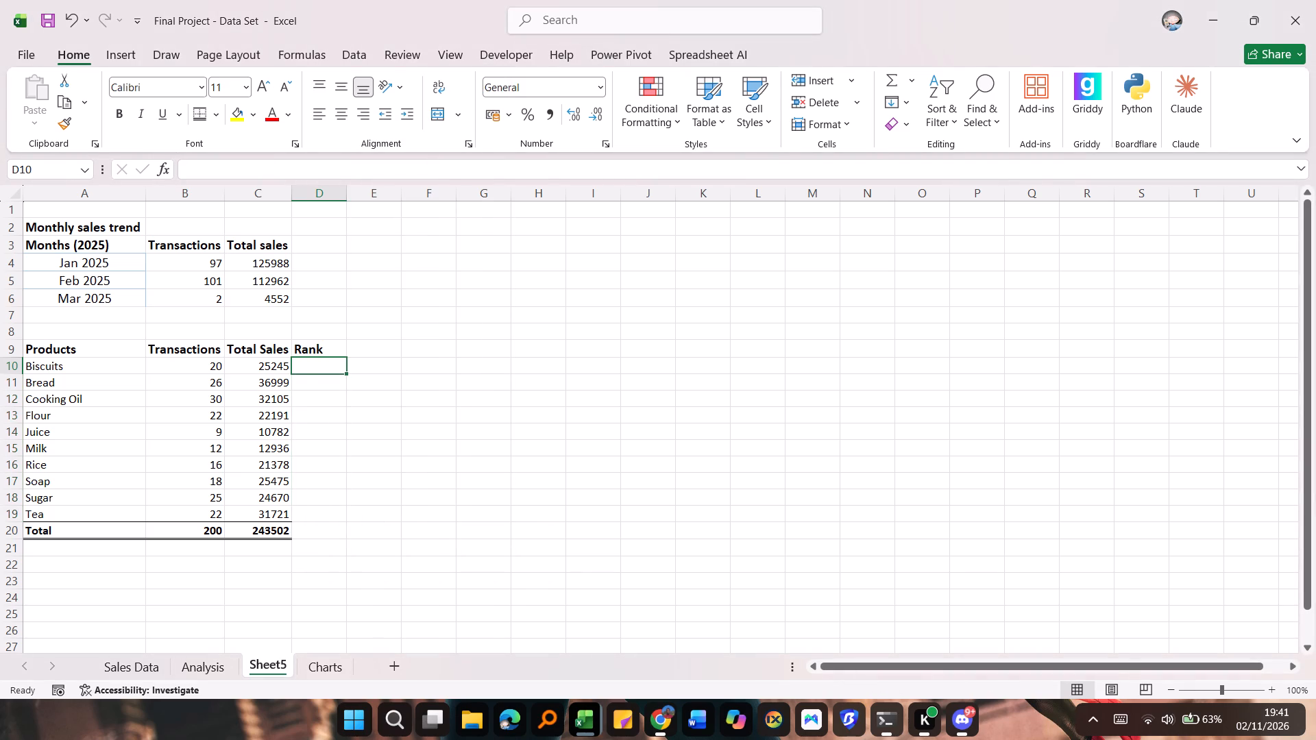
{"action": "type", "text": "=ran"}
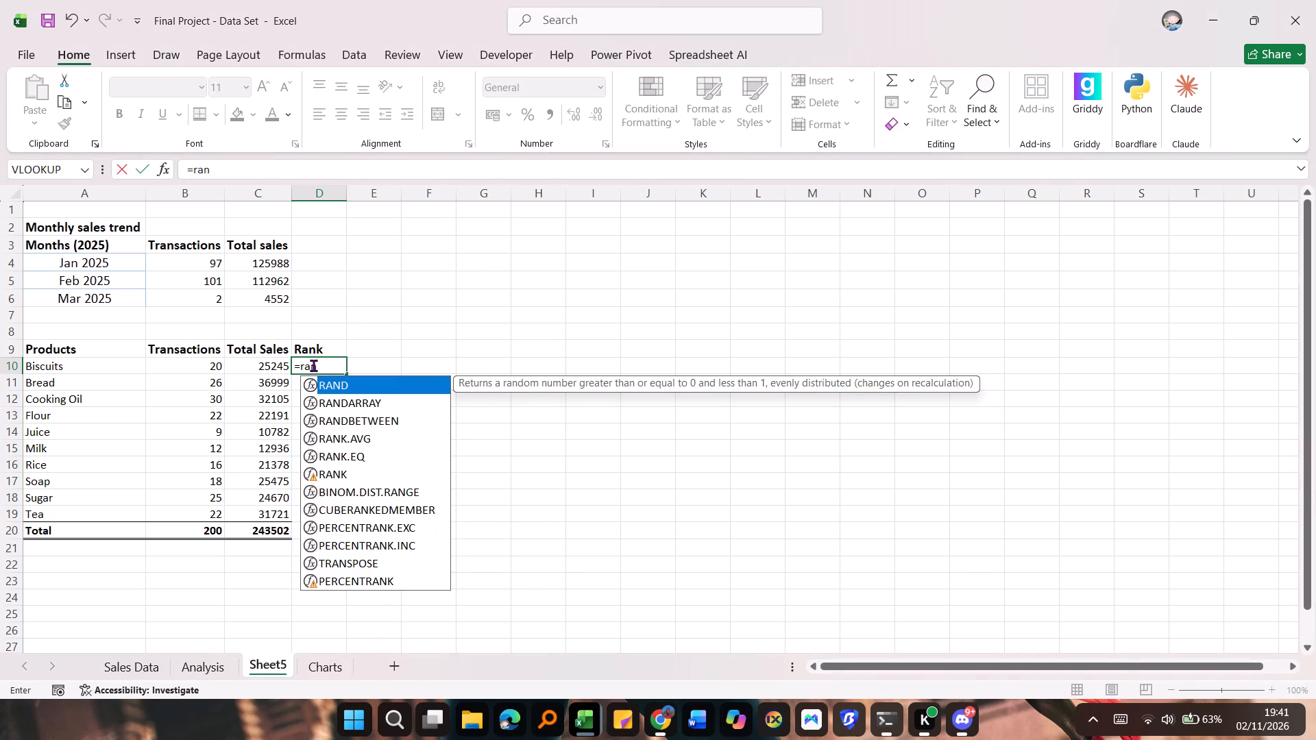
{"action": "key", "text": "k"}
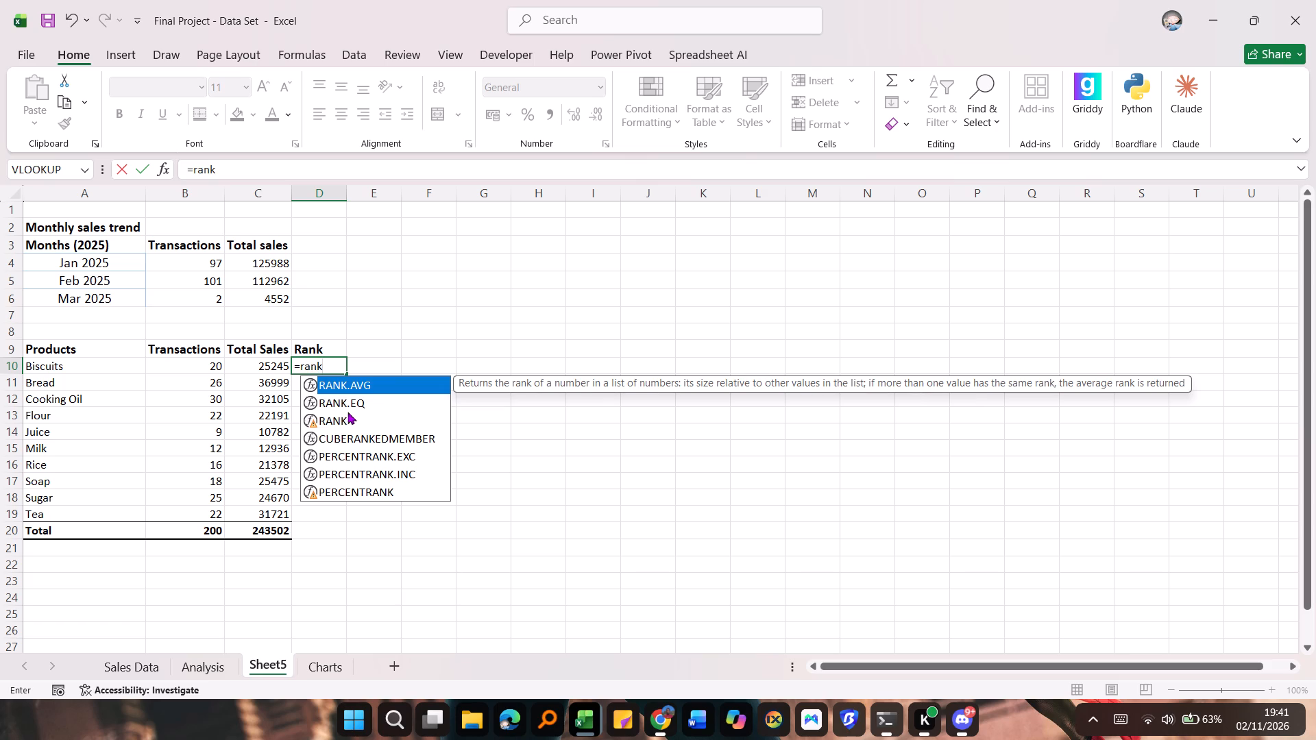
{"action": "double_click", "coordinate": [351, 403]}
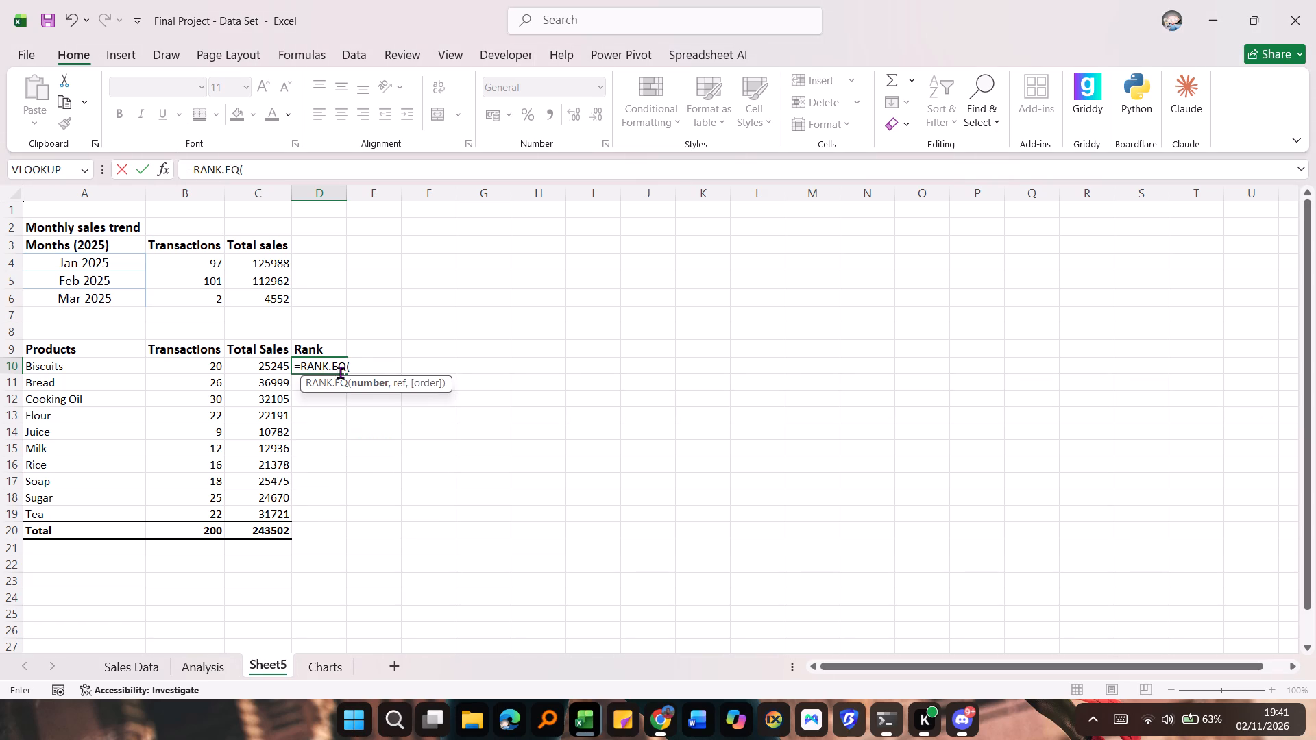
{"action": "left_click", "coordinate": [273, 365]}
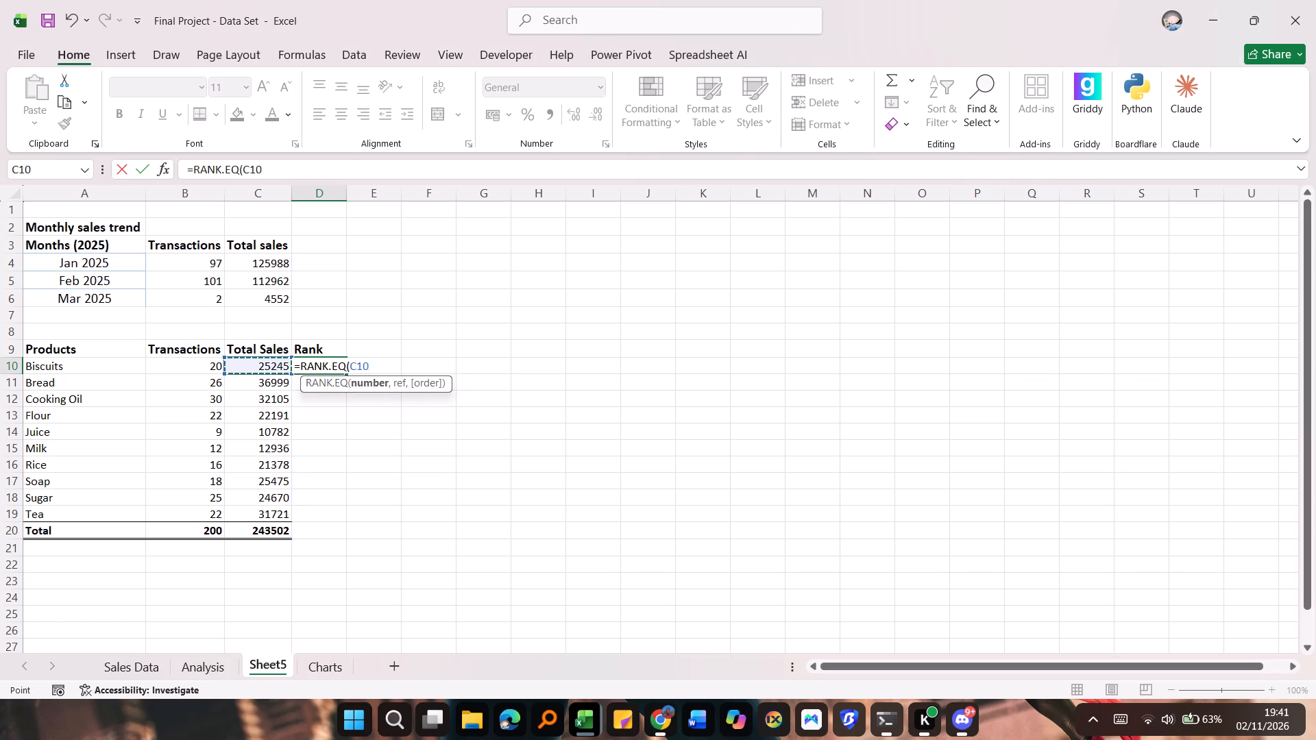
{"action": "key", "text": "comma"}
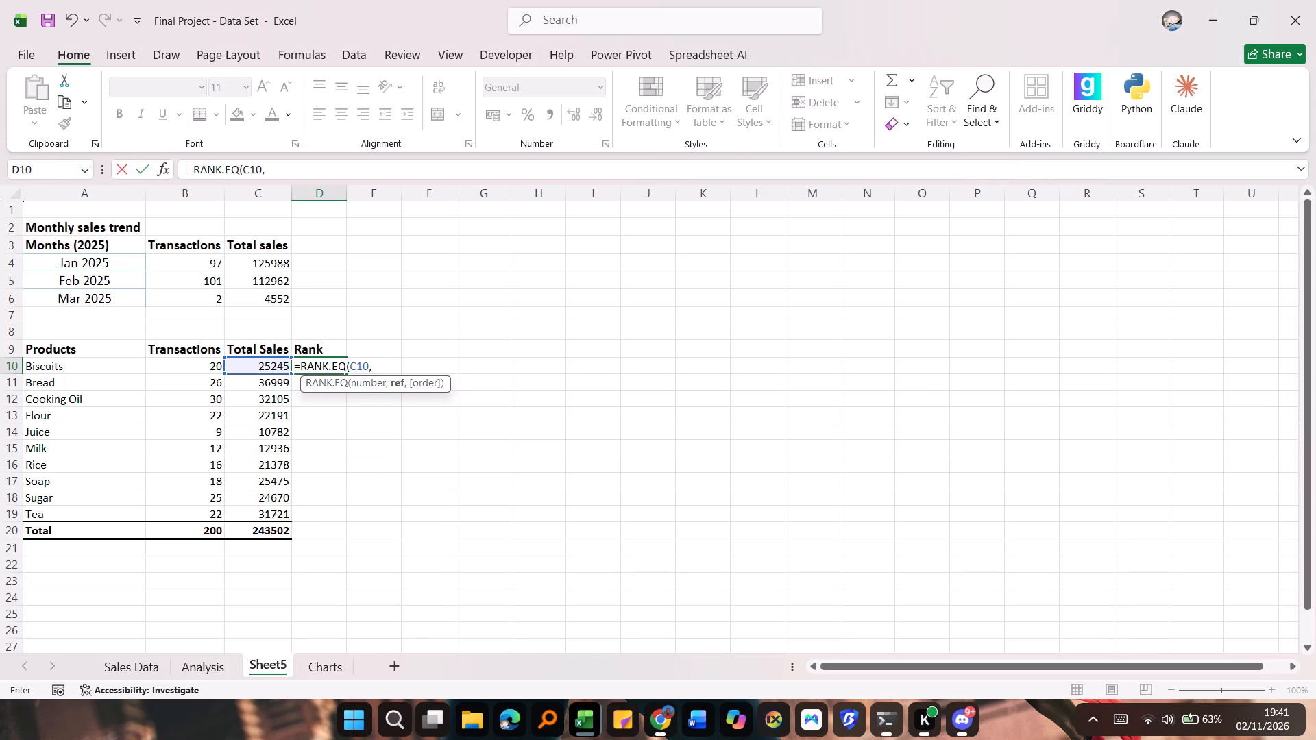
{"action": "left_click_drag", "start_coordinate": [264, 365], "coordinate": [264, 510]}
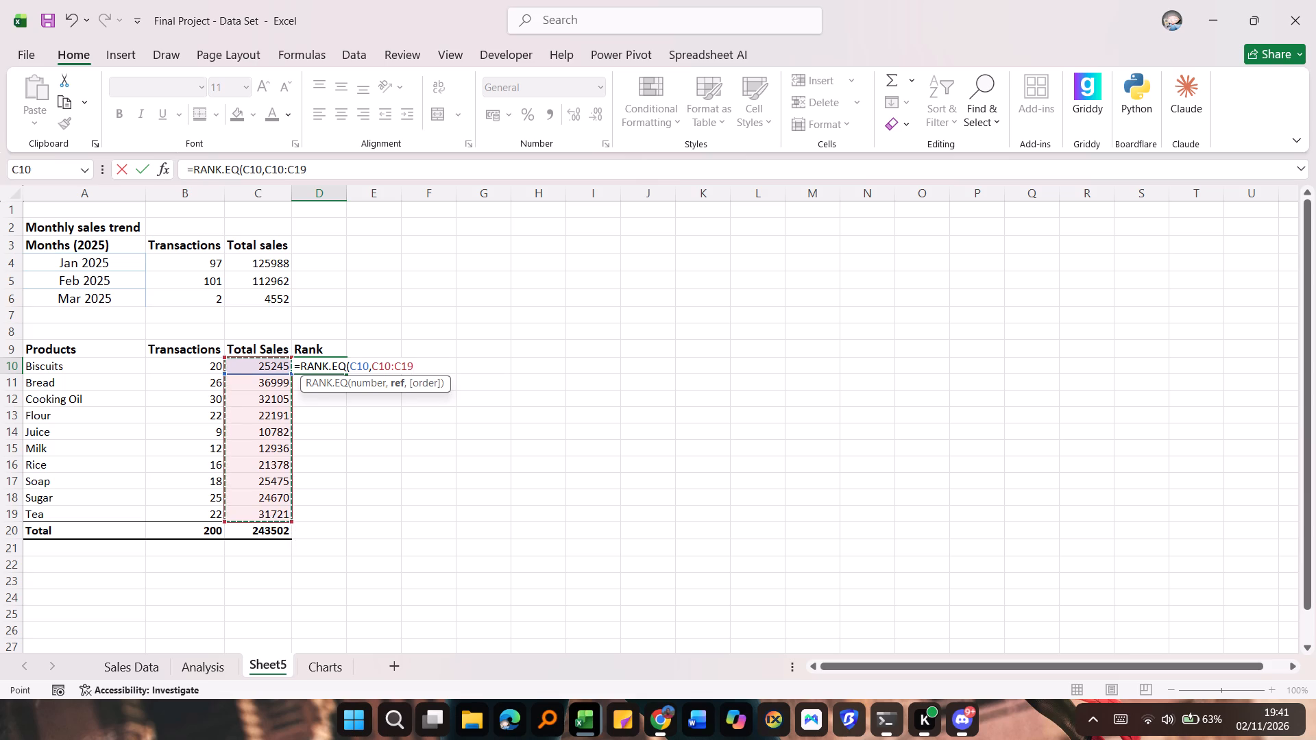
{"action": "key", "text": "comma"}
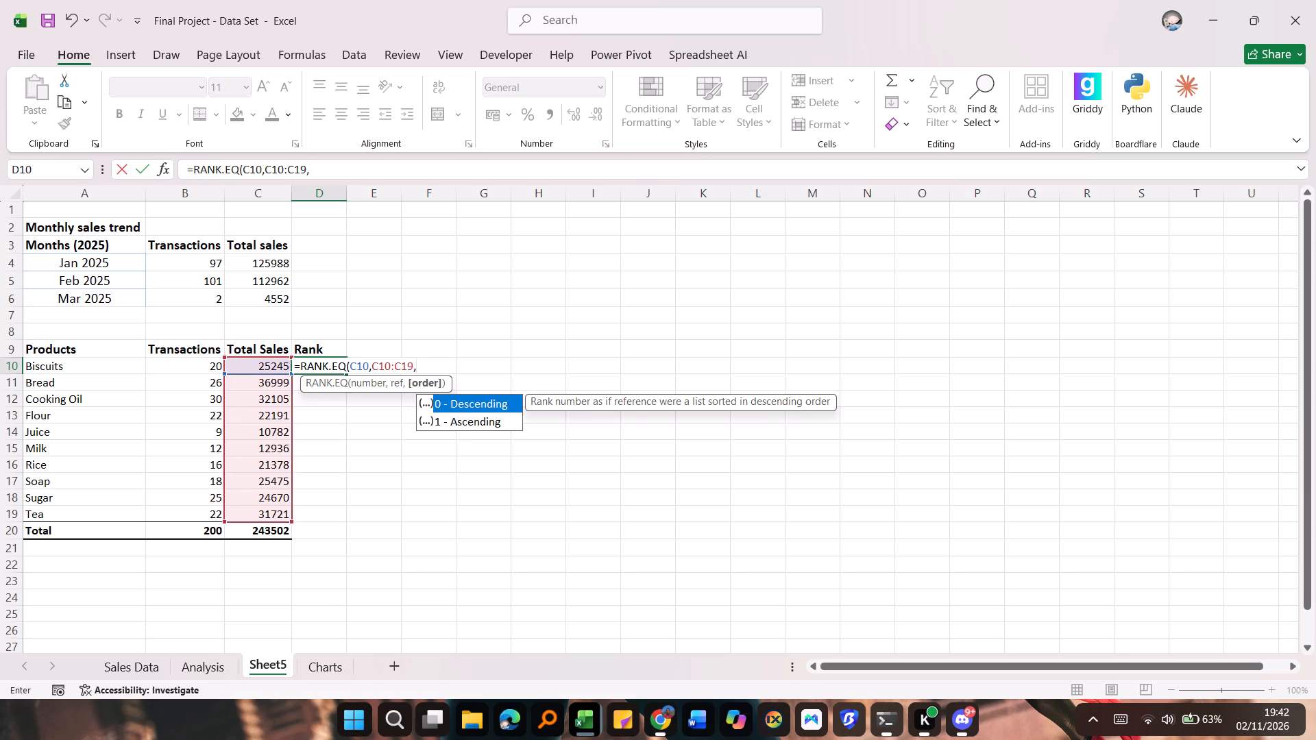
{"action": "left_click", "coordinate": [465, 399]}
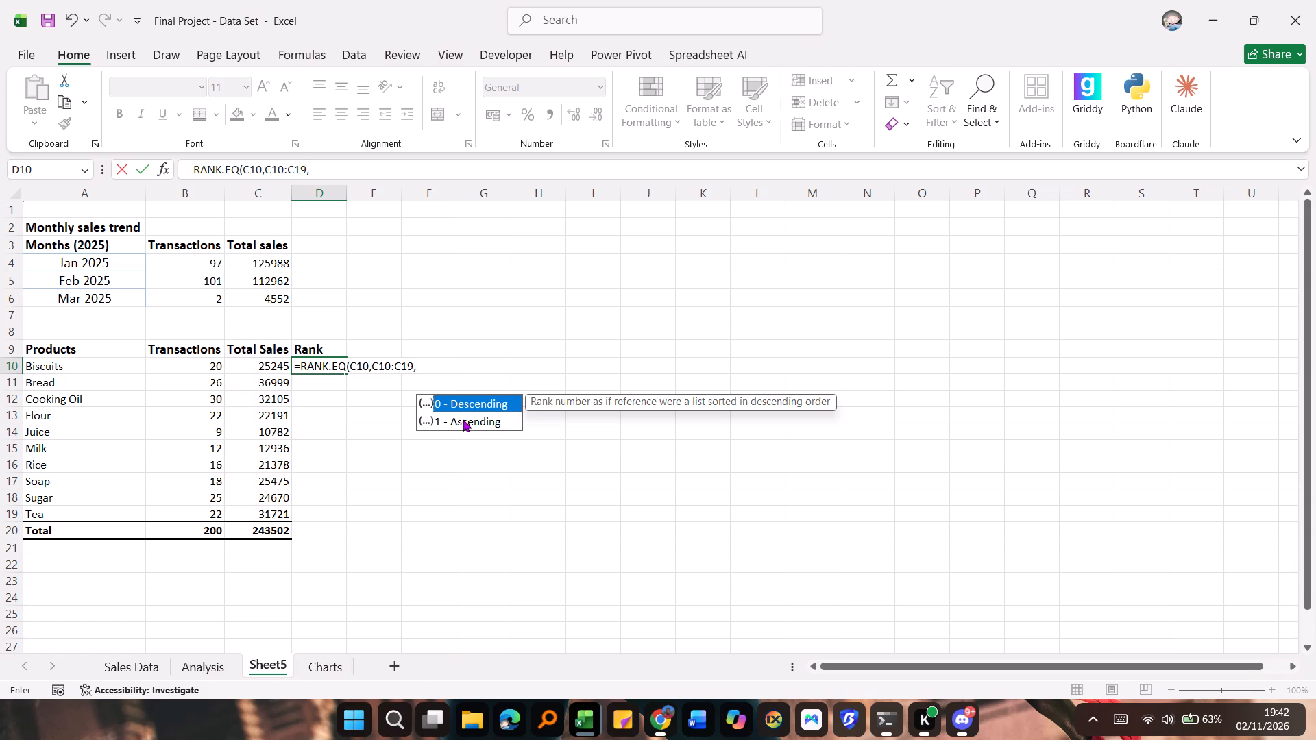
{"action": "double_click", "coordinate": [465, 425]}
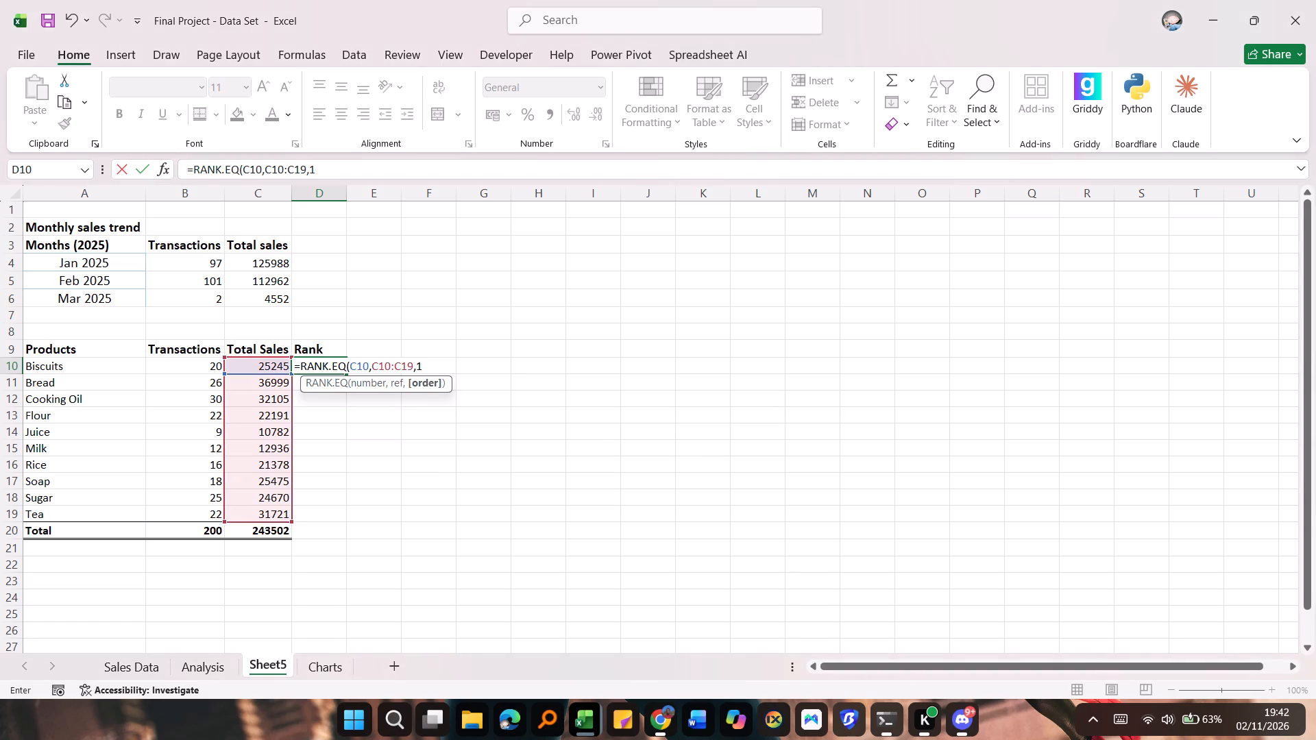
{"action": "key", "text": "shift+parenright"}
{"action": "key", "text": "Return"}
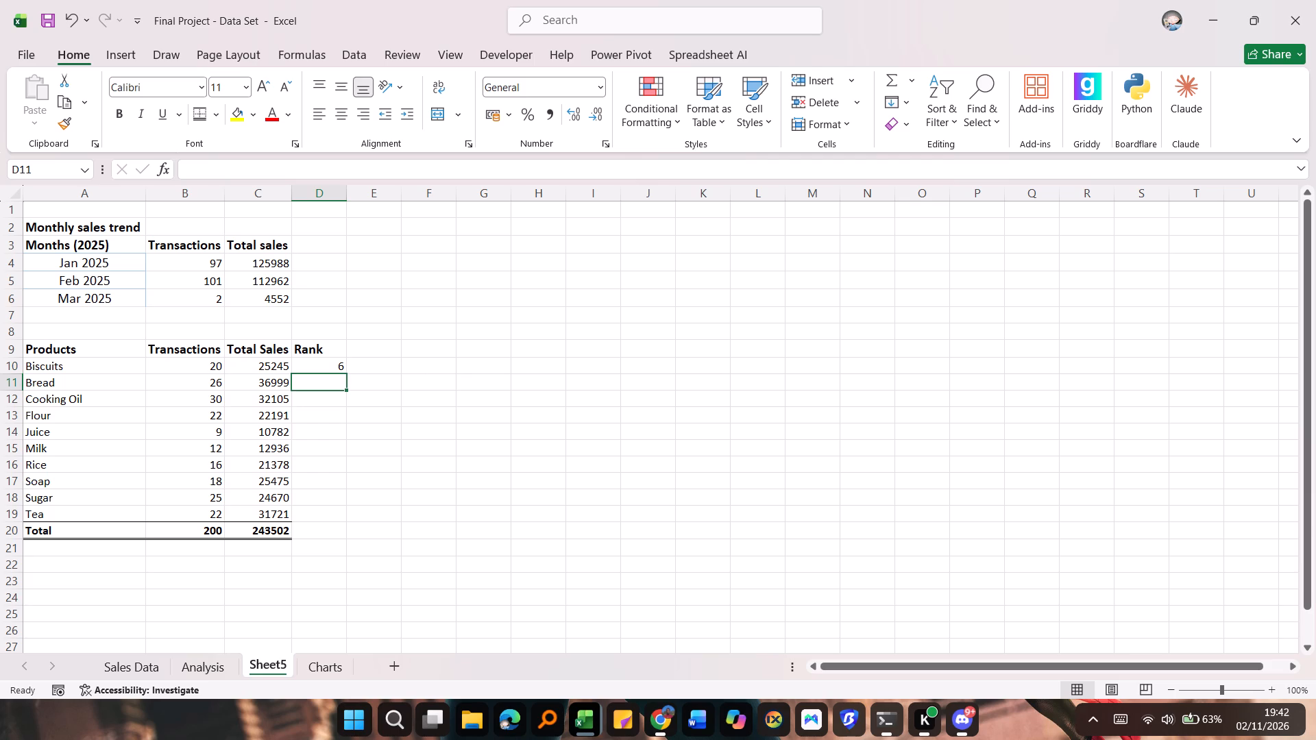
Fill the ascending rank formula from D10 down to D19 for all products.
{"action": "left_click", "coordinate": [322, 363]}
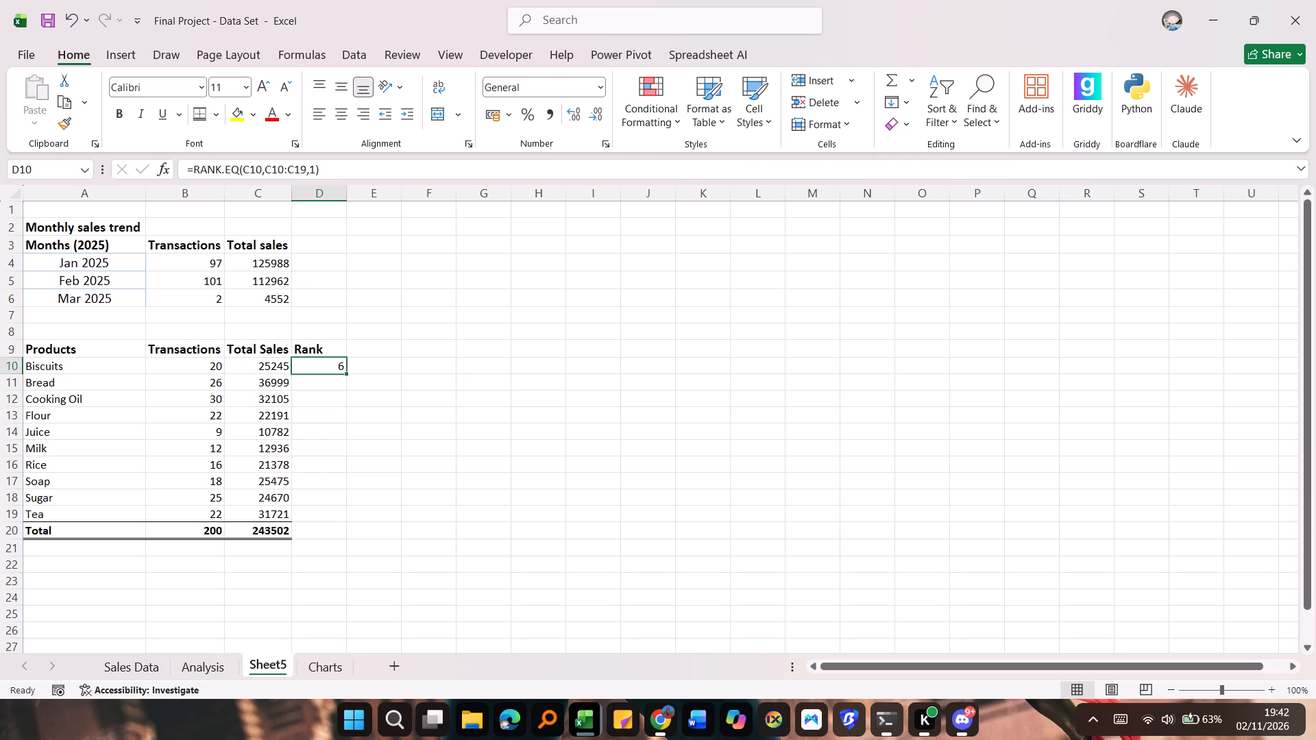
{"action": "left_click_drag", "start_coordinate": [345, 371], "coordinate": [341, 521]}
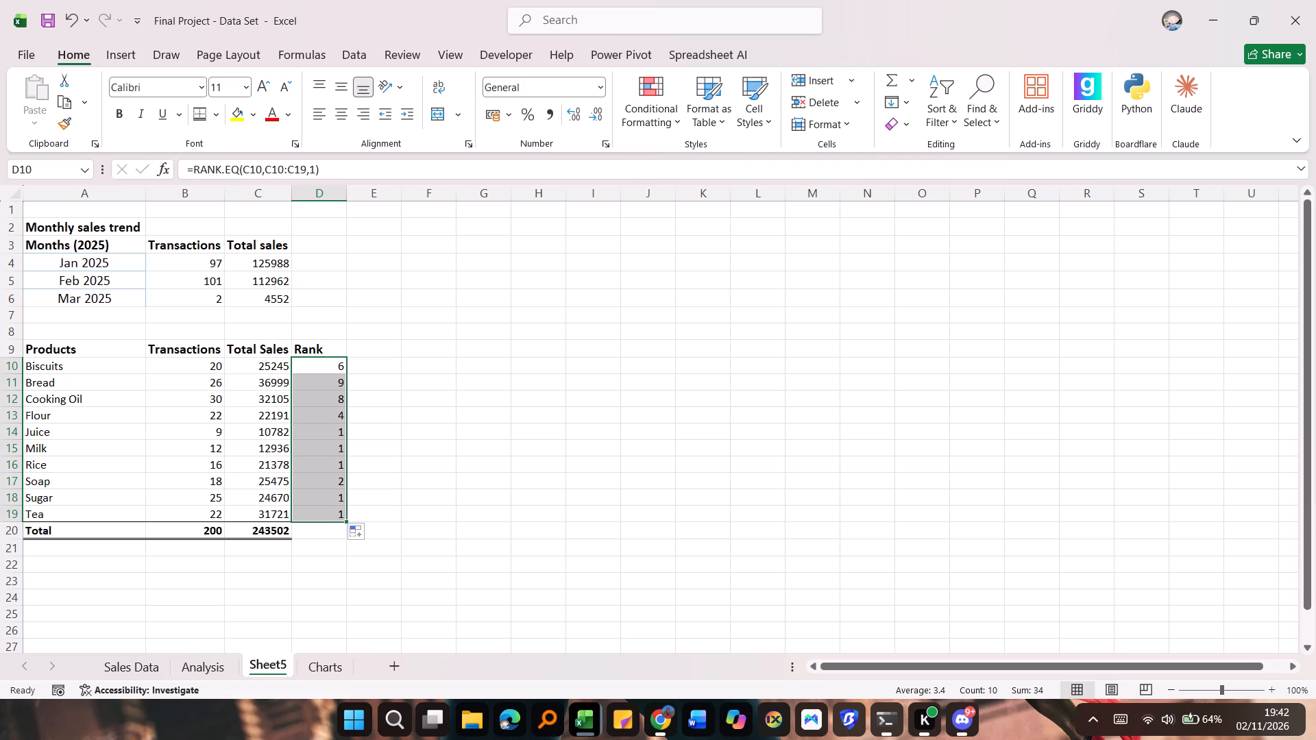
Clear the contents of the Rank cells D10:D19.
{"action": "left_click", "coordinate": [310, 362]}
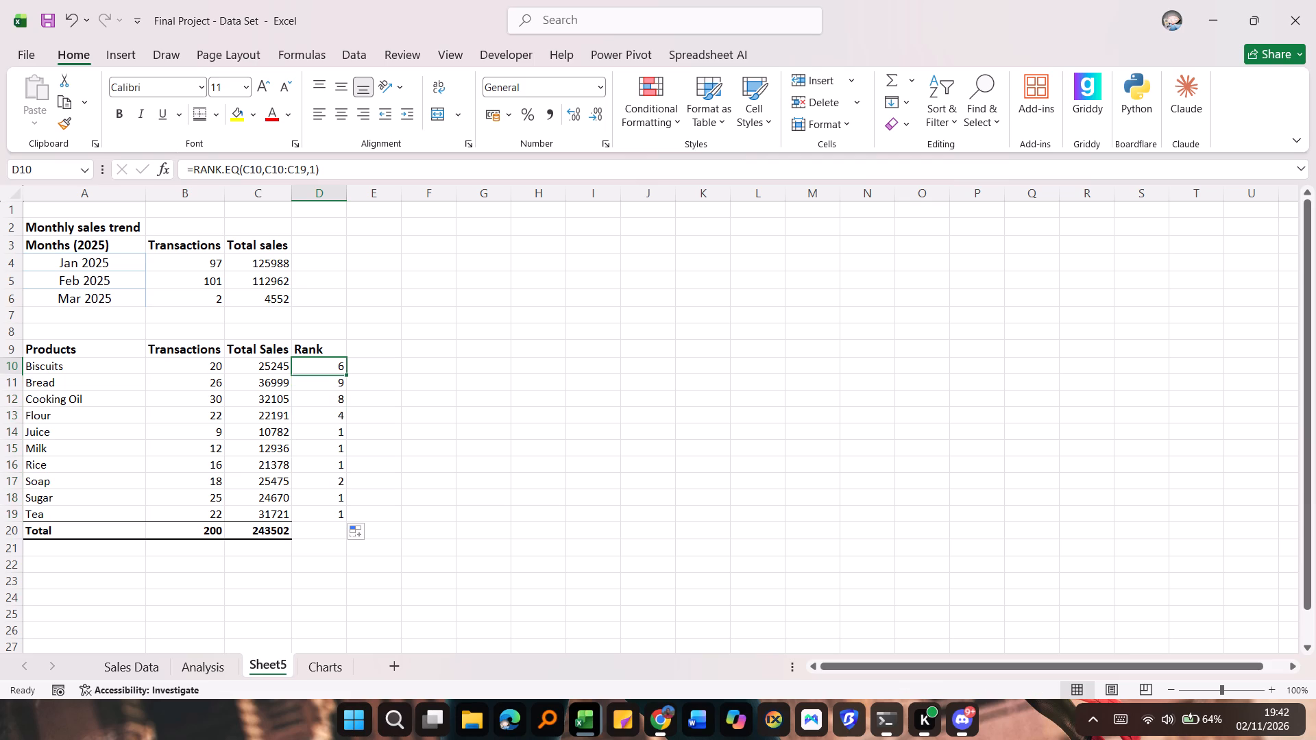
{"action": "left_click_drag", "start_coordinate": [312, 362], "coordinate": [312, 380]}
{"action": "left_click_drag", "start_coordinate": [312, 380], "coordinate": [296, 514]}
{"action": "right_click", "coordinate": [296, 514]}
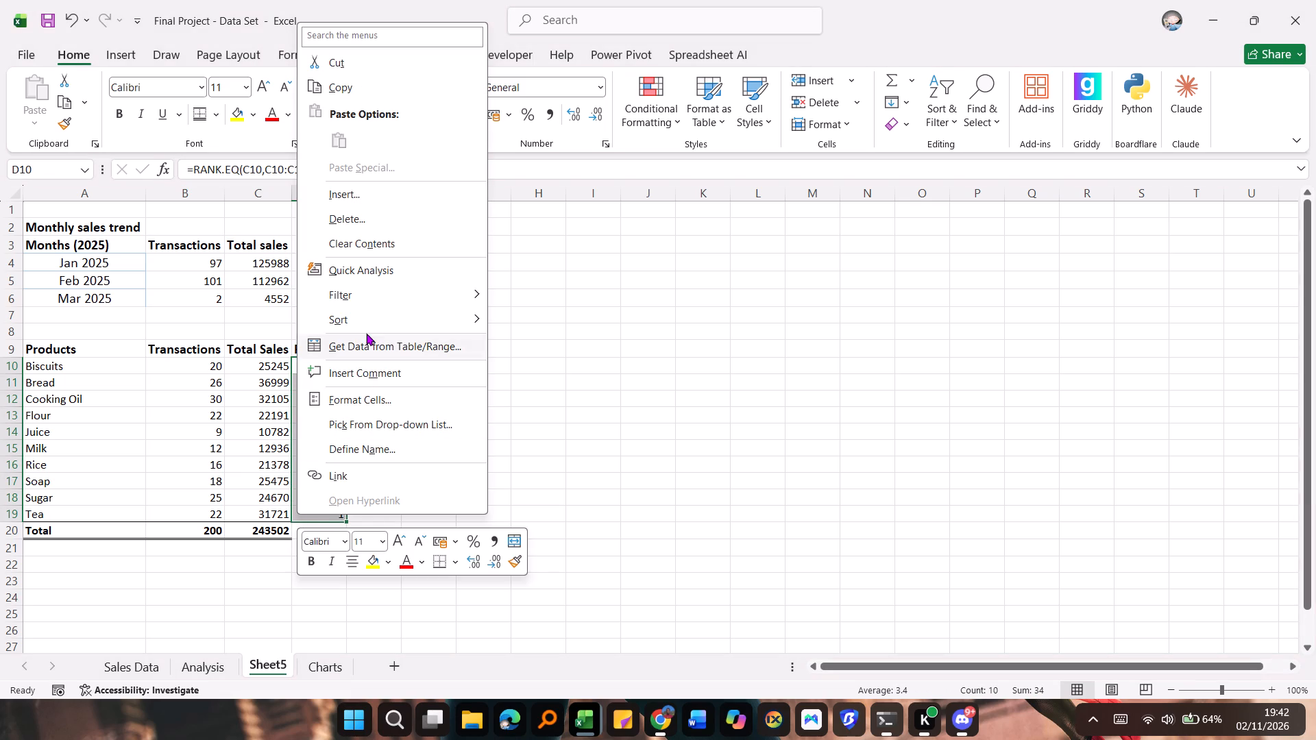
{"action": "left_click", "coordinate": [361, 245]}
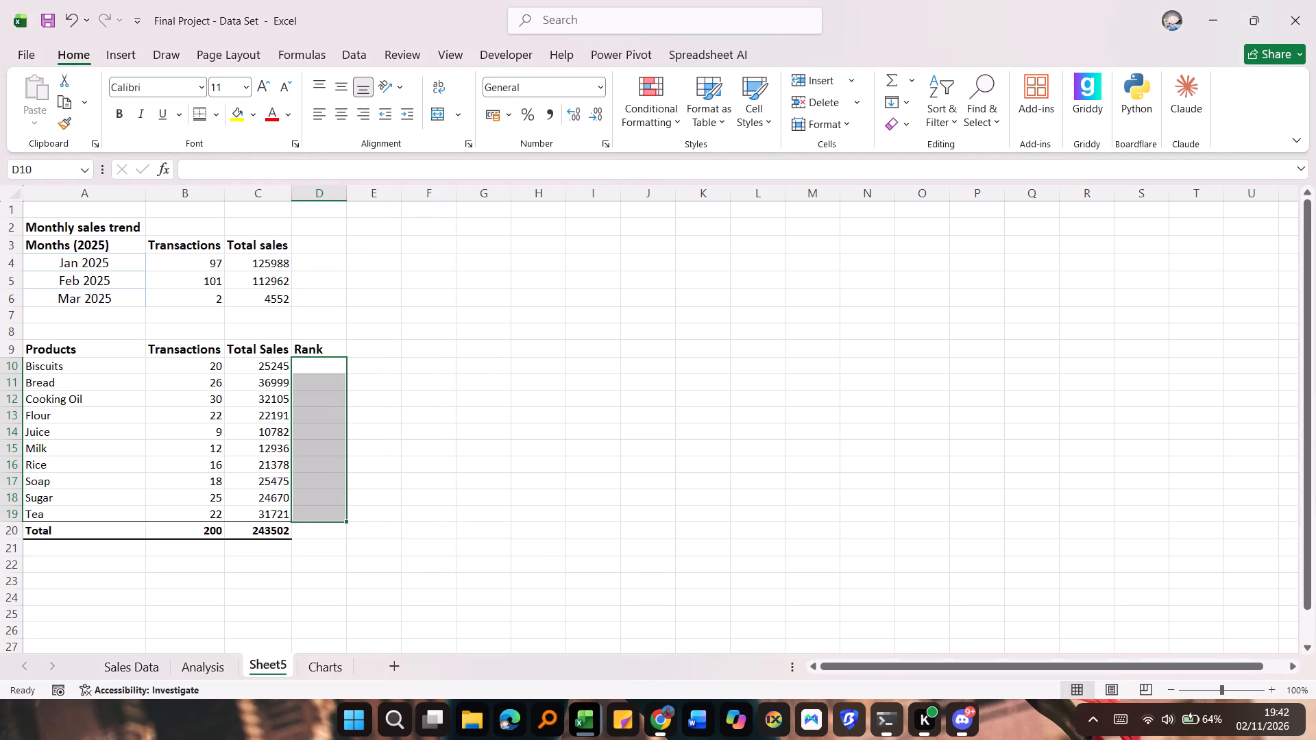
Check the product rank formula in D11 on the completed project workbook's Analysis sheet, then return to the Data Set workbook.
{"action": "left_click", "coordinate": [587, 717]}
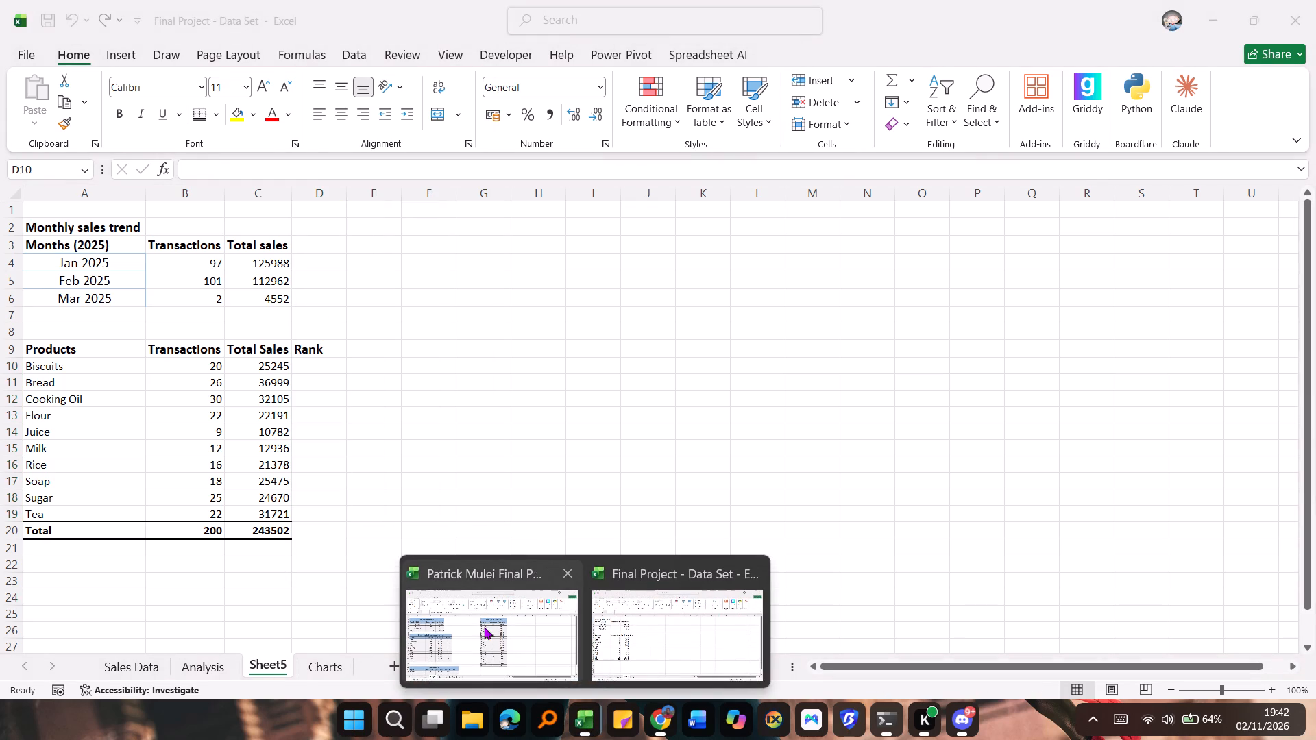
{"action": "left_click", "coordinate": [495, 630]}
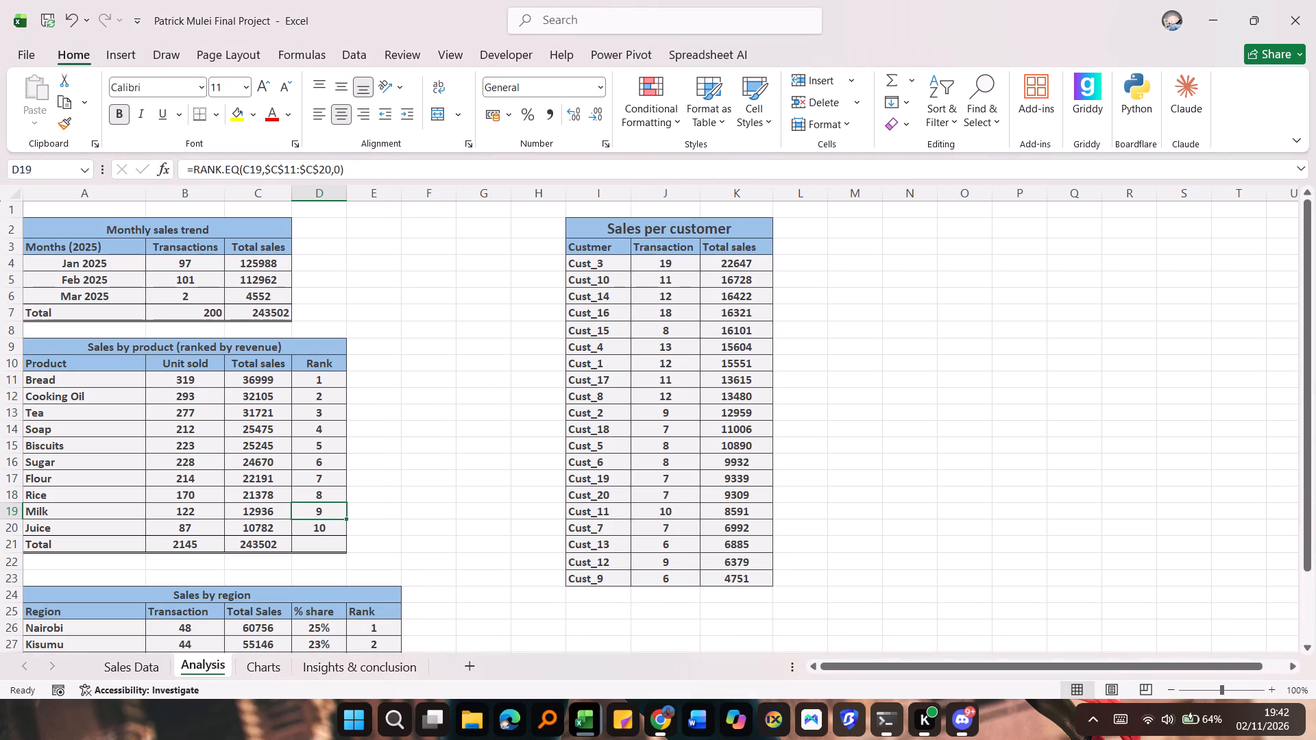
{"action": "left_click", "coordinate": [316, 382]}
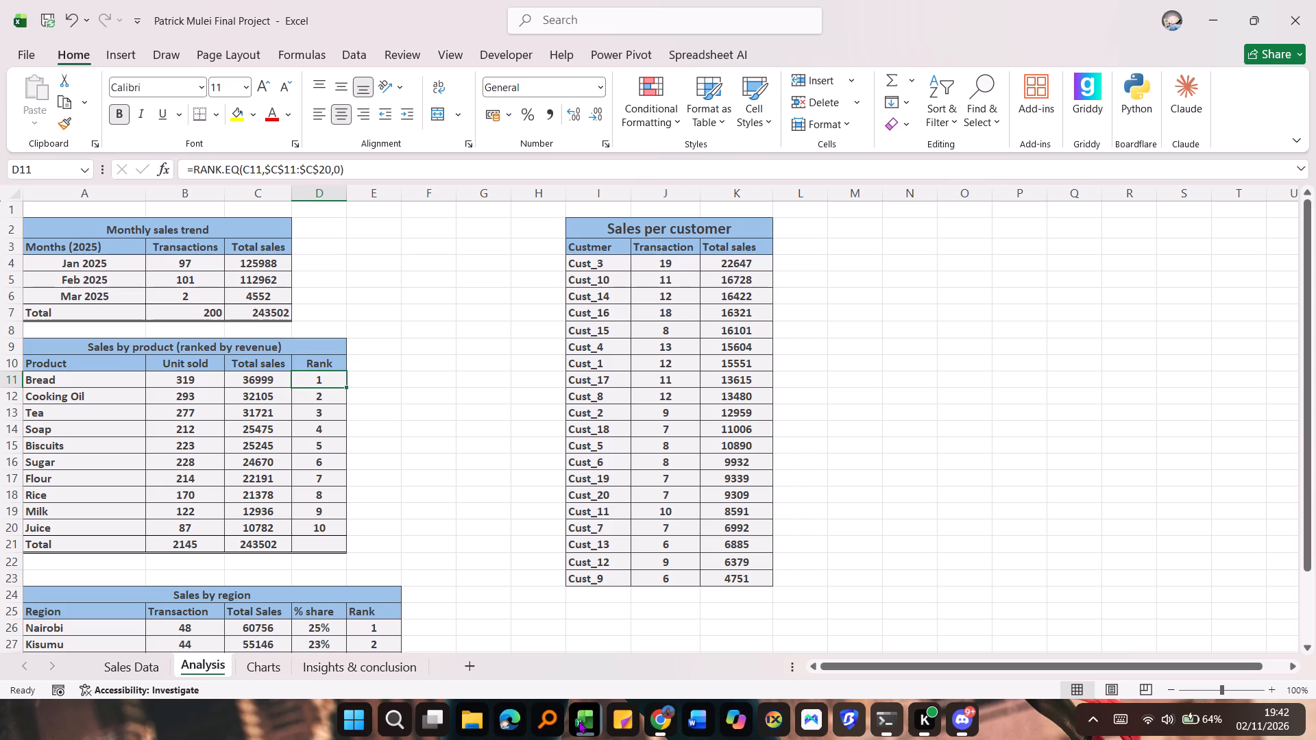
{"action": "left_click", "coordinate": [674, 624]}
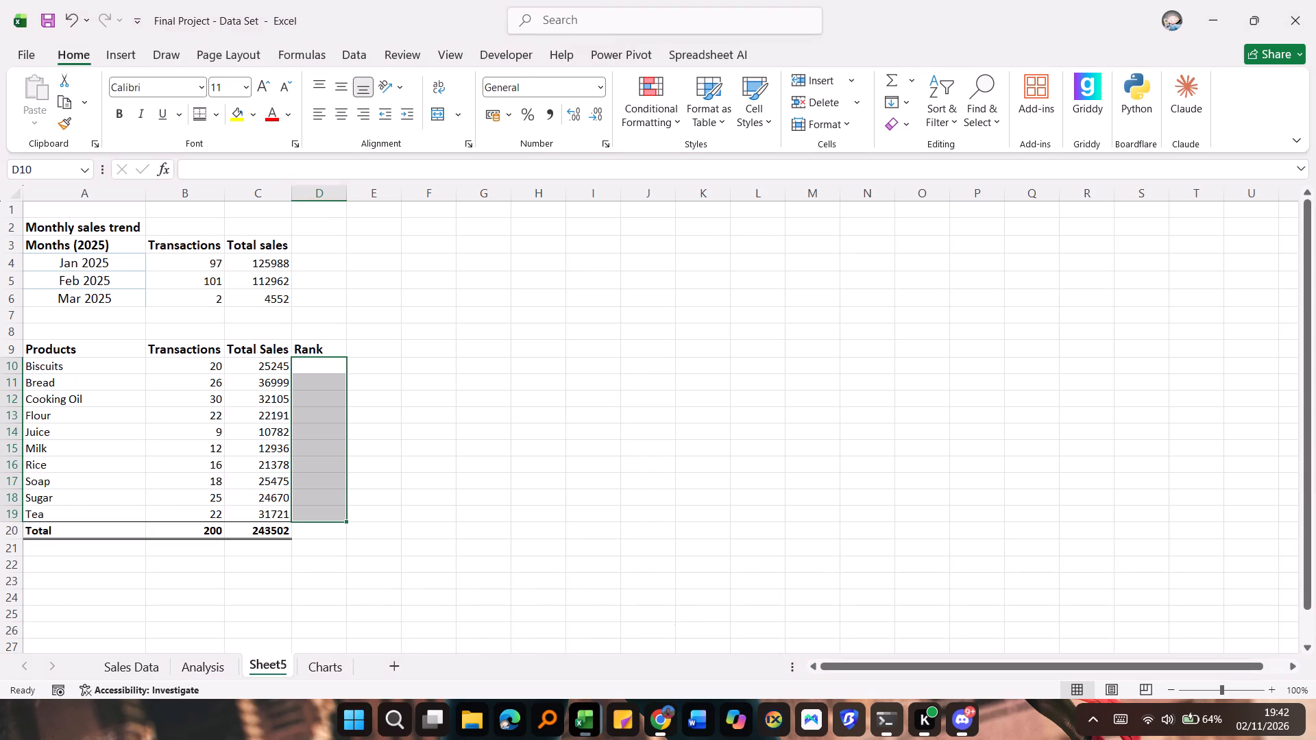
Enter =RANK.EQ(C10,$C$10:$C$19,0) in D10 to rank Biscuits in descending order against the locked total sales range.
{"action": "left_click", "coordinate": [310, 371]}
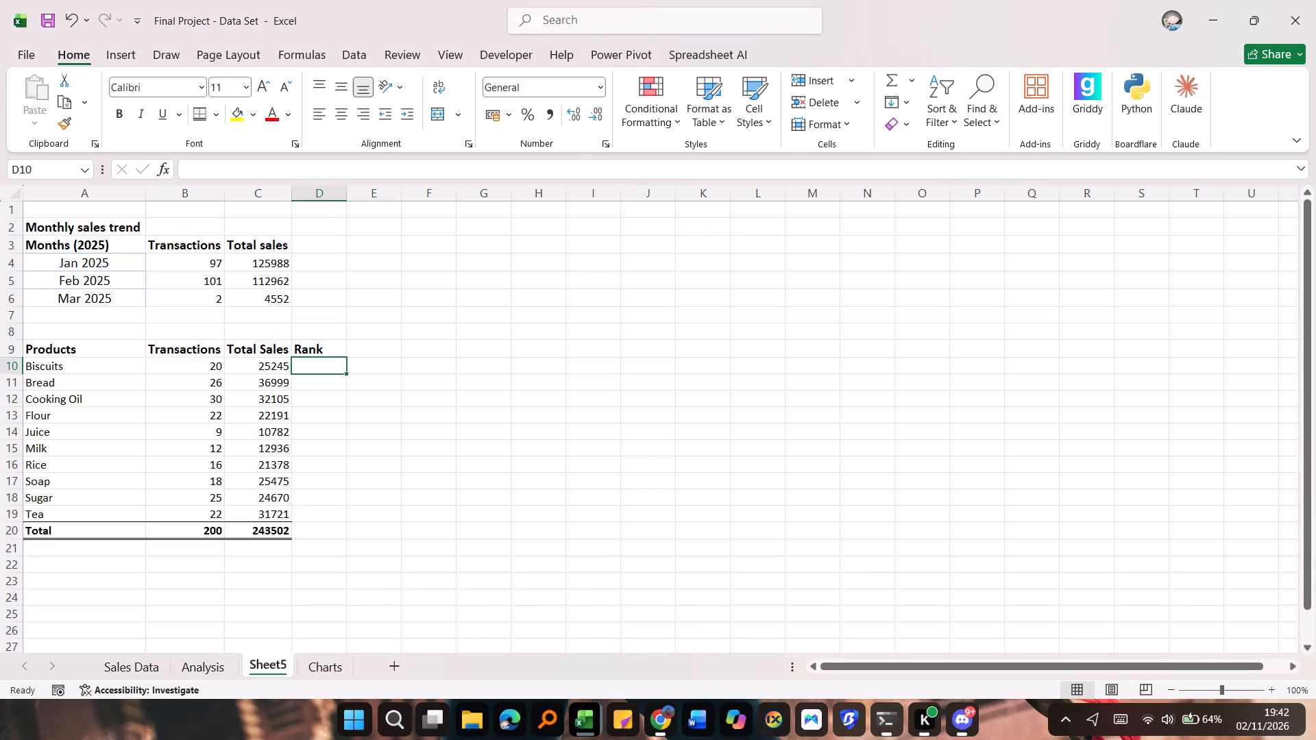
{"action": "key", "text": "equal"}
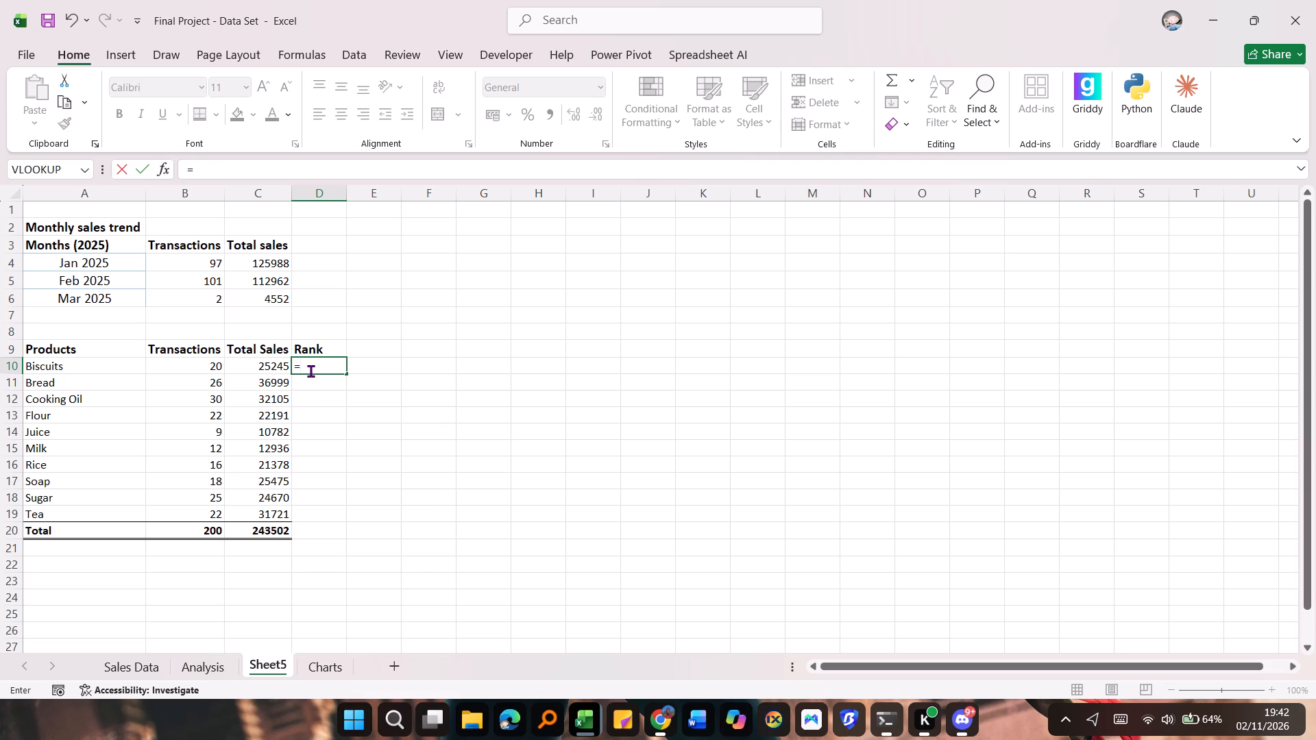
{"action": "type", "text": "Rank"}
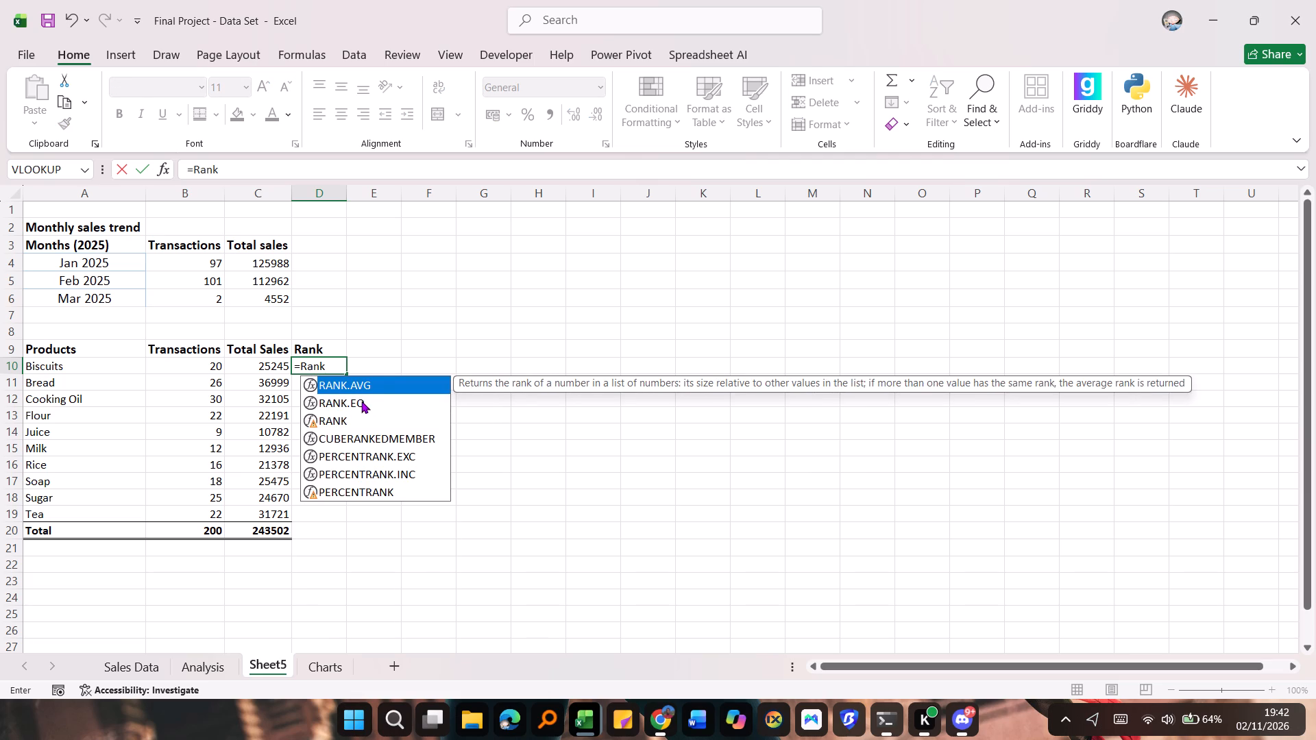
{"action": "double_click", "coordinate": [362, 403]}
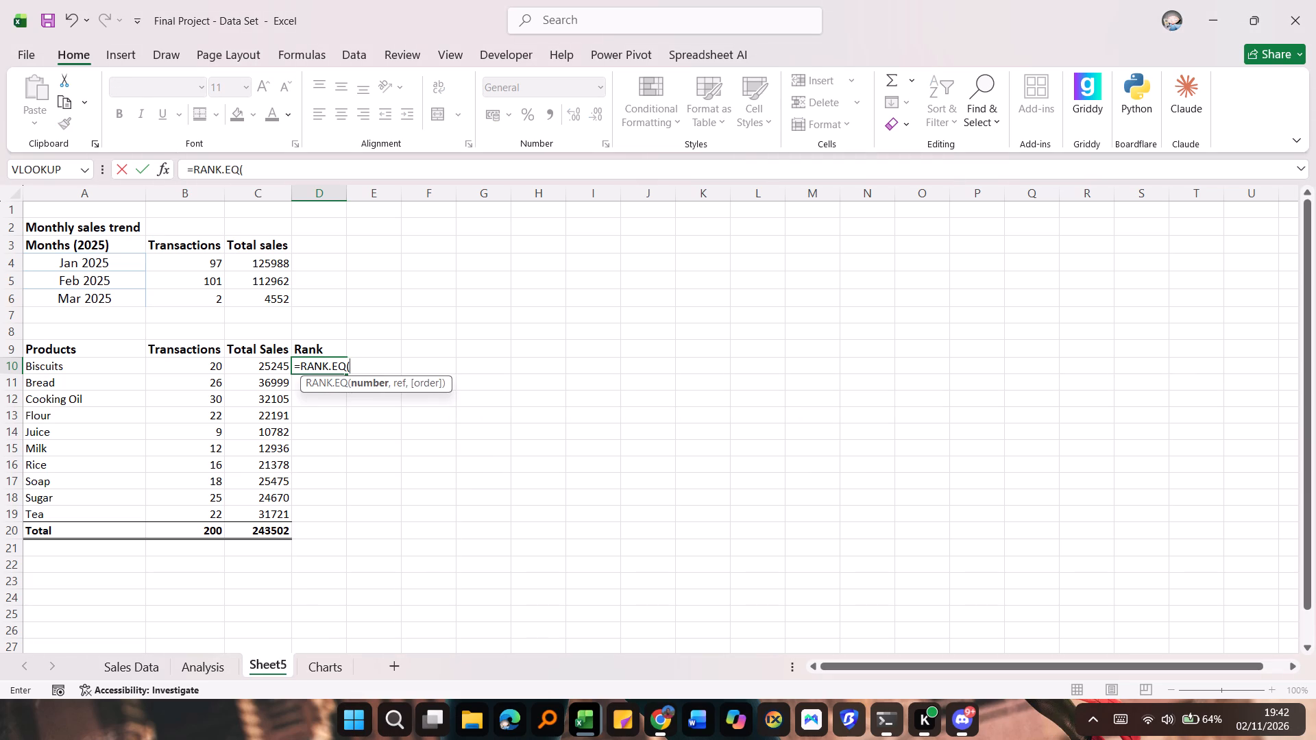
{"action": "left_click", "coordinate": [260, 366]}
{"action": "left_click", "coordinate": [375, 371]}
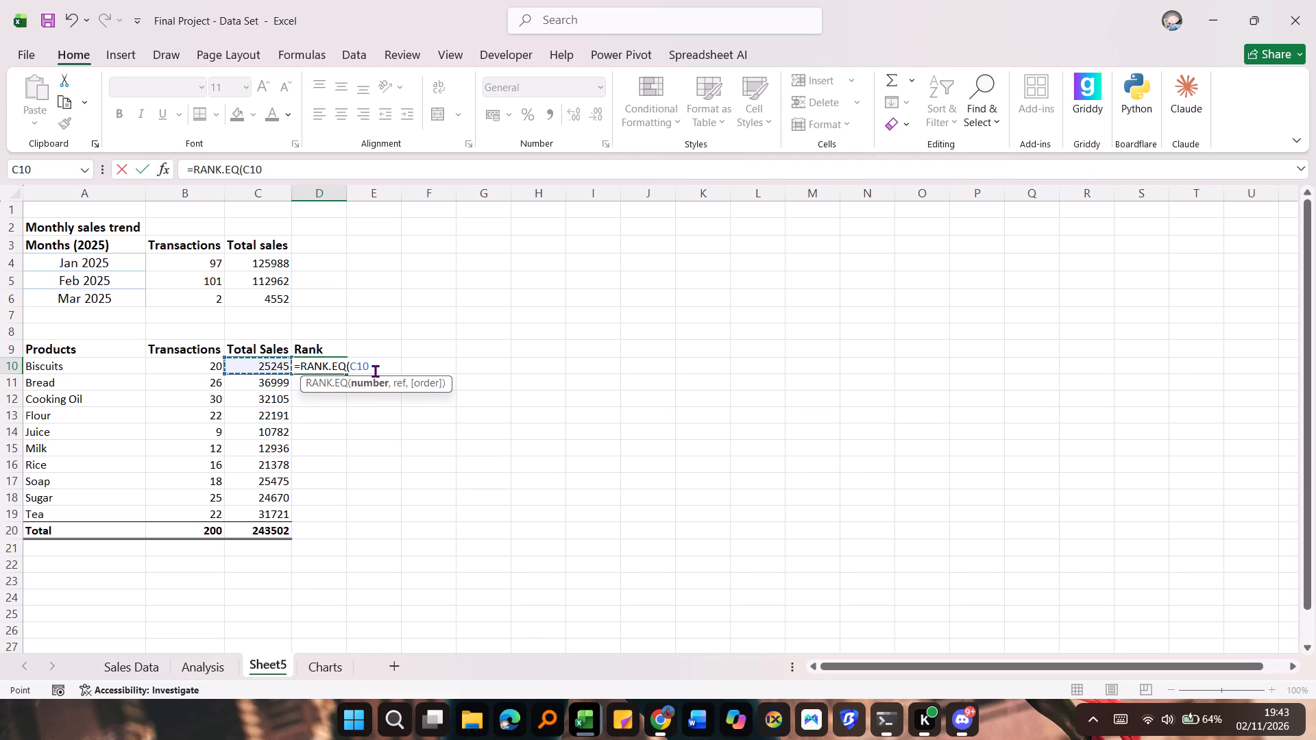
{"action": "key", "text": "comma"}
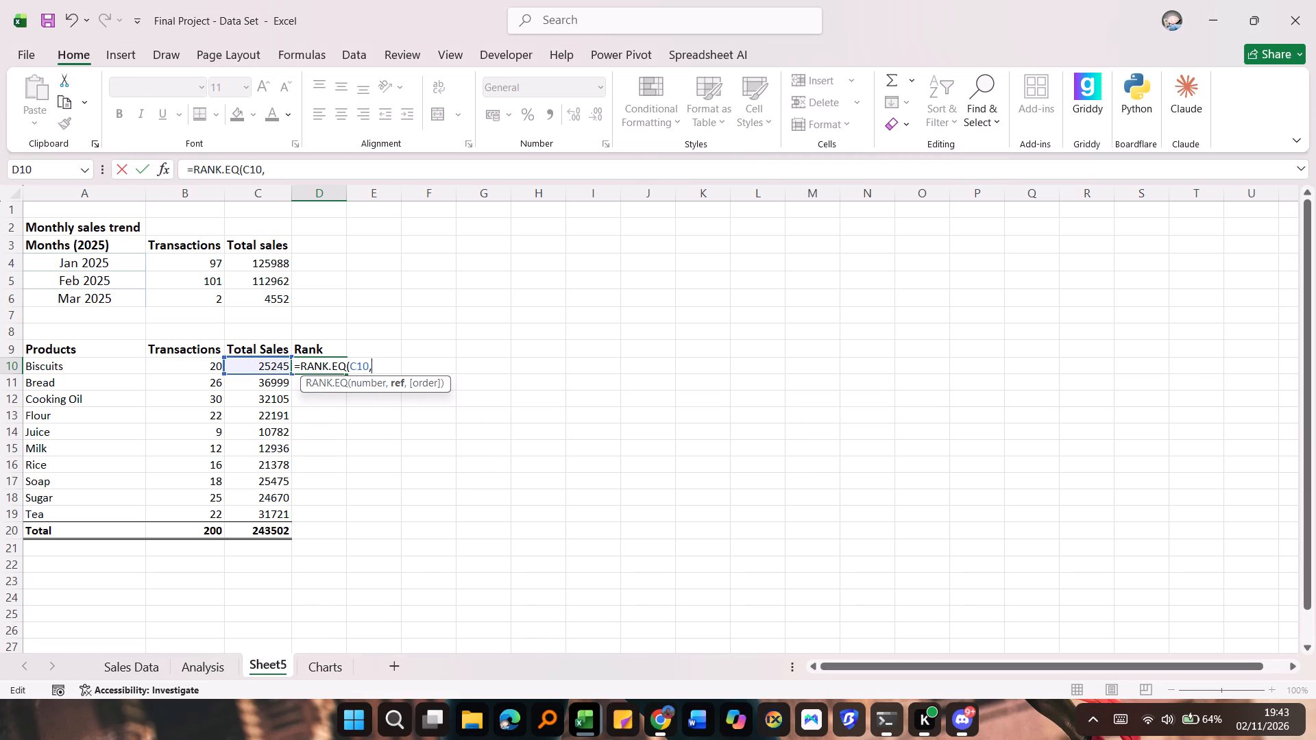
{"action": "left_click_drag", "start_coordinate": [267, 366], "coordinate": [269, 462]}
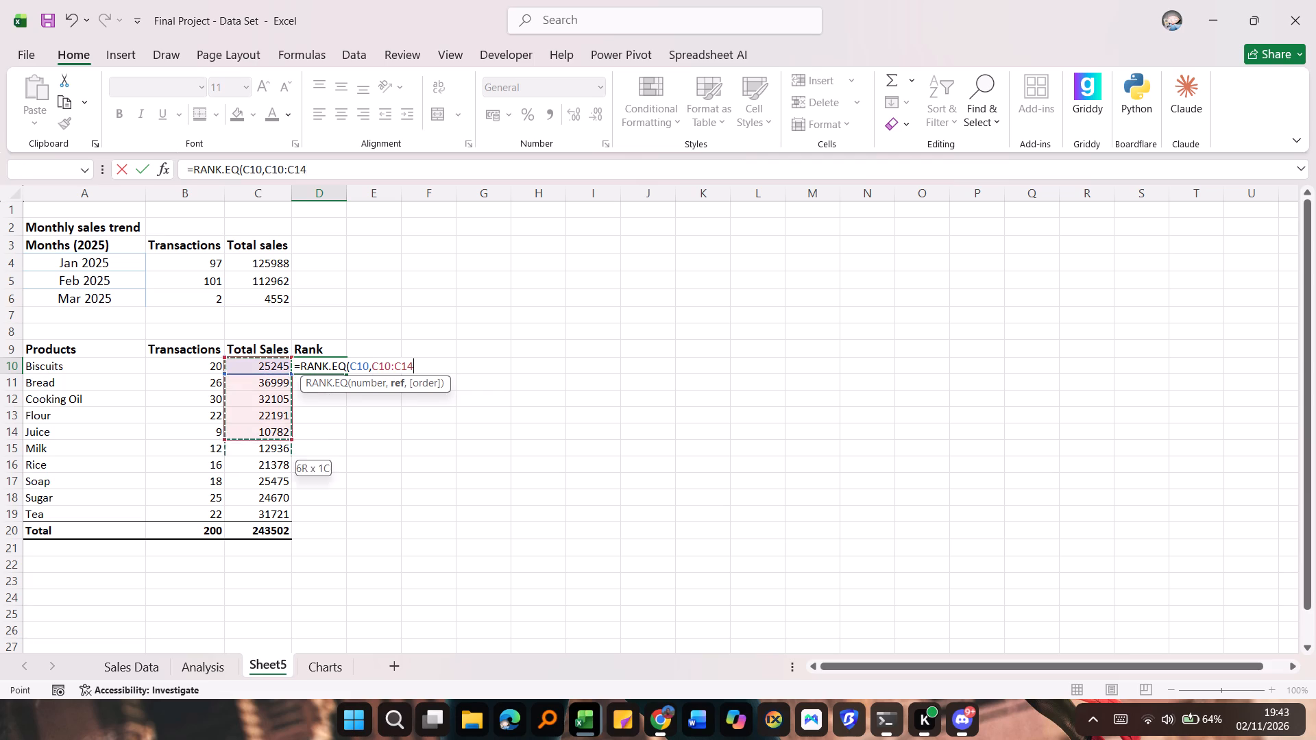
{"action": "left_click_drag", "start_coordinate": [269, 462], "coordinate": [271, 511]}
{"action": "key", "text": "F4"}
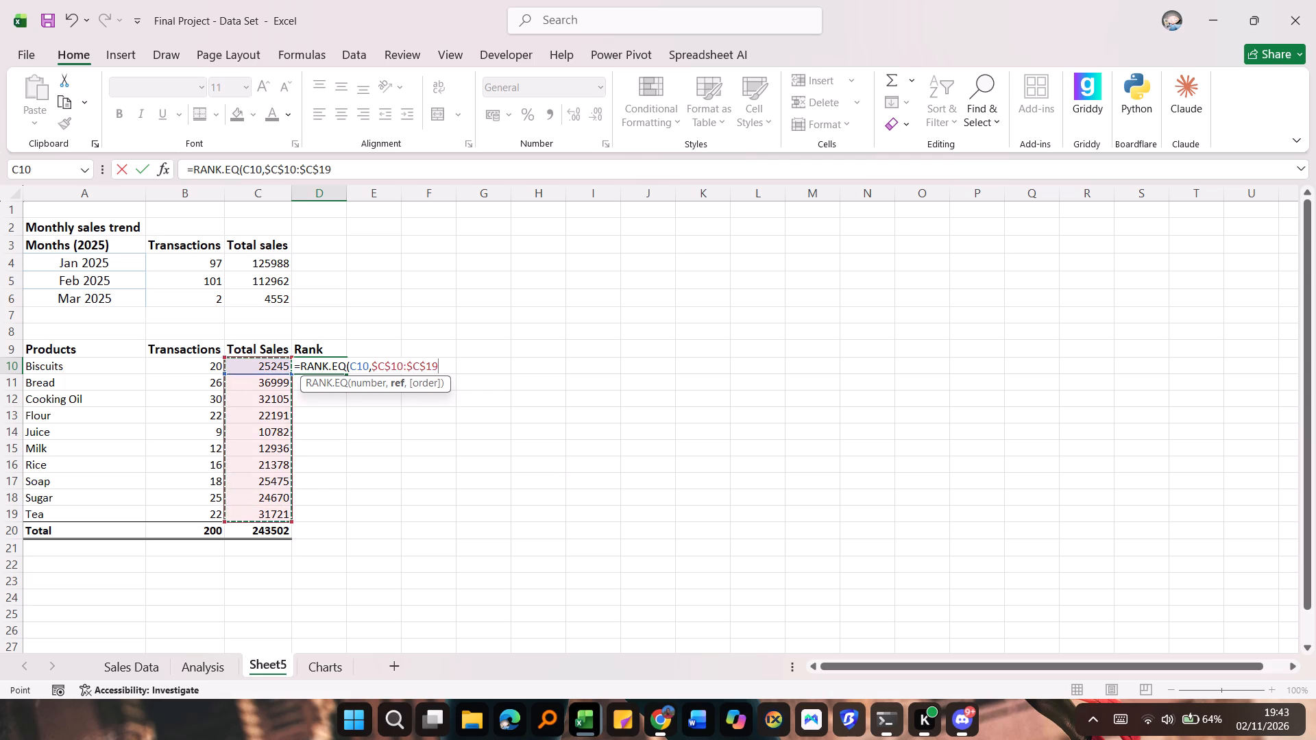
{"action": "key", "text": "comma"}
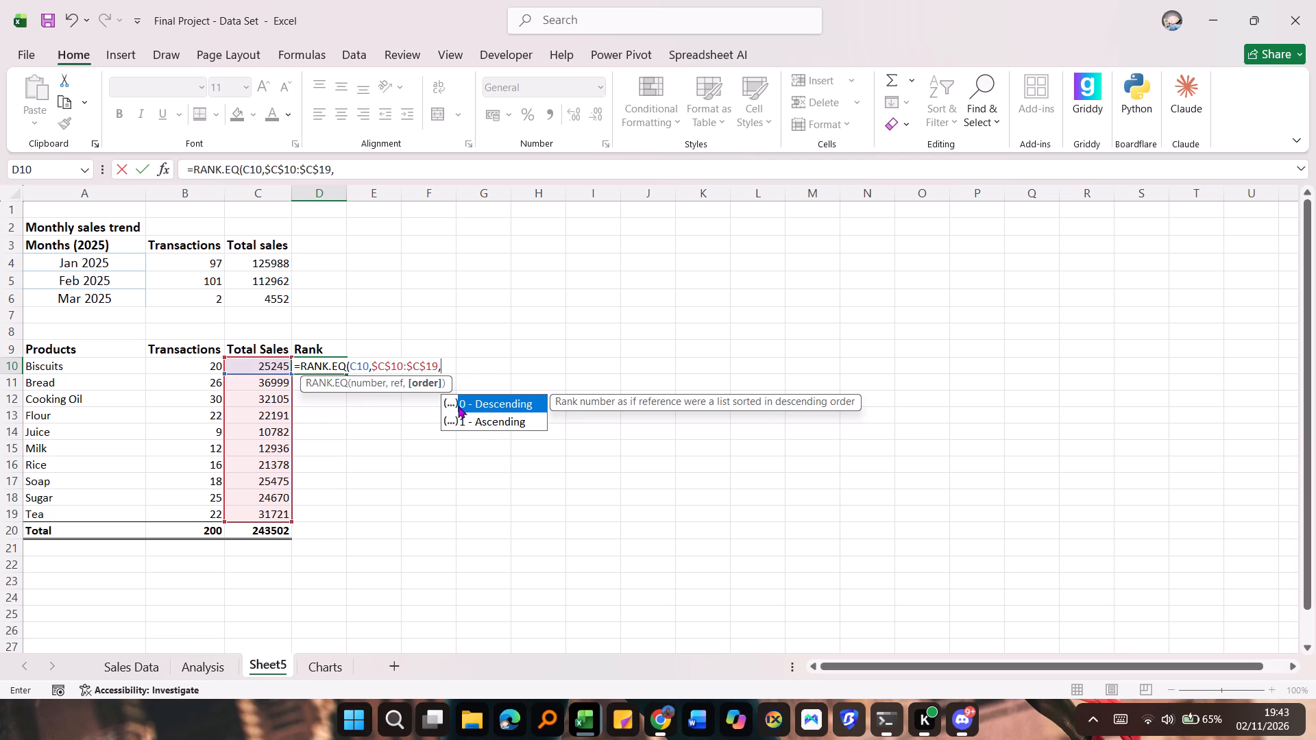
{"action": "left_click", "coordinate": [480, 408]}
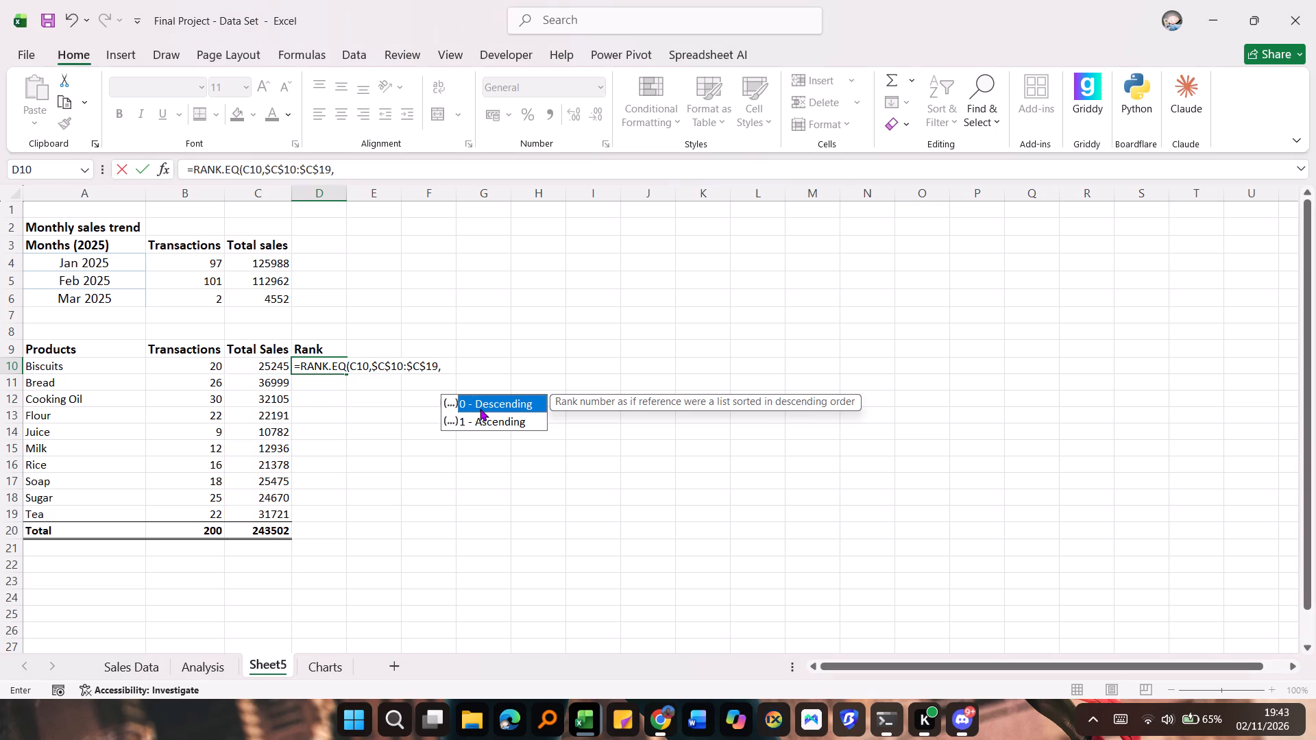
{"action": "double_click", "coordinate": [480, 408]}
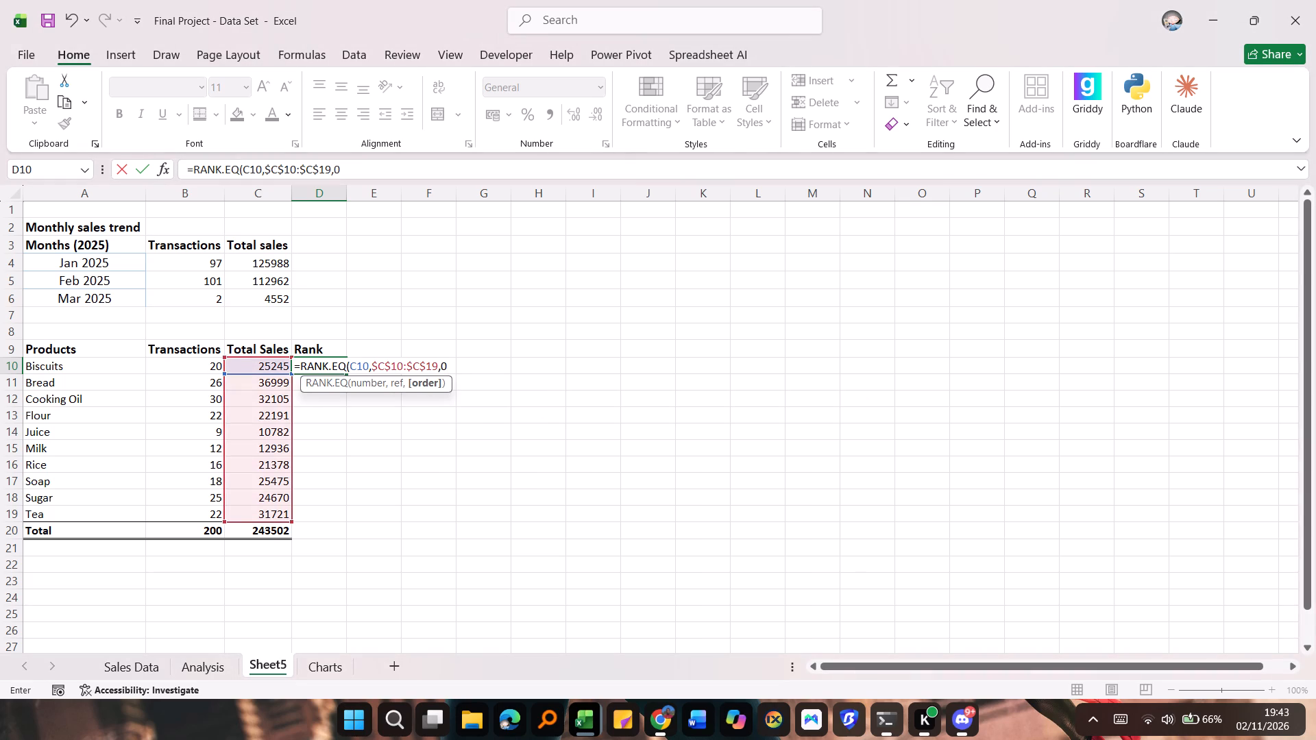
{"action": "key", "text": "shift+parenright"}
{"action": "key", "text": "Return"}
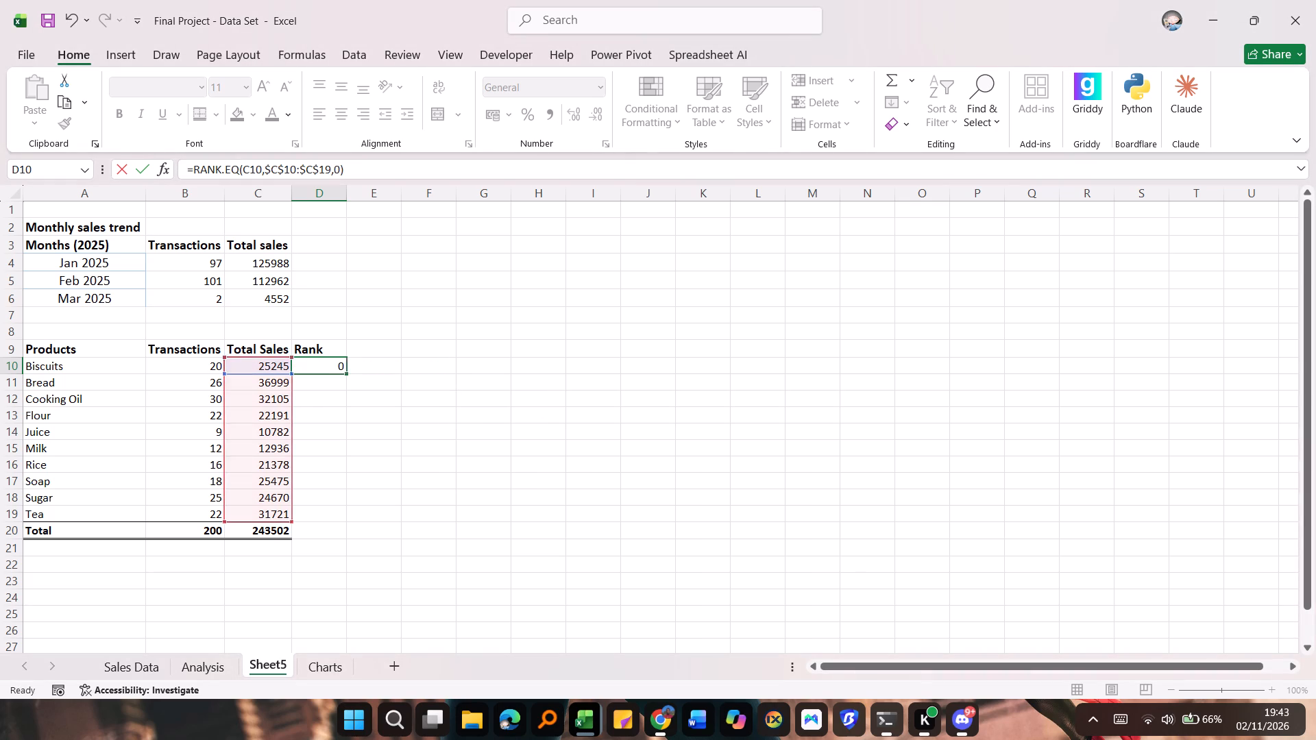
Fill the descending rank formula from D10 down to D19 for all products.
{"action": "left_click", "coordinate": [315, 360]}
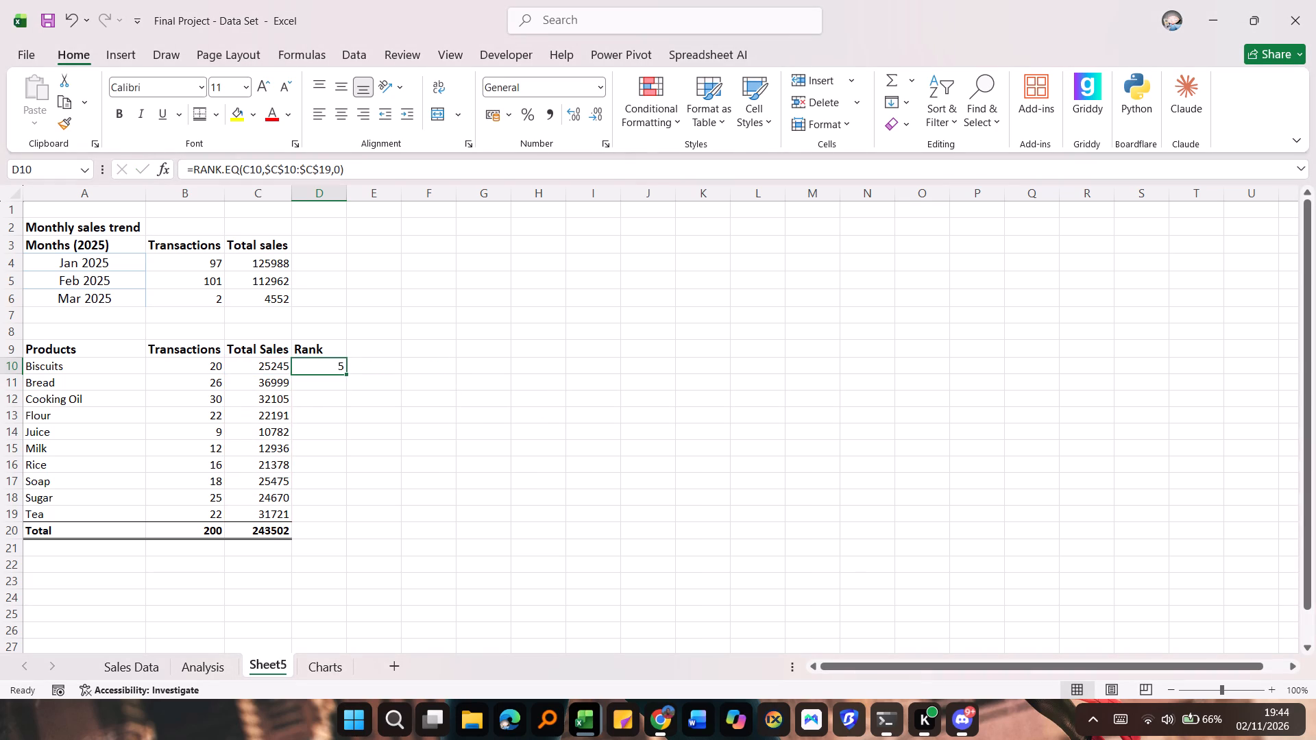
{"action": "left_click_drag", "start_coordinate": [344, 373], "coordinate": [335, 539]}
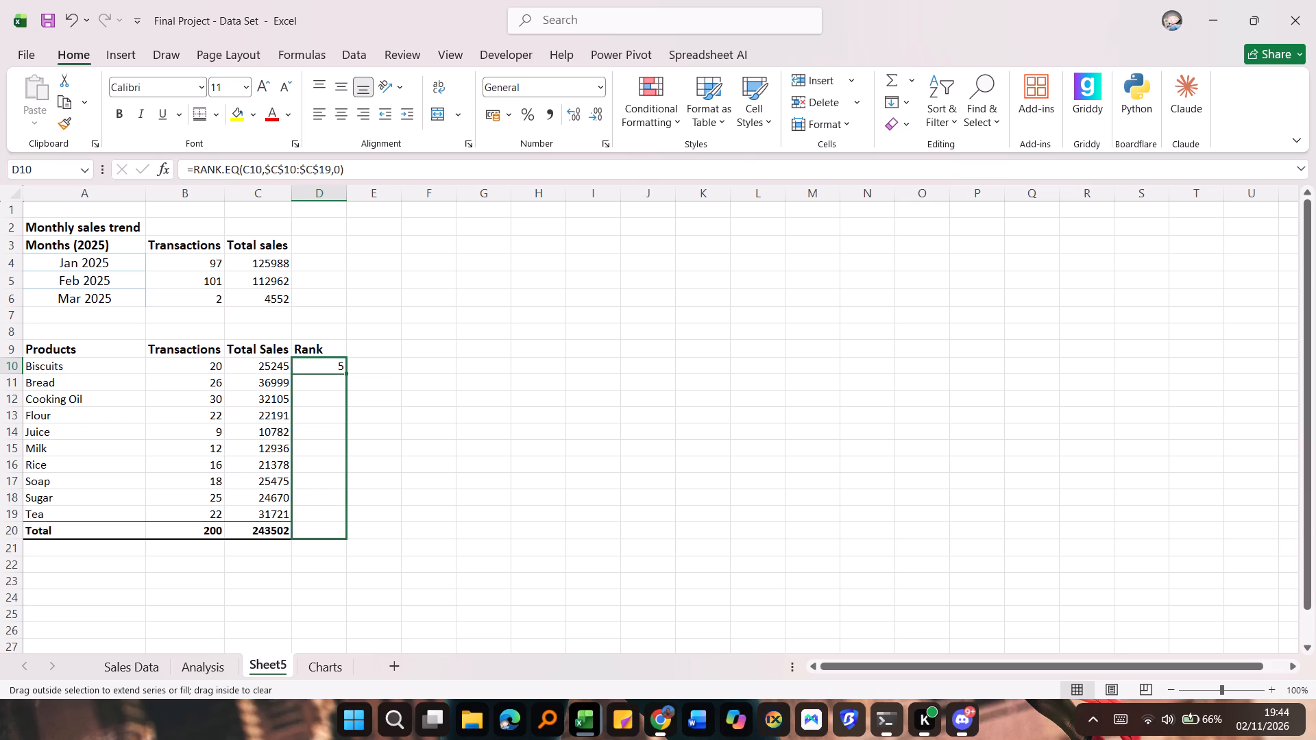
{"action": "left_click_drag", "start_coordinate": [335, 539], "coordinate": [336, 521]}
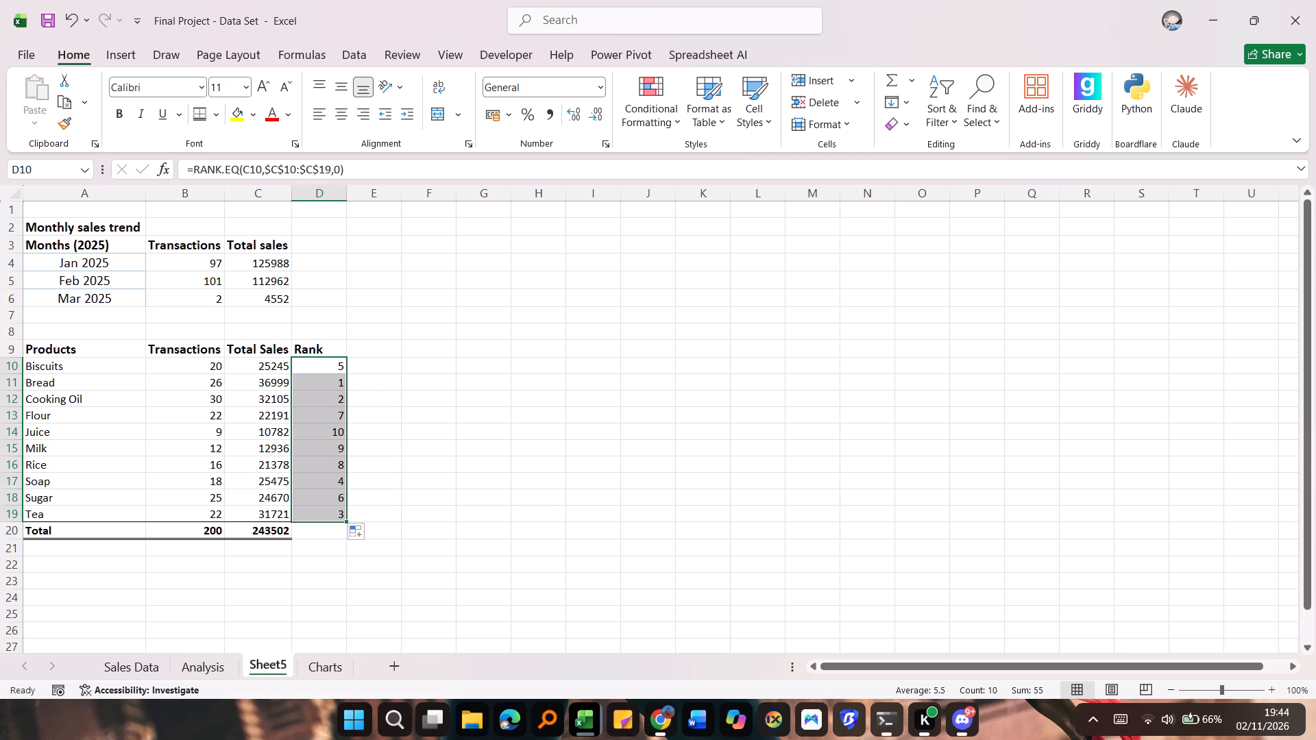
Switch to the completed project workbook to consult its Analysis sheet.
{"action": "left_click", "coordinate": [591, 718]}
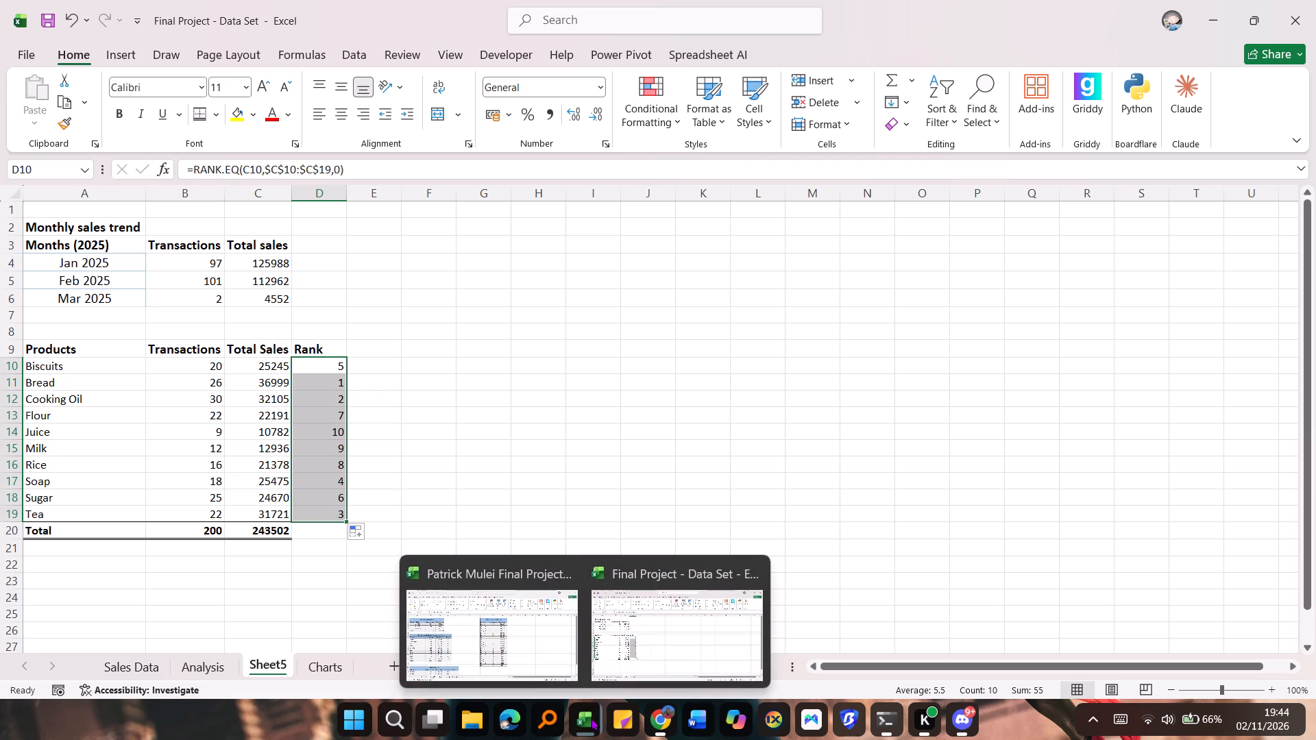
{"action": "left_click", "coordinate": [537, 623]}
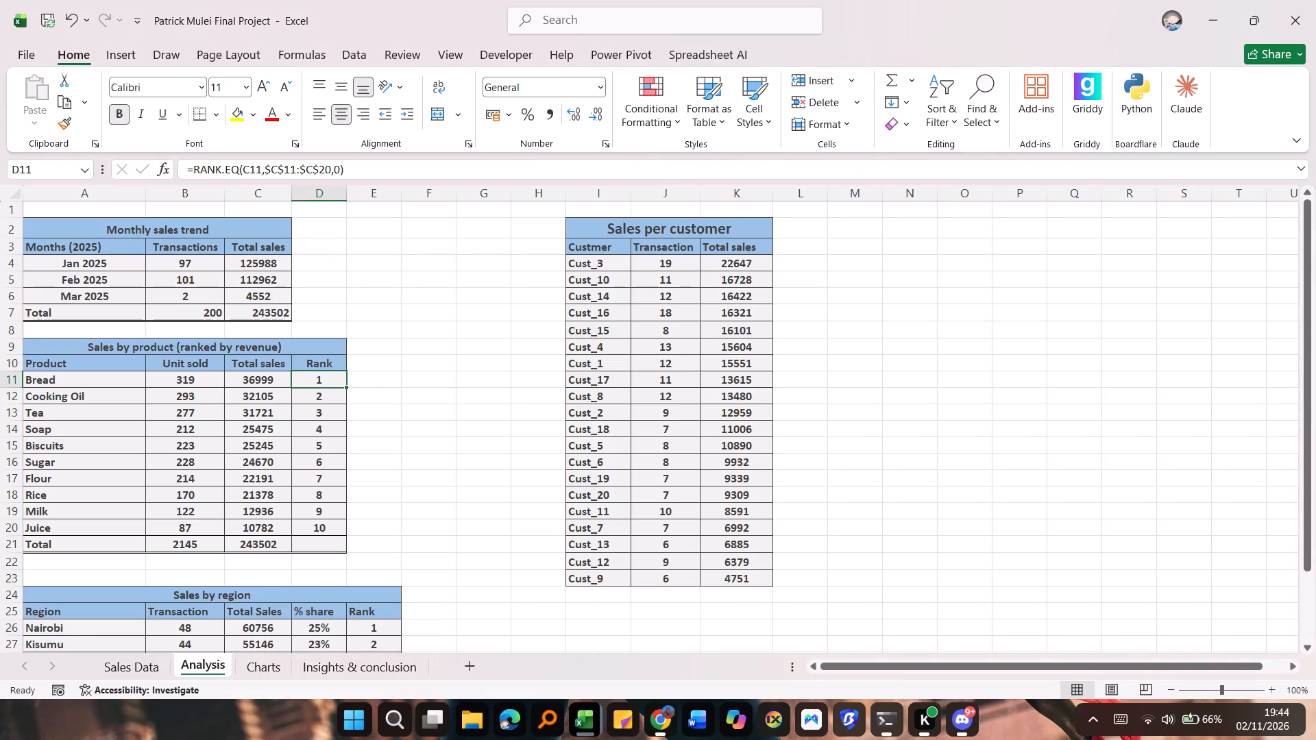
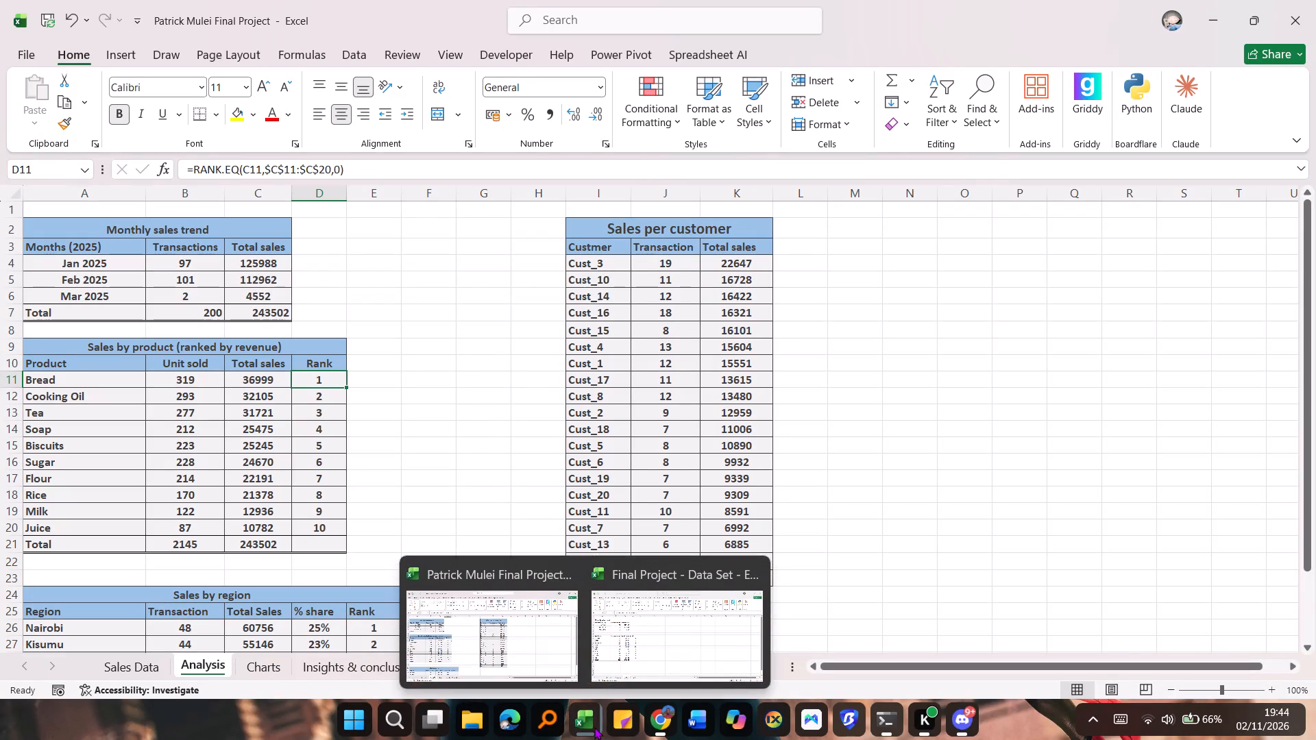
Return to Sheet5 of the Final Project - Data Set workbook.
{"action": "left_click", "coordinate": [642, 637]}
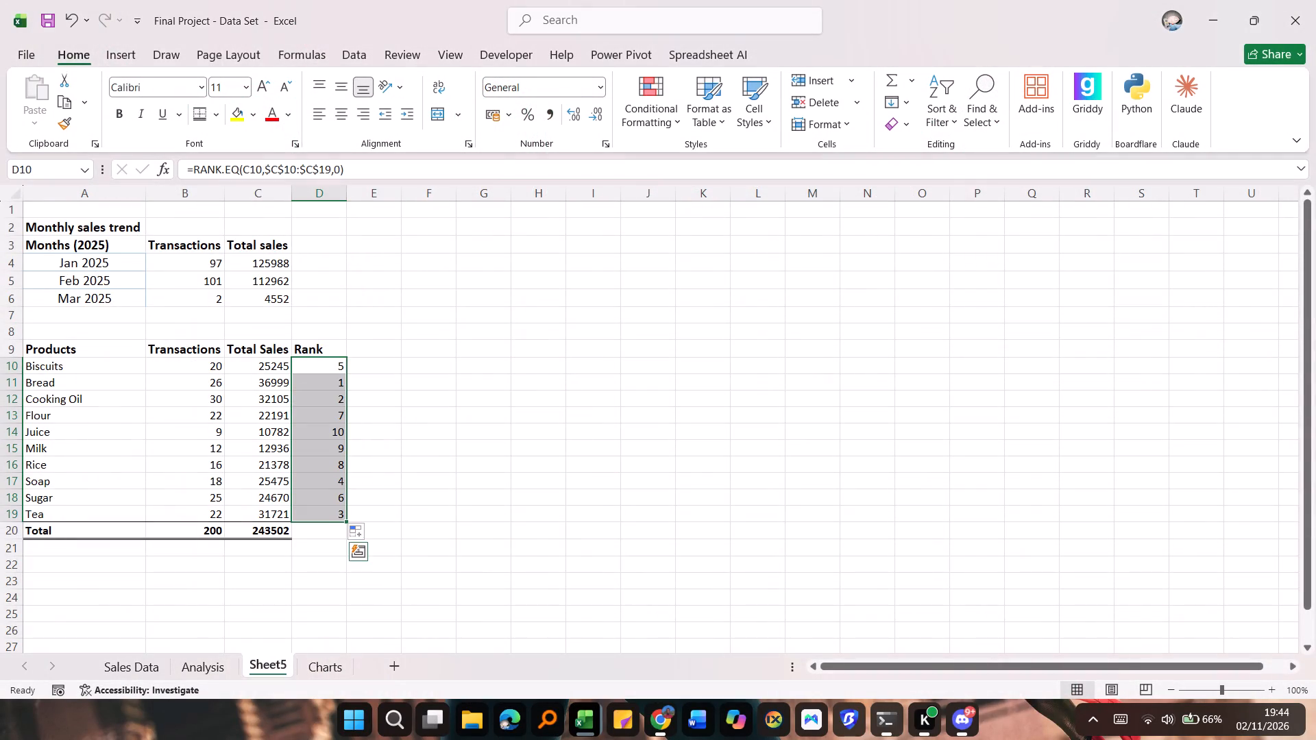
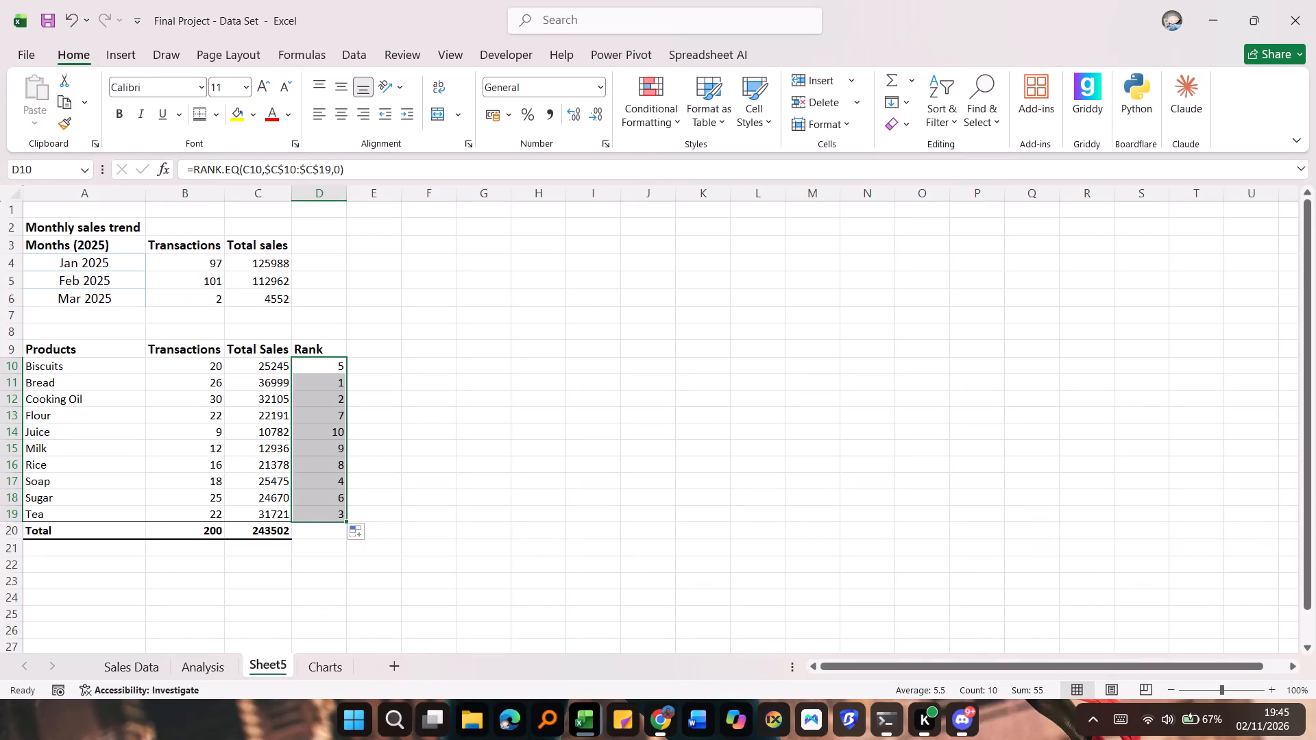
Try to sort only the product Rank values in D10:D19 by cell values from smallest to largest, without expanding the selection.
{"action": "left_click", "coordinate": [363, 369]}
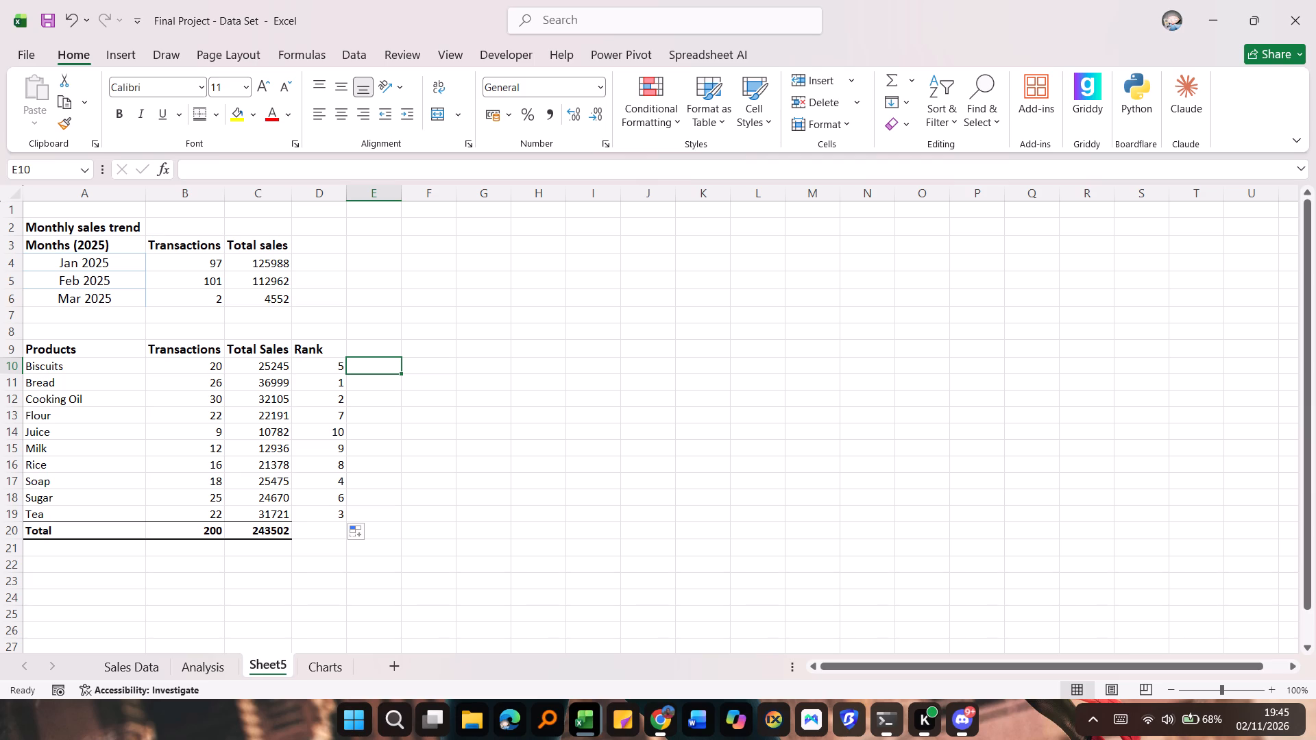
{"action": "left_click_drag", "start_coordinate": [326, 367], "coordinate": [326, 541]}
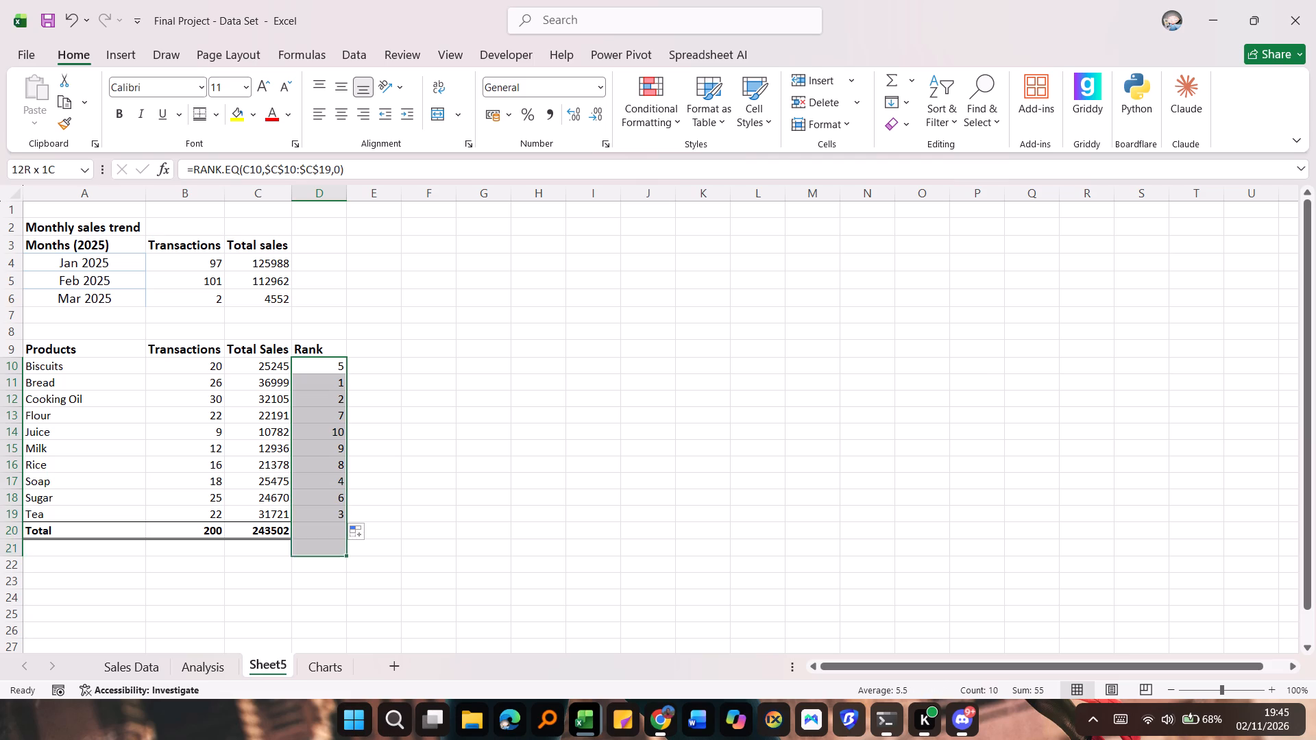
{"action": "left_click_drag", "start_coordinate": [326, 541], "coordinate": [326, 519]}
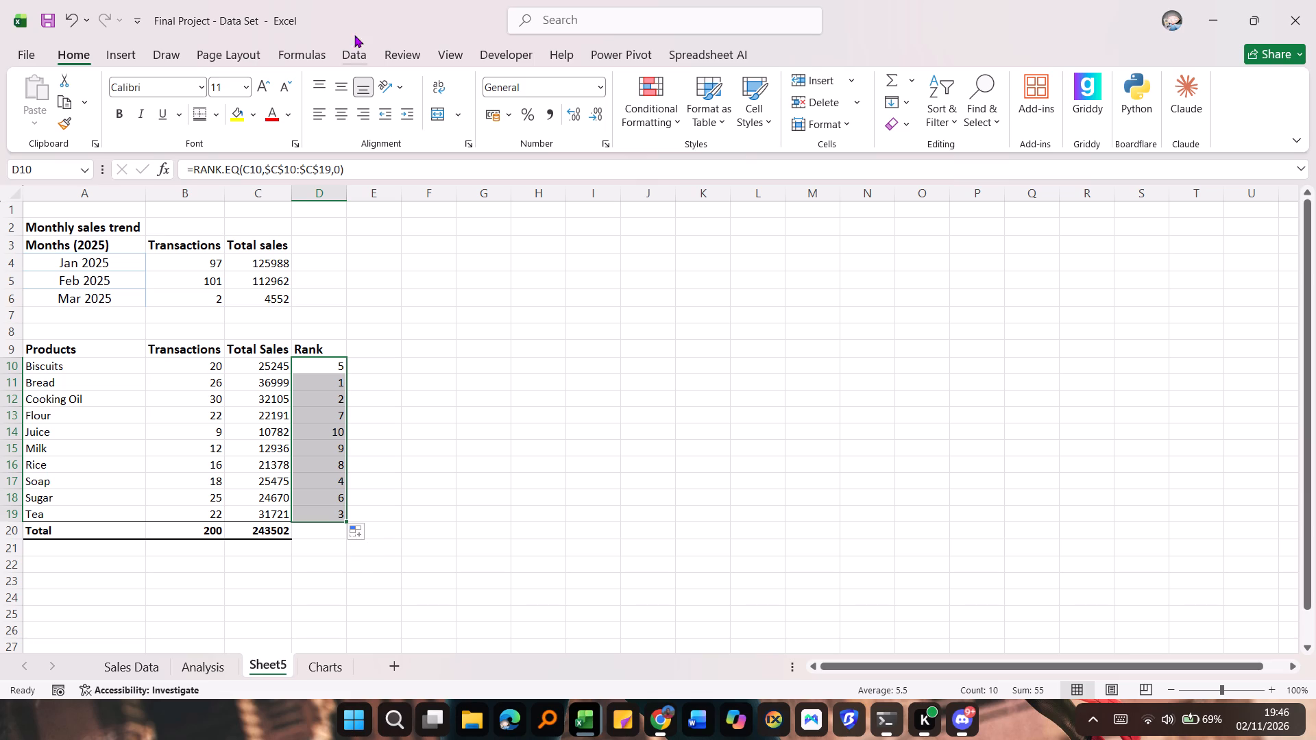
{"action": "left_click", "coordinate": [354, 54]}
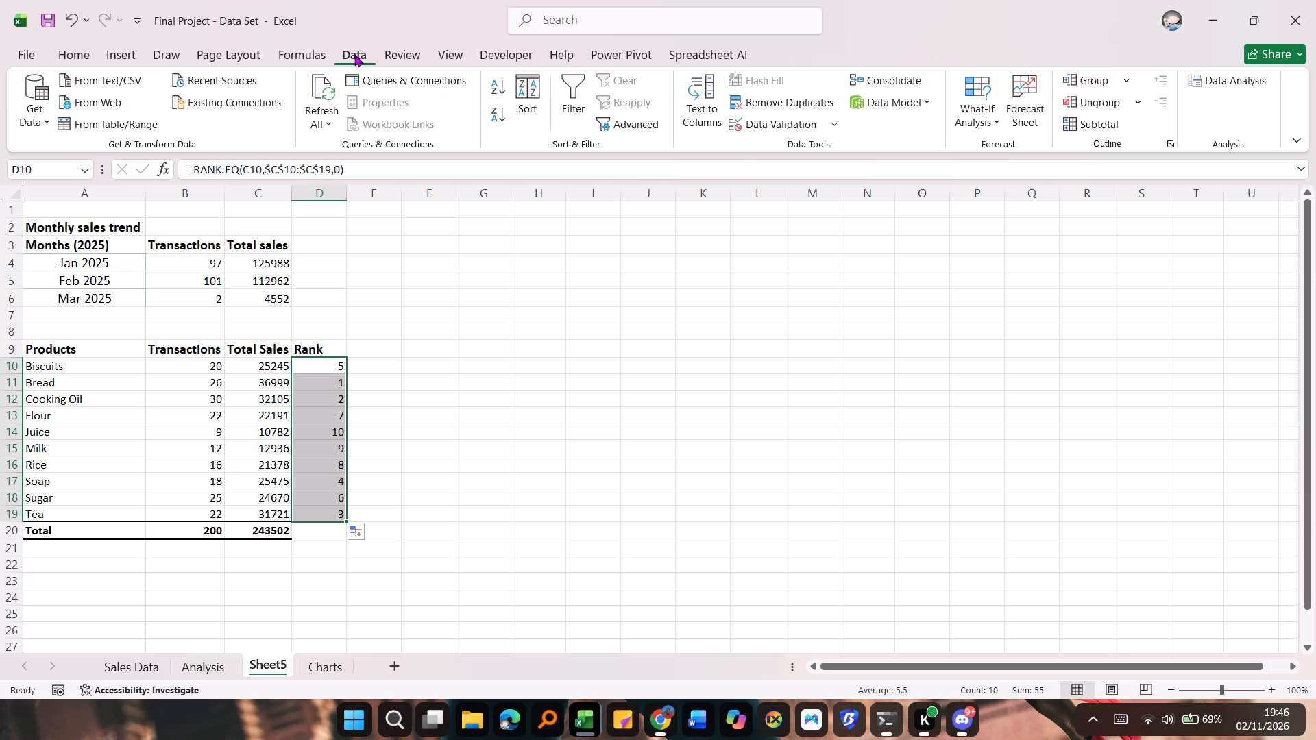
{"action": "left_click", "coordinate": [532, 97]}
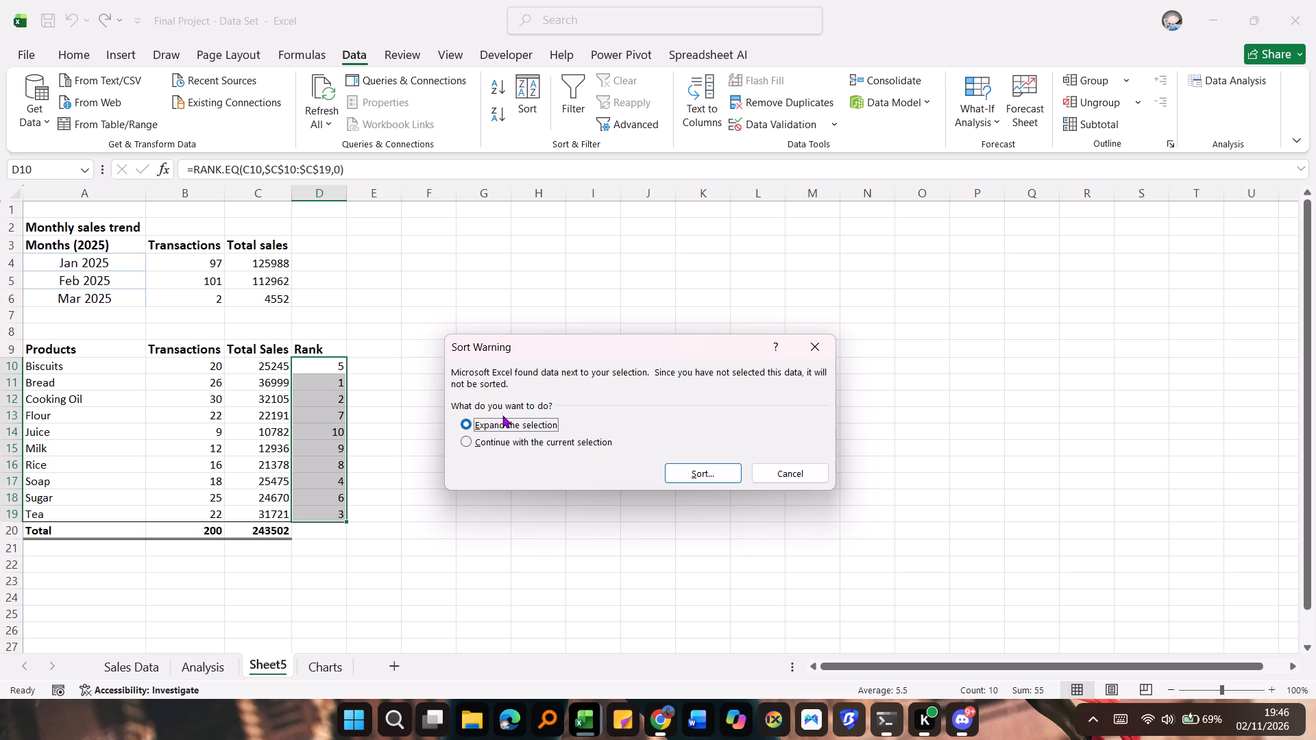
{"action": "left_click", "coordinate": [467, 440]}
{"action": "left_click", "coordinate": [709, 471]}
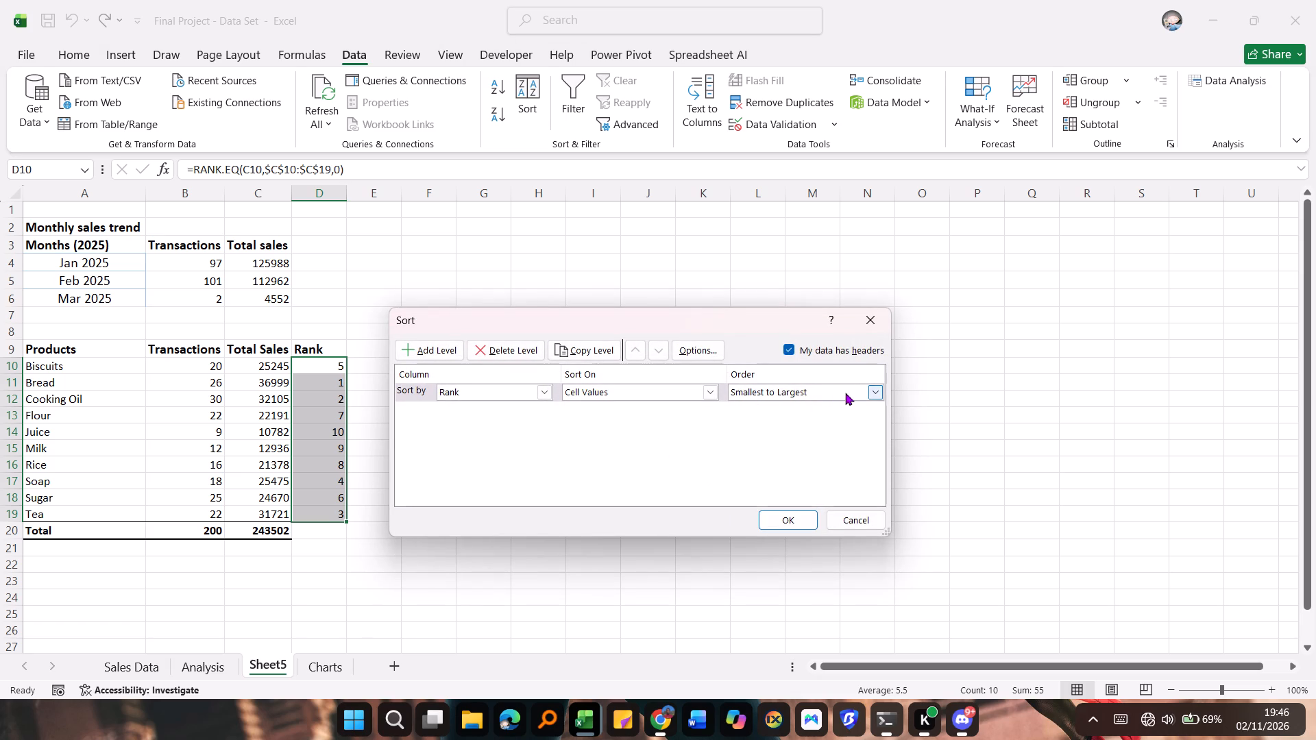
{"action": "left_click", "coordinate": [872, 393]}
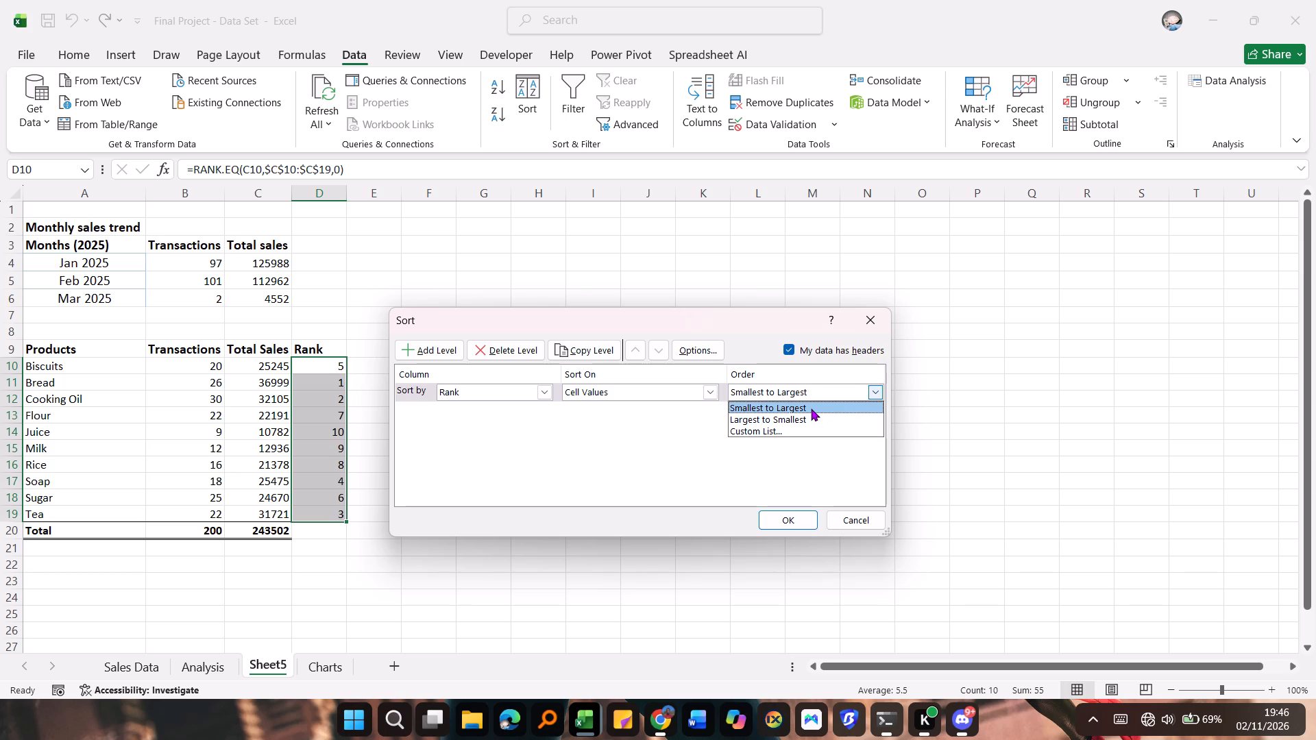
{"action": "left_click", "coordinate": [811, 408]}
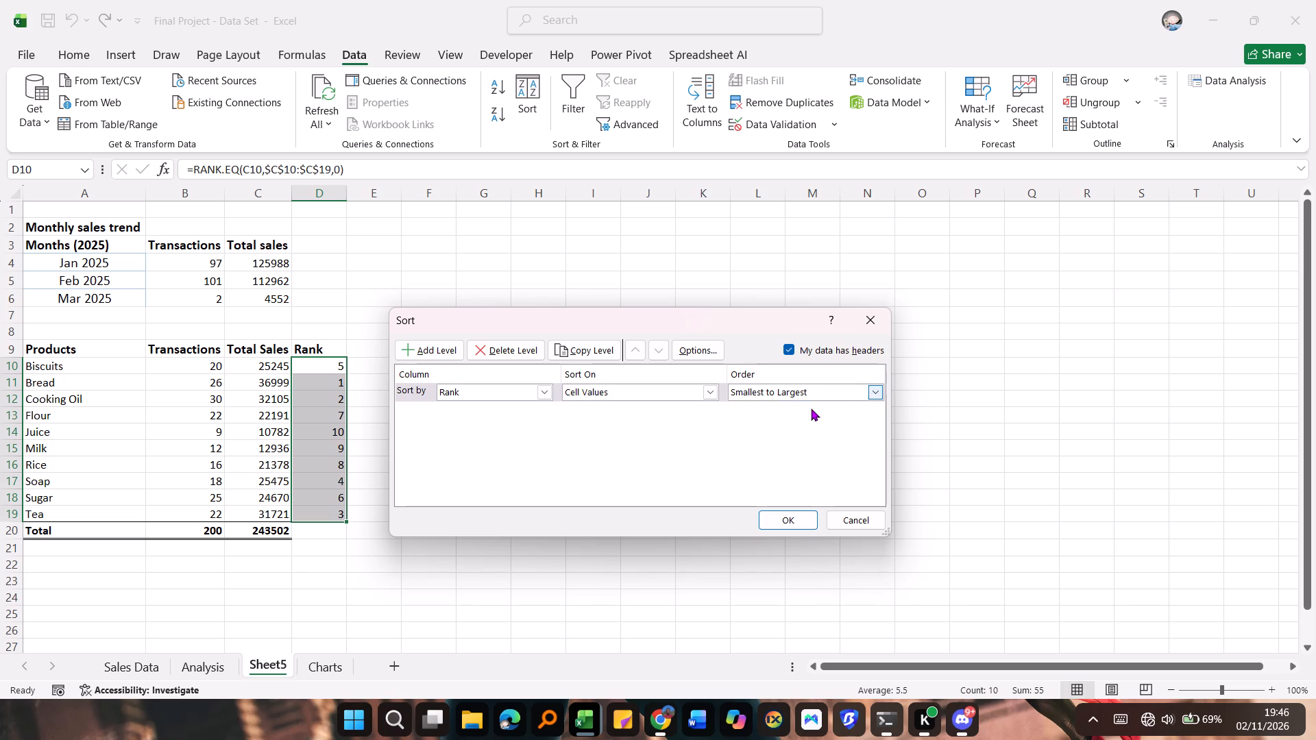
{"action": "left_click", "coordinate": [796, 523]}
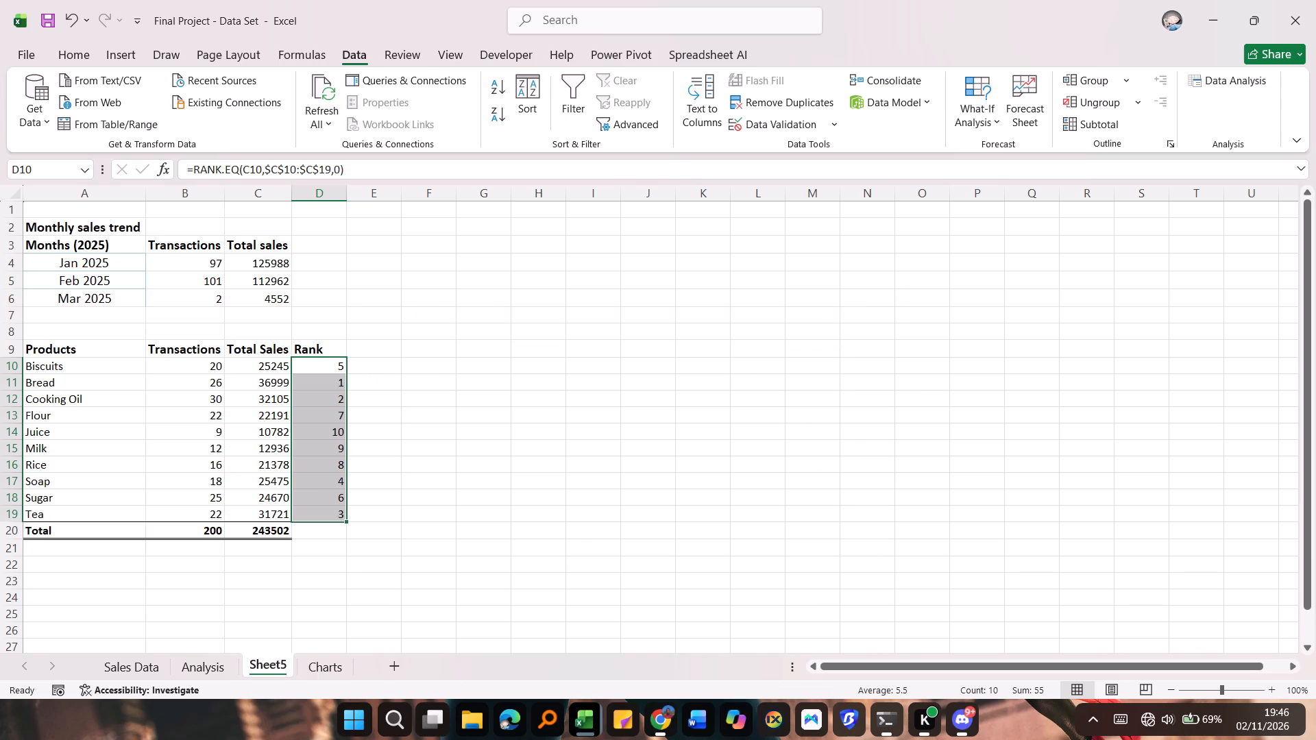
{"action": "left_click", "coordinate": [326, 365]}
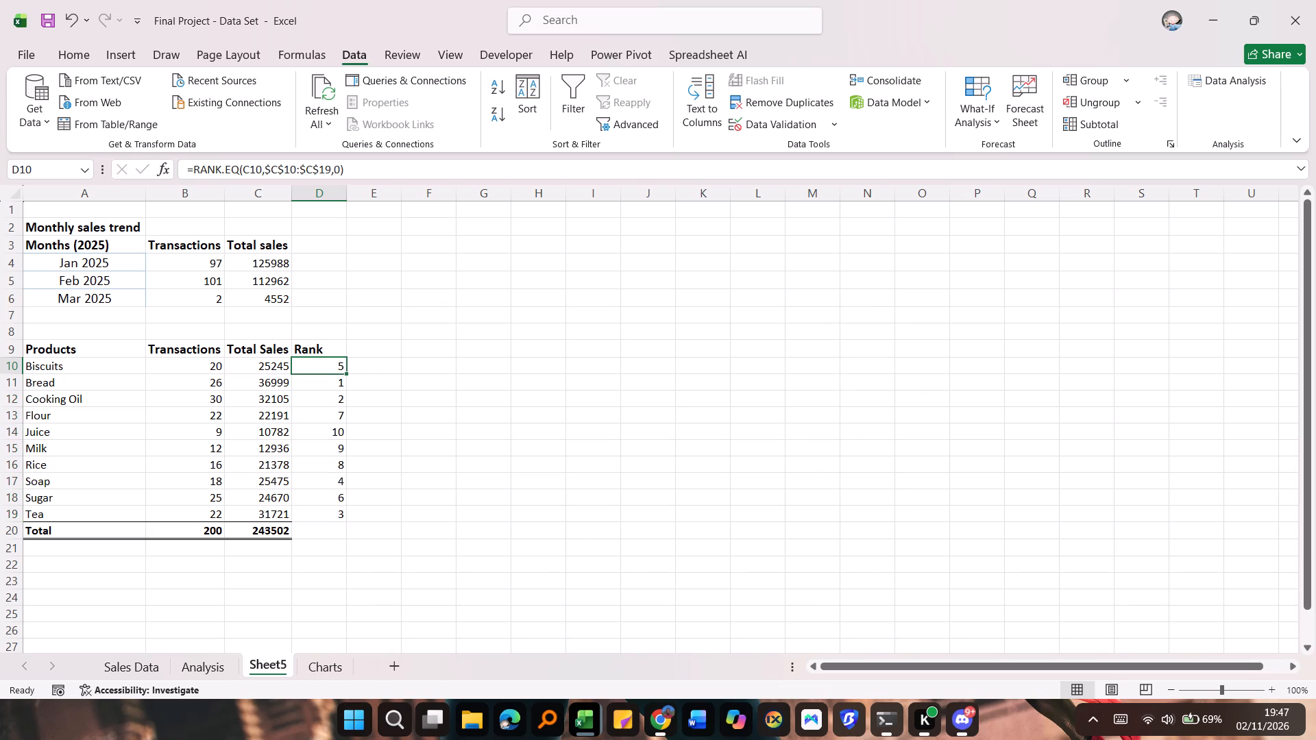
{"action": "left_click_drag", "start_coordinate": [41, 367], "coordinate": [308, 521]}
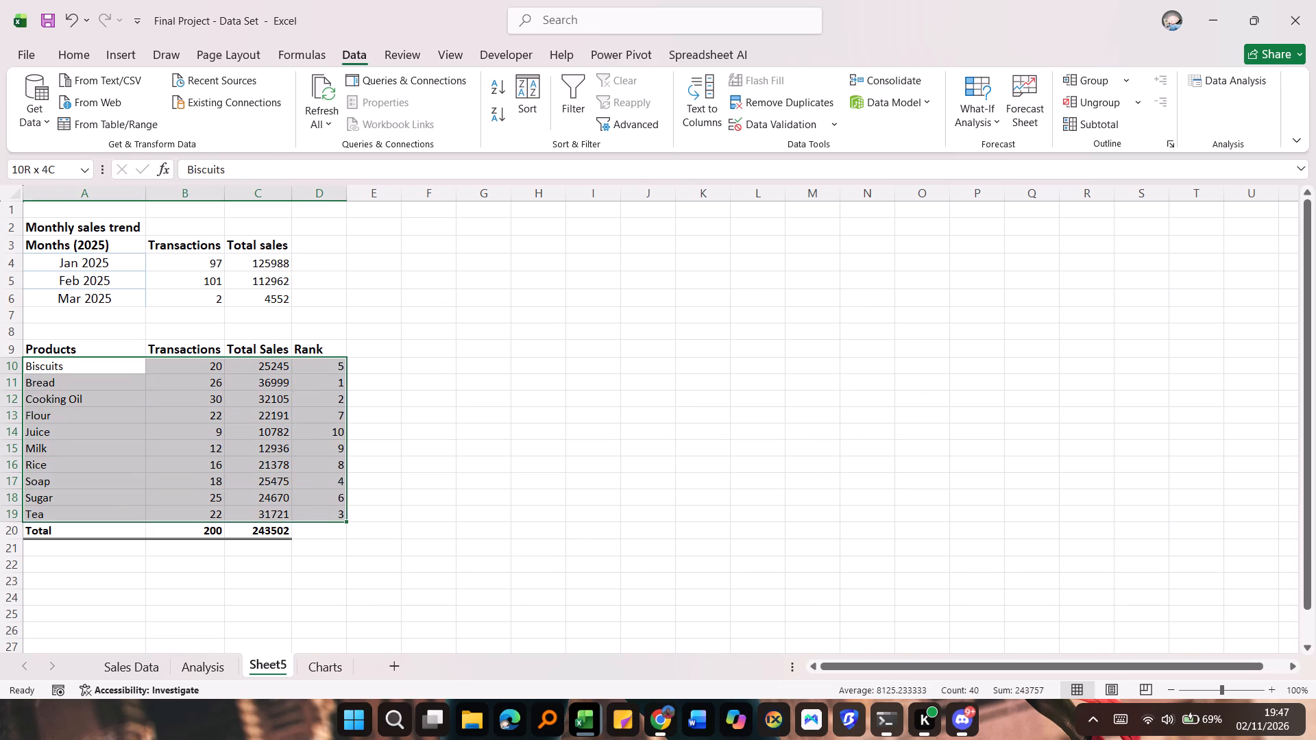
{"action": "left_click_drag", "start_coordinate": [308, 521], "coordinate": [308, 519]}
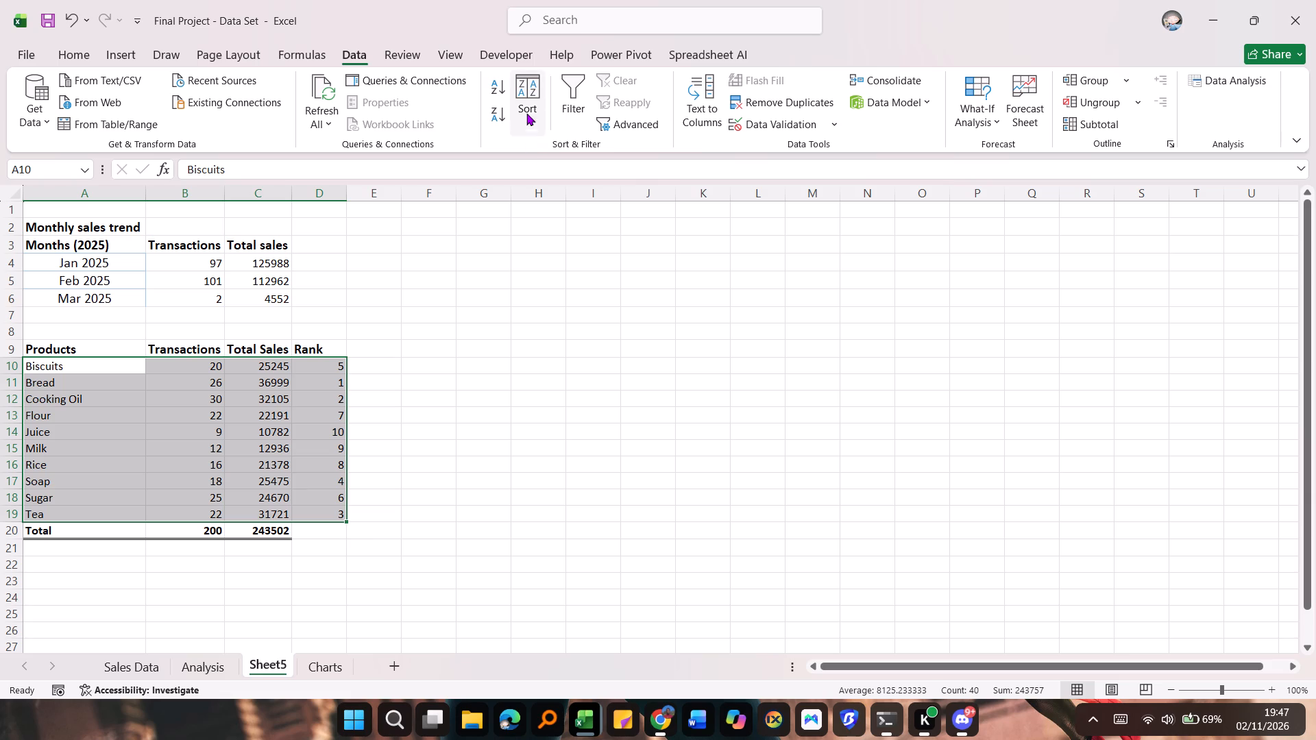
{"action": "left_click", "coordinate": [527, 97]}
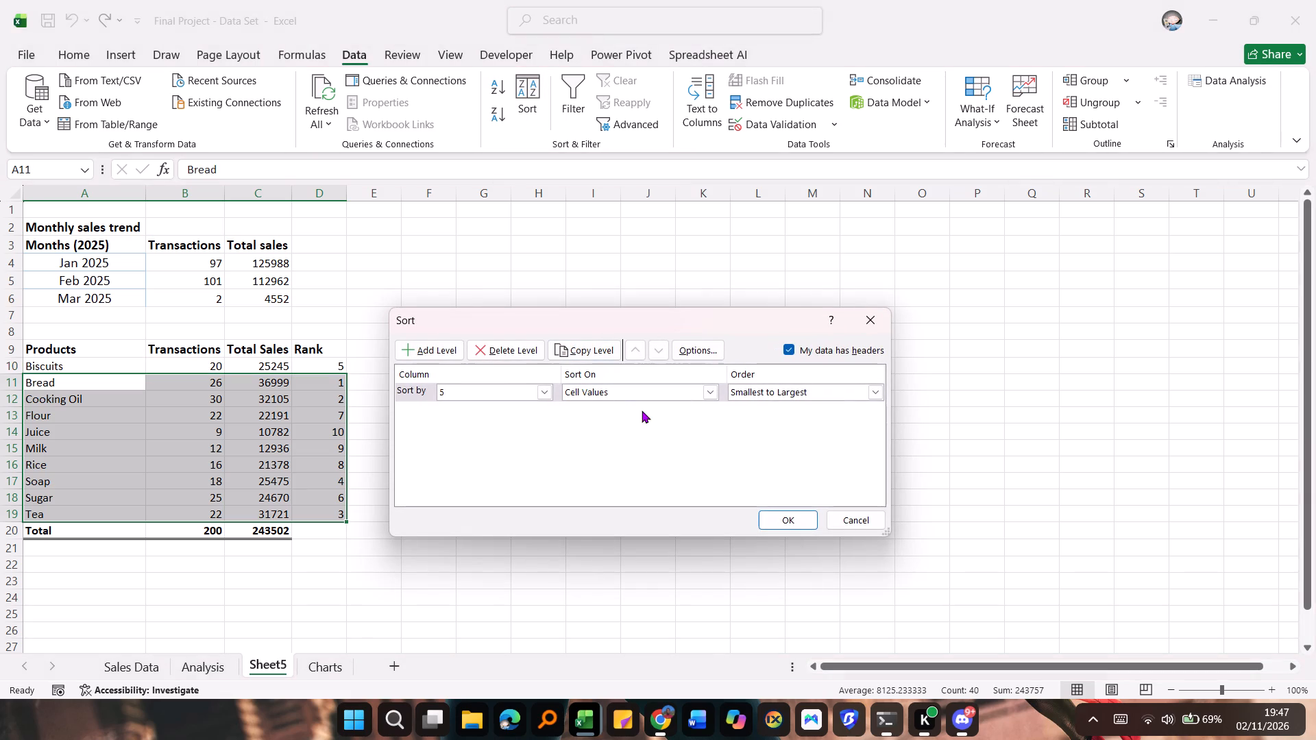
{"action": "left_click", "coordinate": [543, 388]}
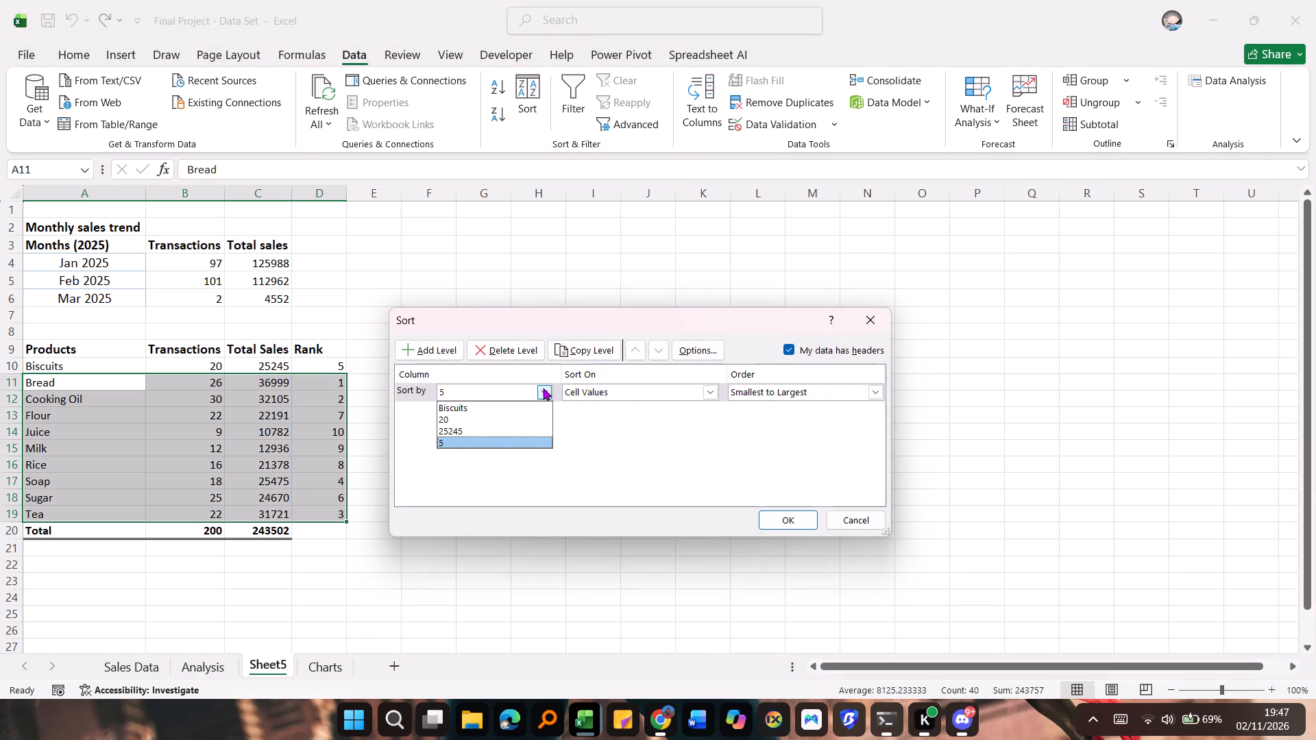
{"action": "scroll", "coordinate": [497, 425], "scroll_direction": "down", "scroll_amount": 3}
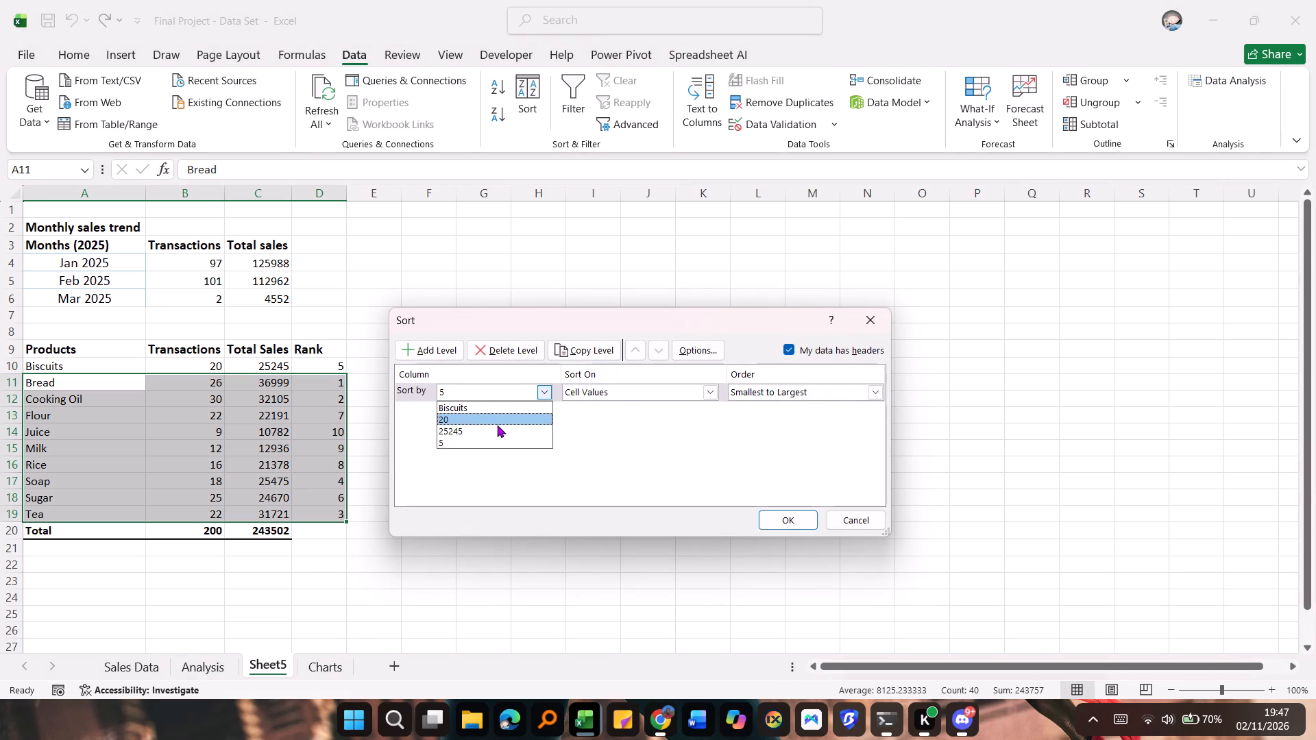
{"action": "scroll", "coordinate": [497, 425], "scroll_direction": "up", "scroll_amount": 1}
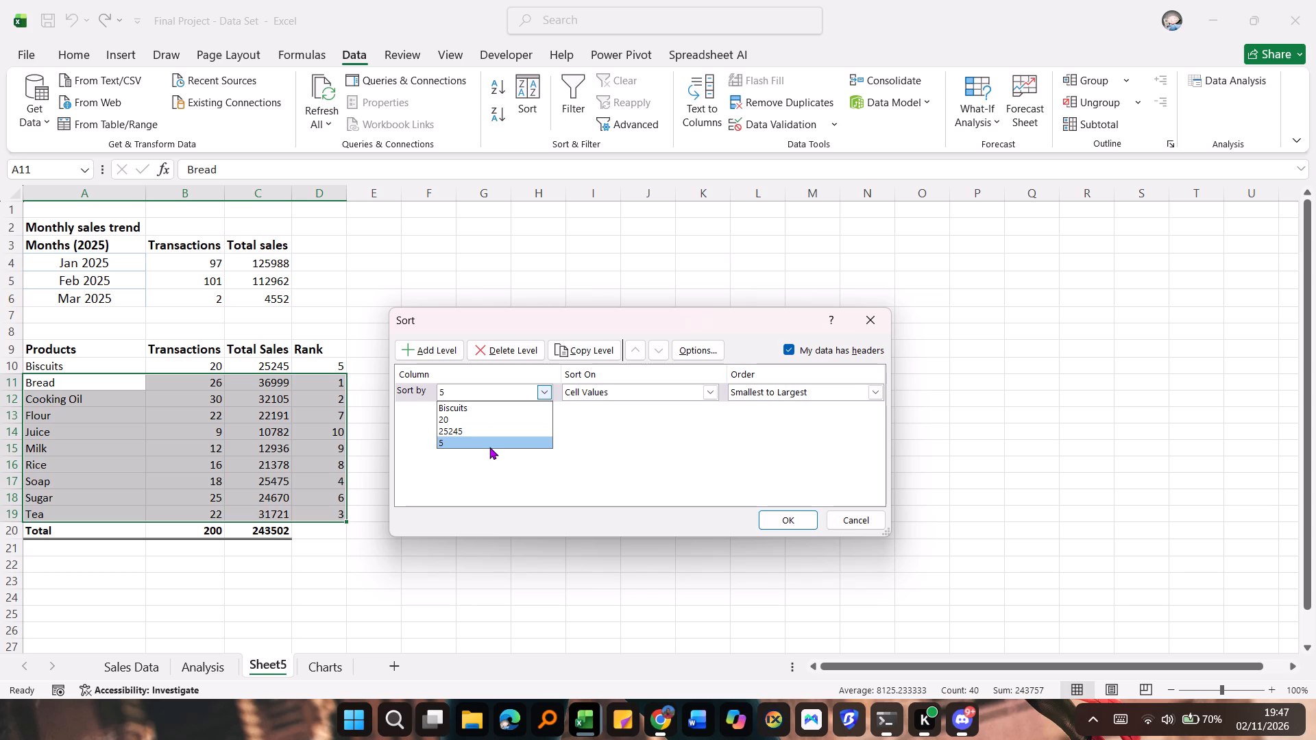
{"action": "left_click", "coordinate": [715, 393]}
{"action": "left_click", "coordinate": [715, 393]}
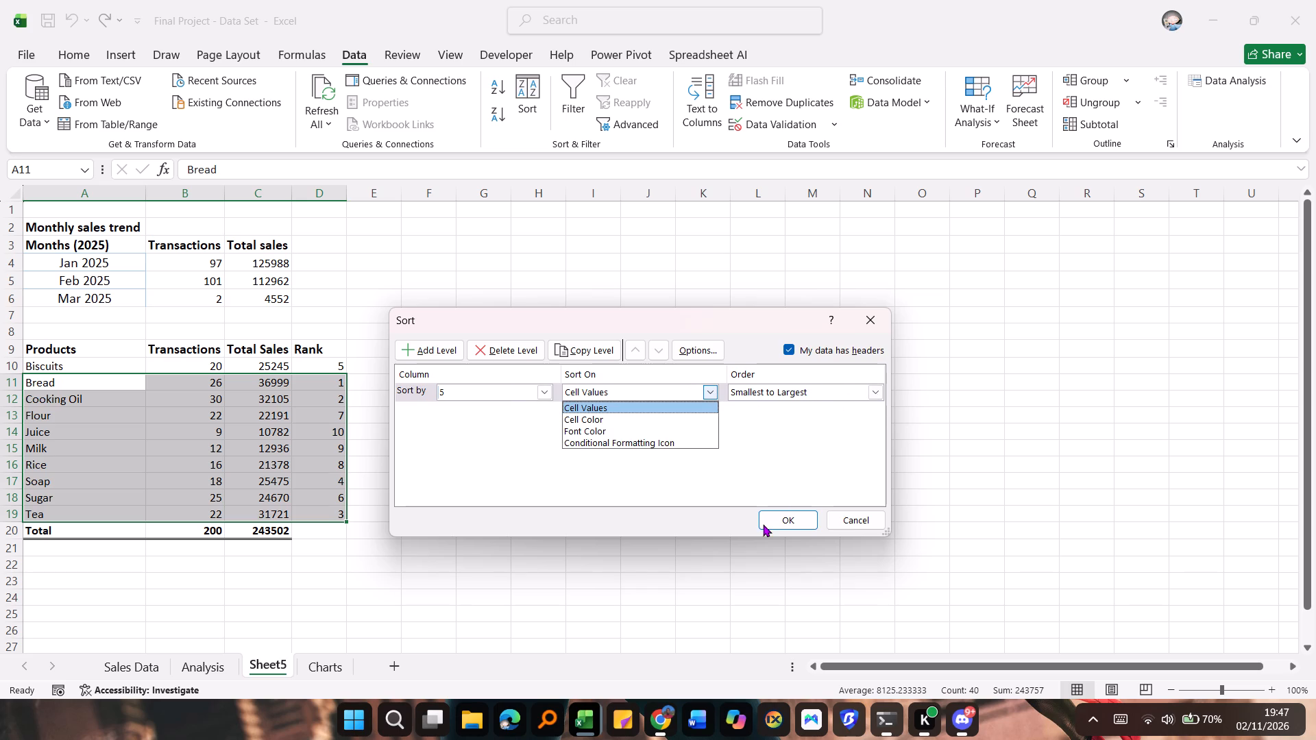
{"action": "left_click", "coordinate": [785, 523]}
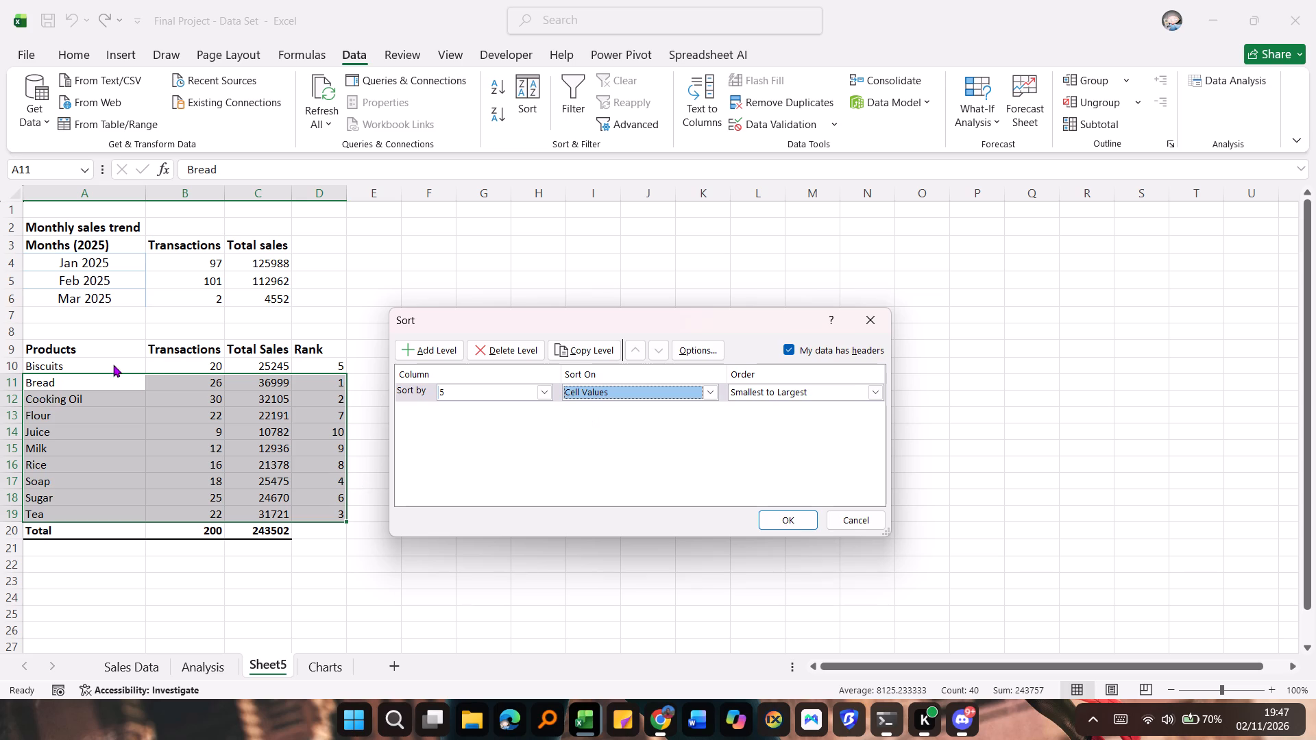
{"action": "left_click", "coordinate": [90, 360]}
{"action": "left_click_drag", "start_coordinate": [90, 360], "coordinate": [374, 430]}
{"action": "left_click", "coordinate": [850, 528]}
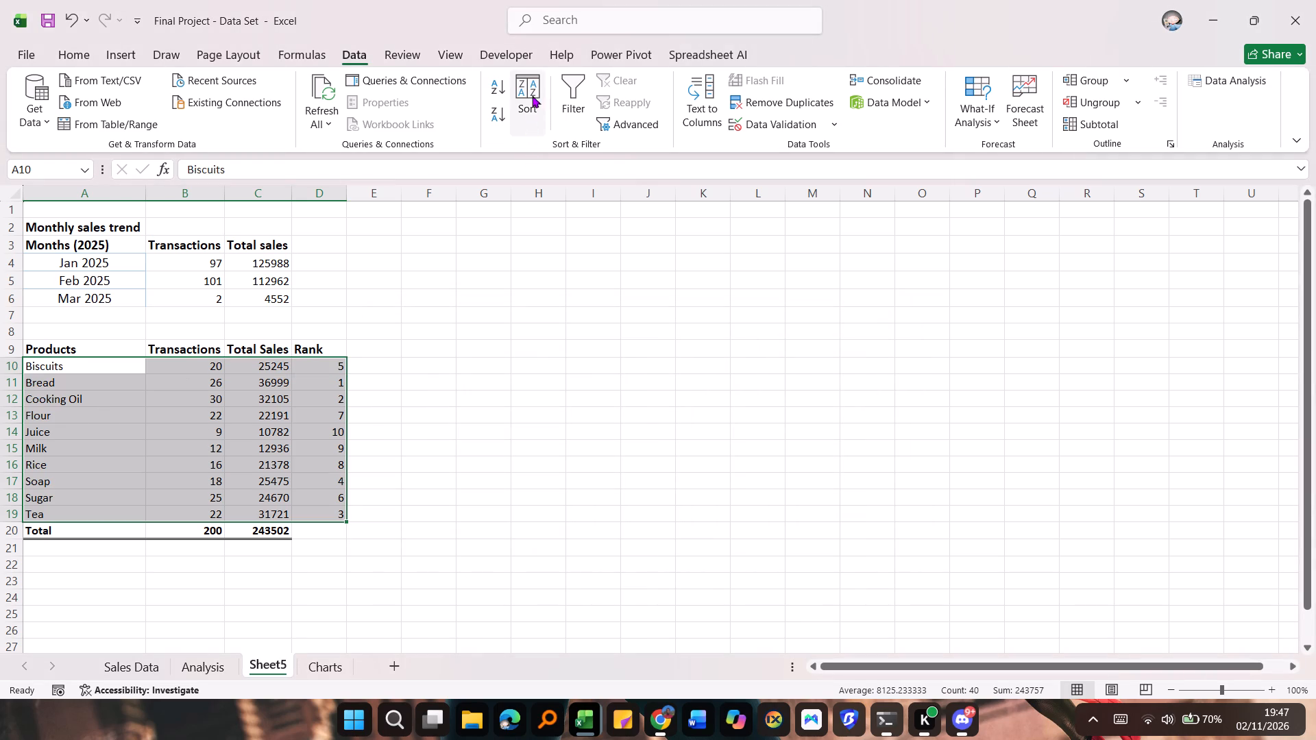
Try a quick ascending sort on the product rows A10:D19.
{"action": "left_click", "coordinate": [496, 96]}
Sort the products table A9:D19, with its header row, by Total Sales cell values from largest to smallest.
{"action": "left_click", "coordinate": [256, 367]}
{"action": "left_click_drag", "start_coordinate": [256, 367], "coordinate": [247, 517]}
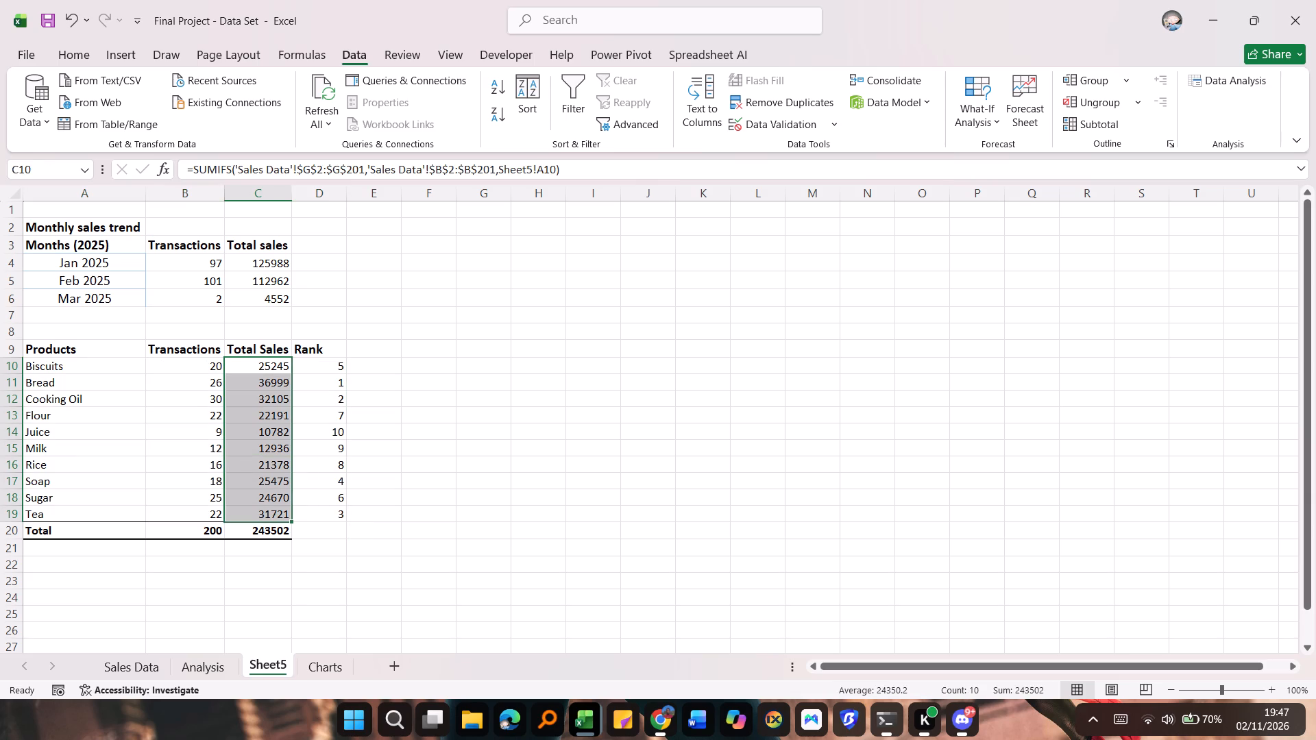
{"action": "left_click_drag", "start_coordinate": [36, 365], "coordinate": [246, 397]}
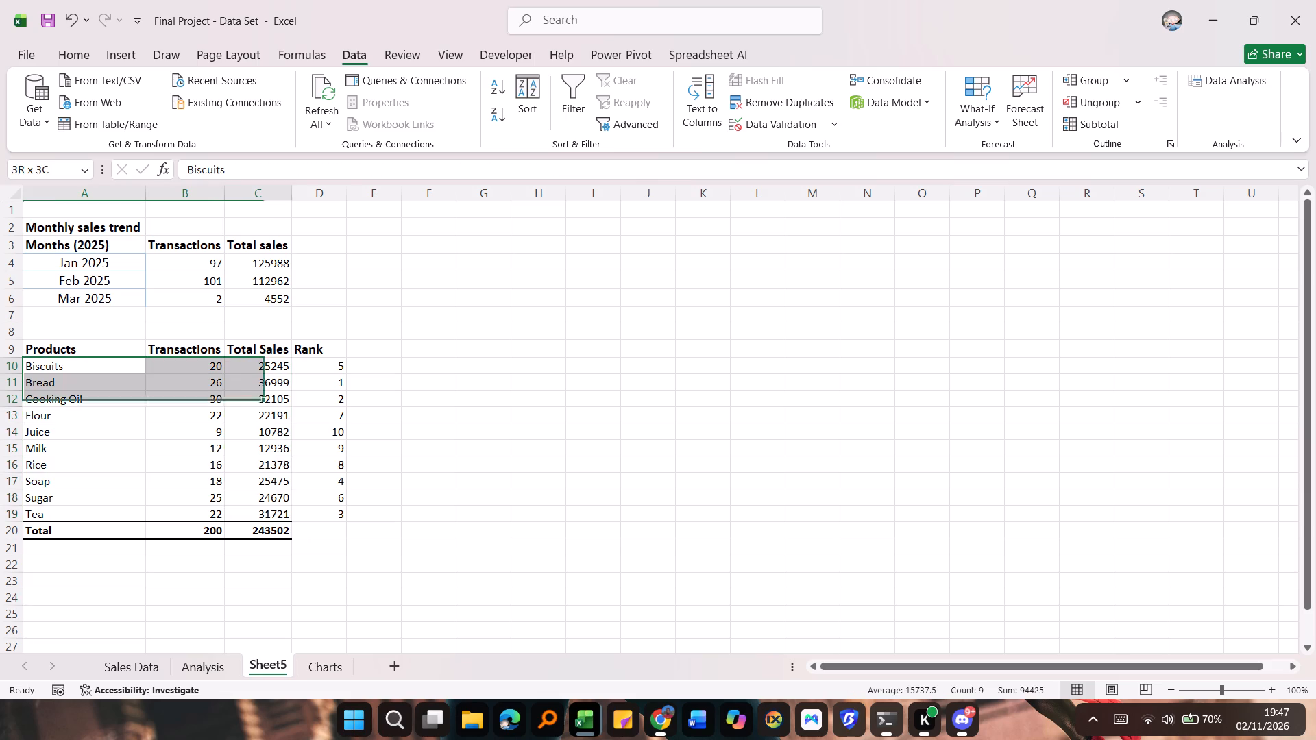
{"action": "left_click_drag", "start_coordinate": [246, 397], "coordinate": [307, 517]}
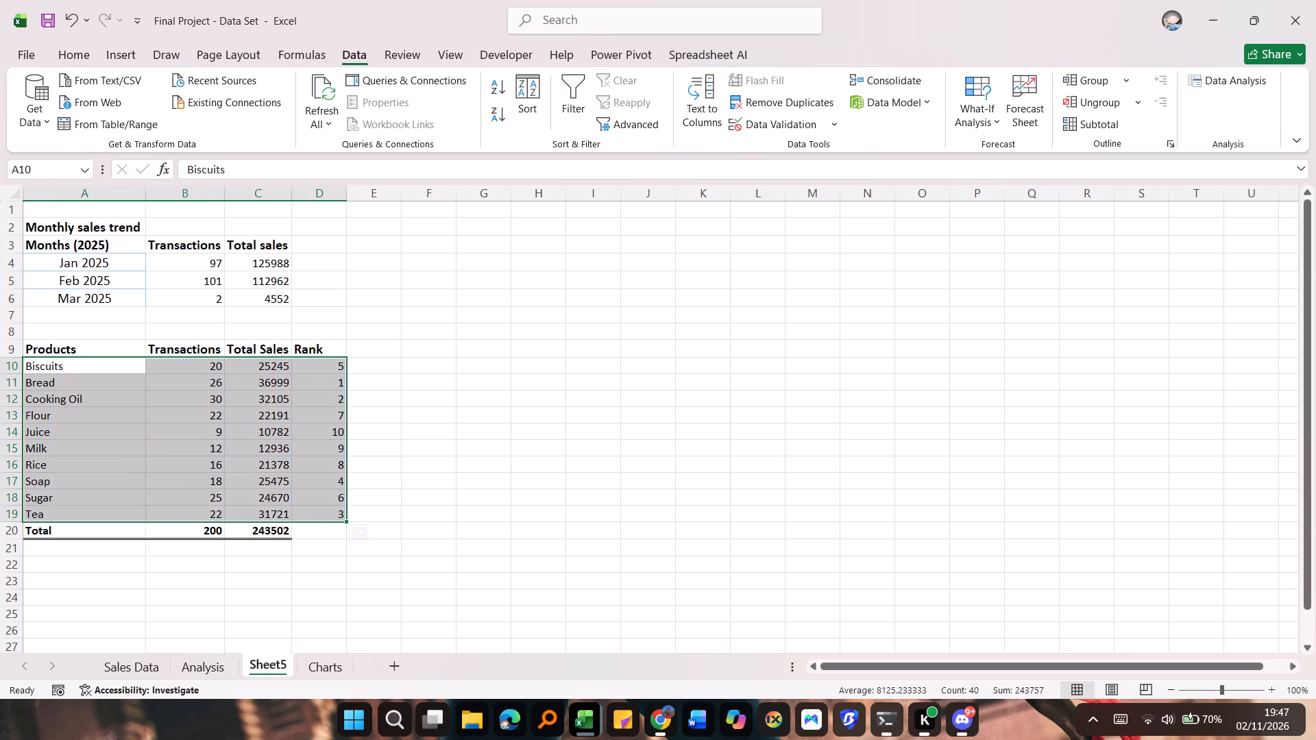
{"action": "left_click_drag", "start_coordinate": [57, 350], "coordinate": [324, 524]}
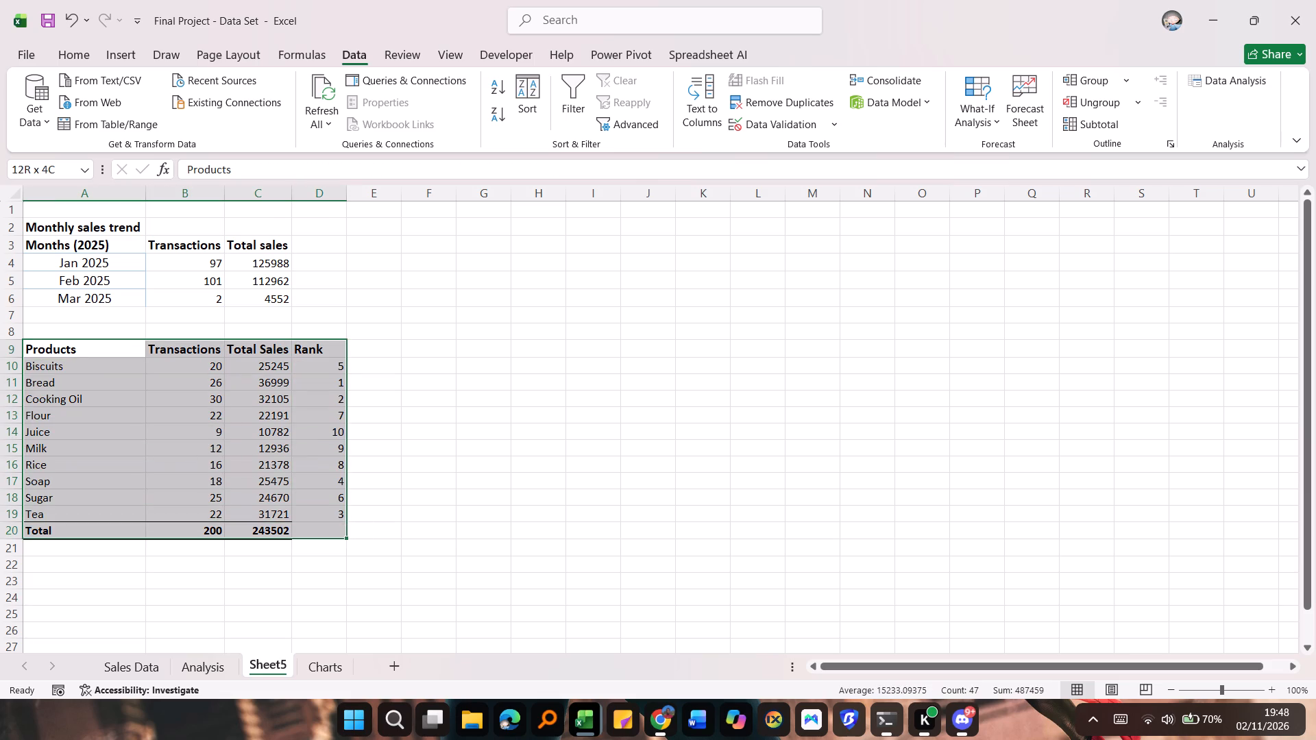
{"action": "left_click_drag", "start_coordinate": [324, 524], "coordinate": [328, 509]}
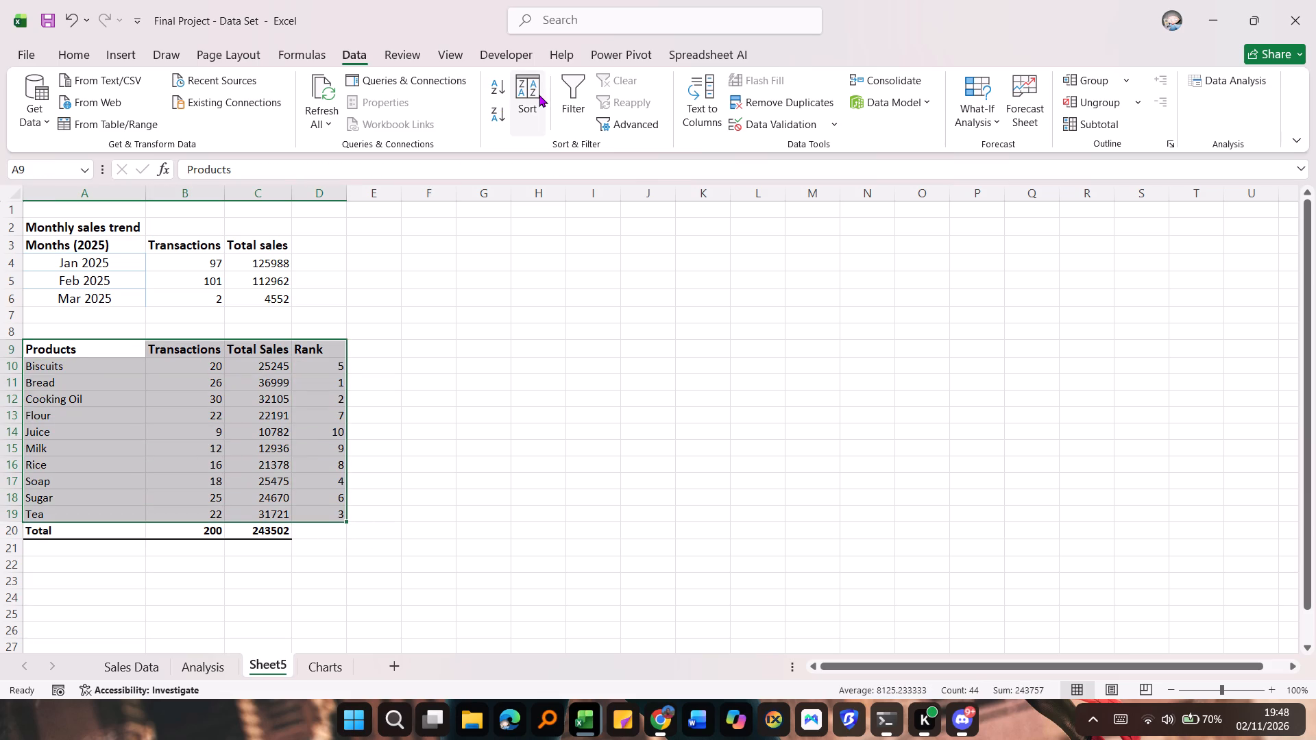
{"action": "left_click", "coordinate": [535, 96]}
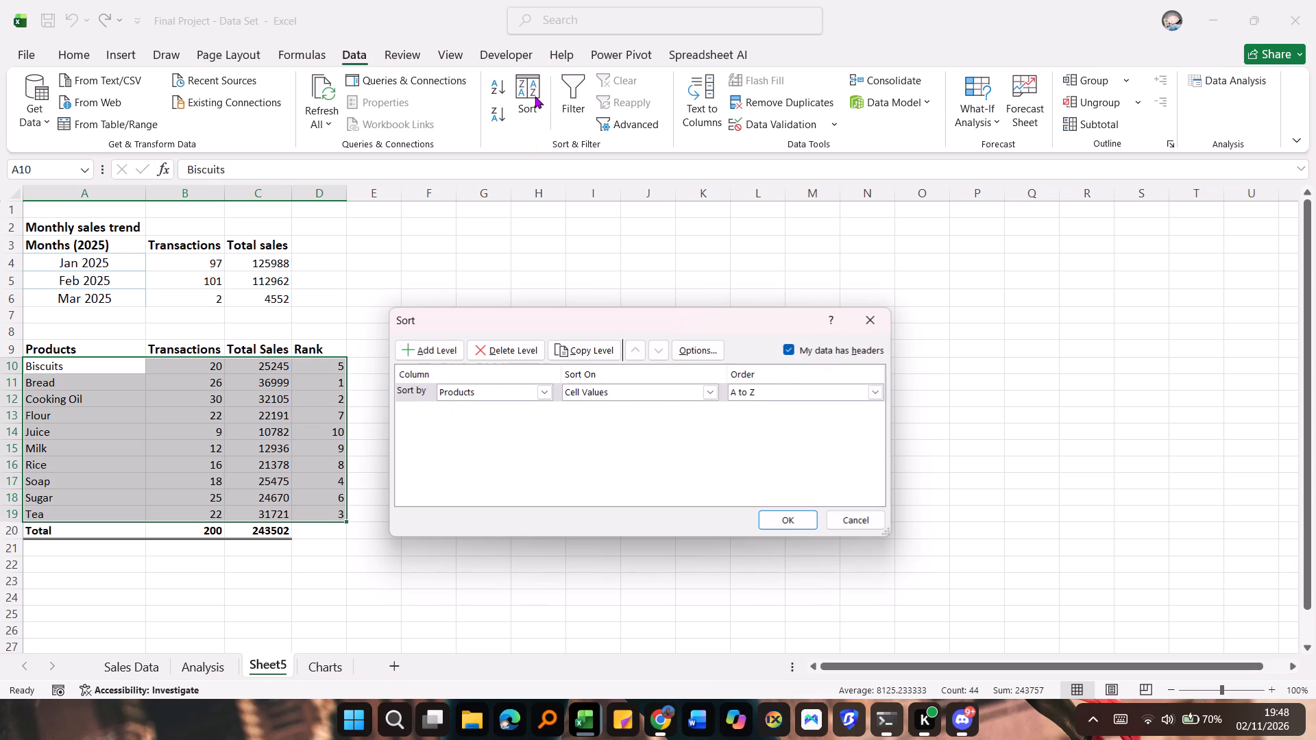
{"action": "left_click", "coordinate": [546, 391]}
{"action": "left_click", "coordinate": [514, 432]}
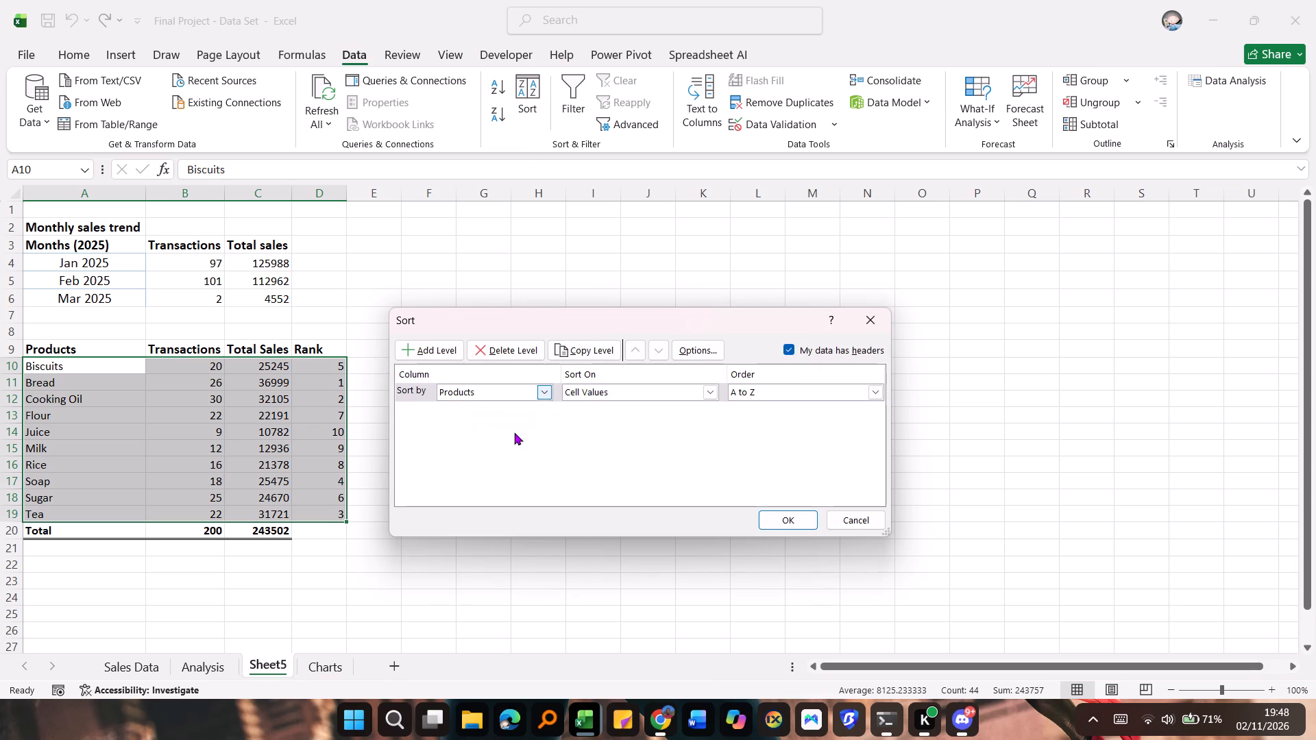
{"action": "left_click", "coordinate": [875, 391]}
{"action": "left_click", "coordinate": [815, 422]}
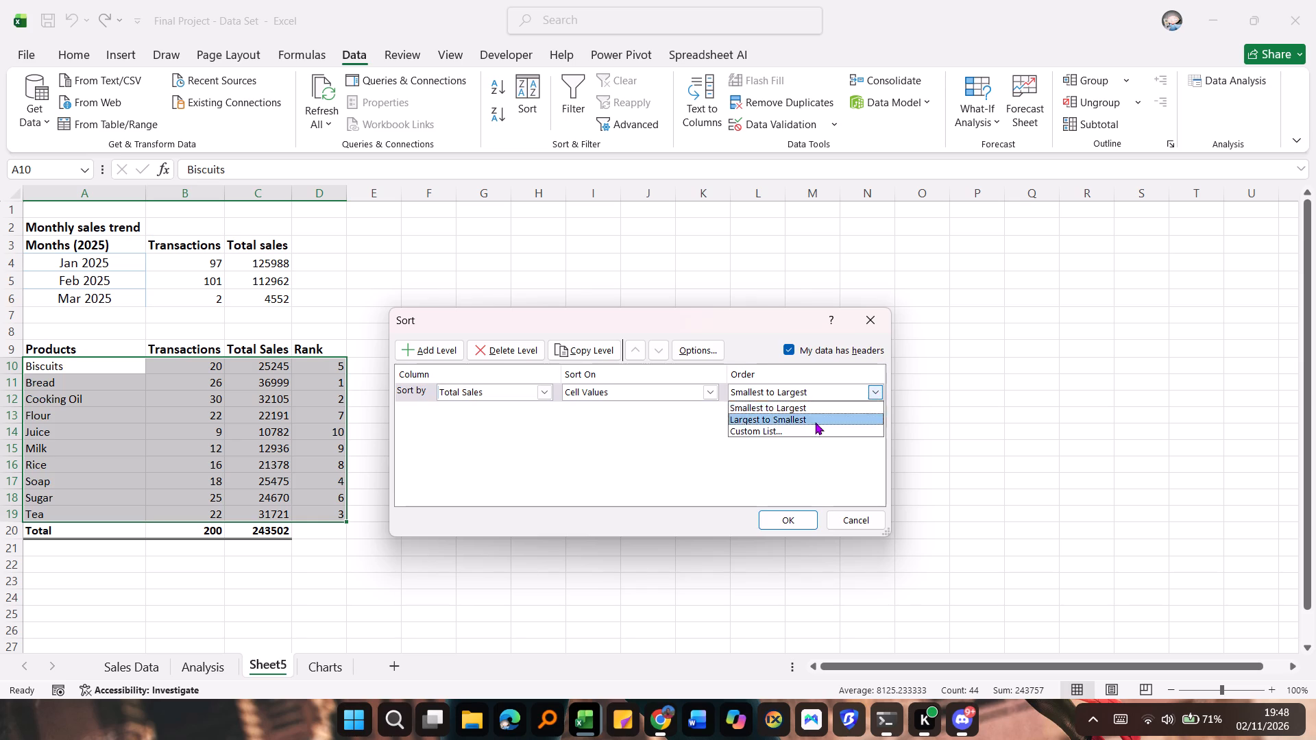
{"action": "left_click", "coordinate": [793, 519]}
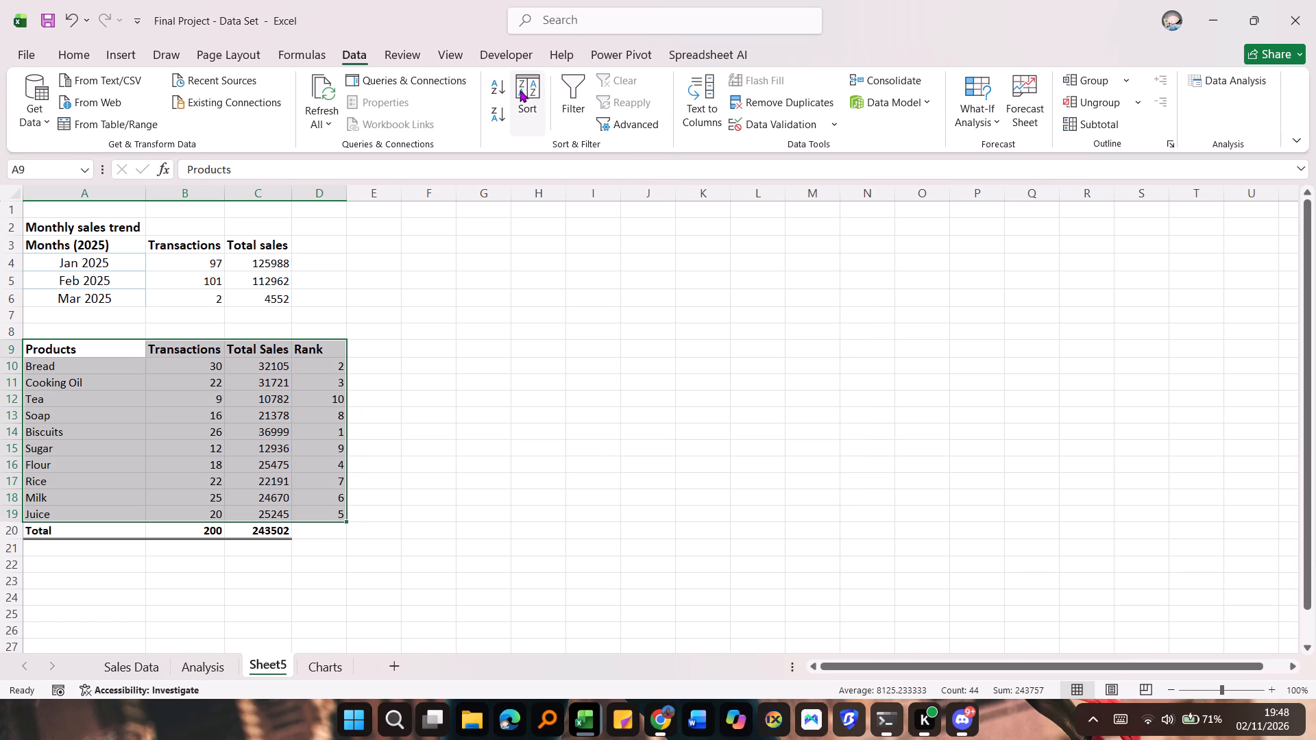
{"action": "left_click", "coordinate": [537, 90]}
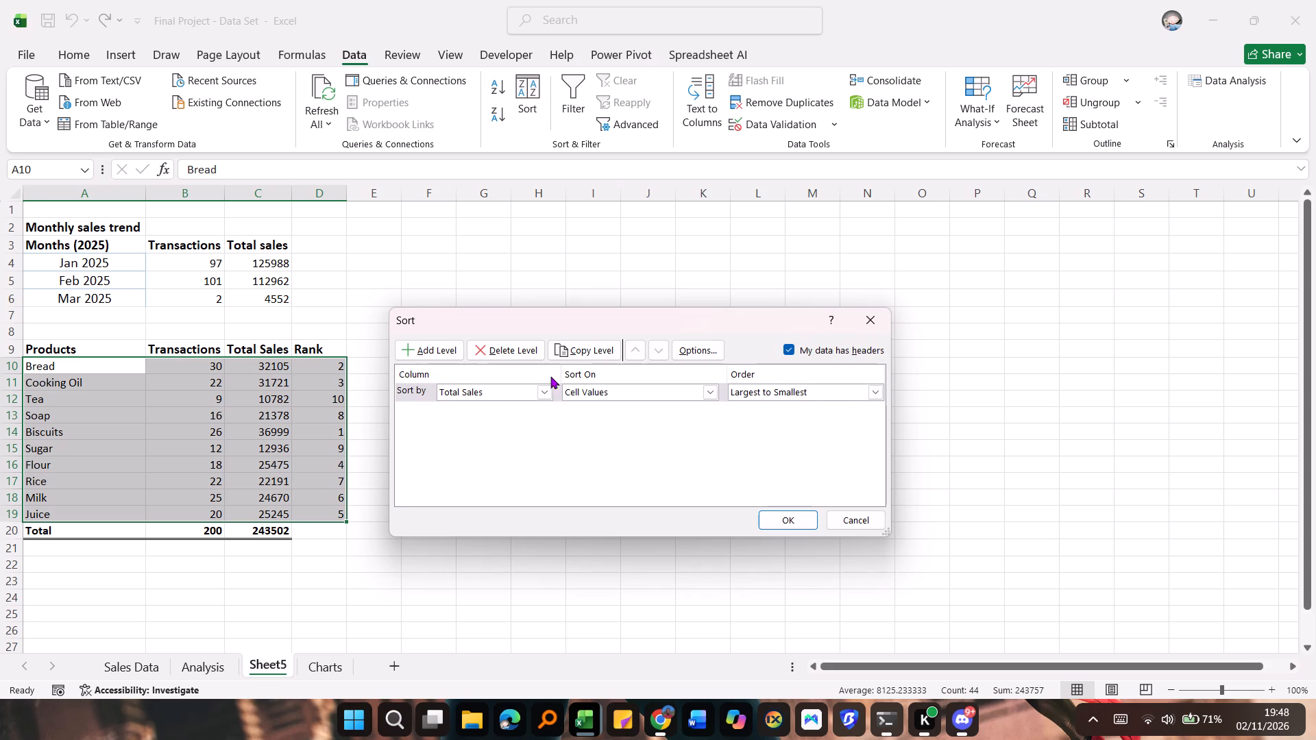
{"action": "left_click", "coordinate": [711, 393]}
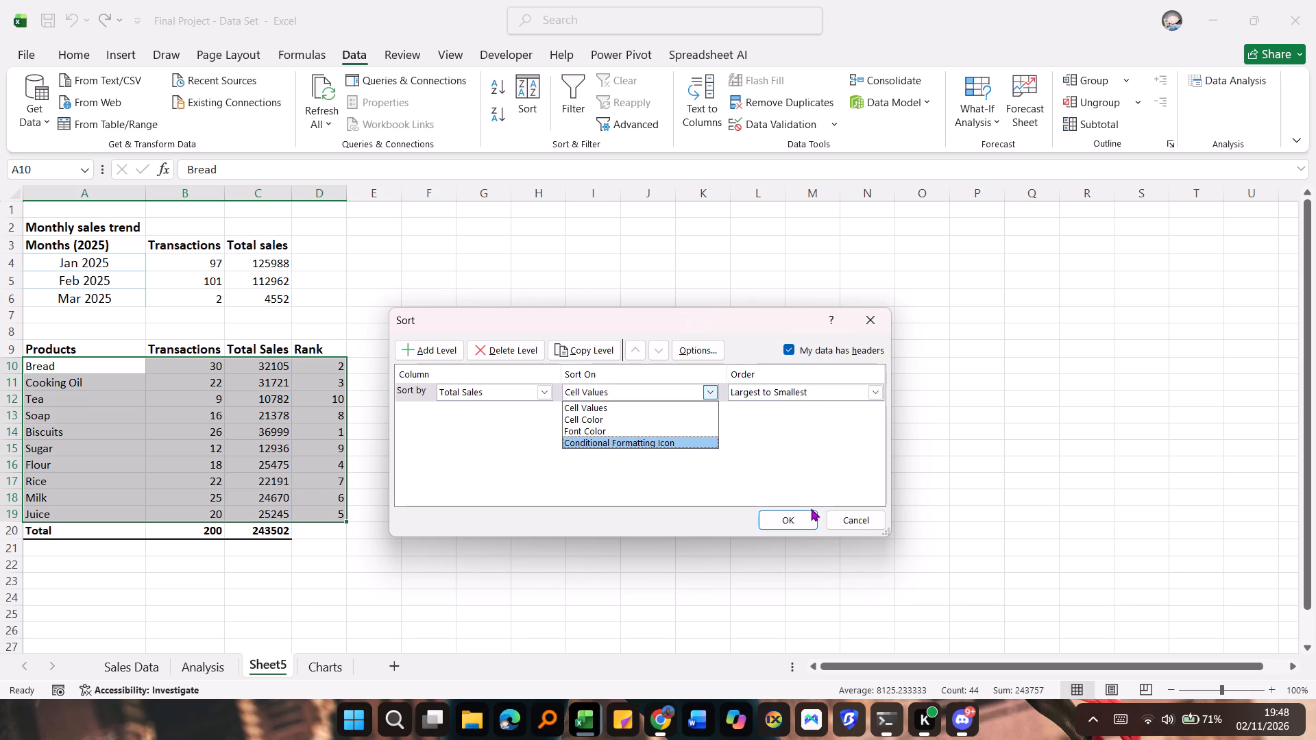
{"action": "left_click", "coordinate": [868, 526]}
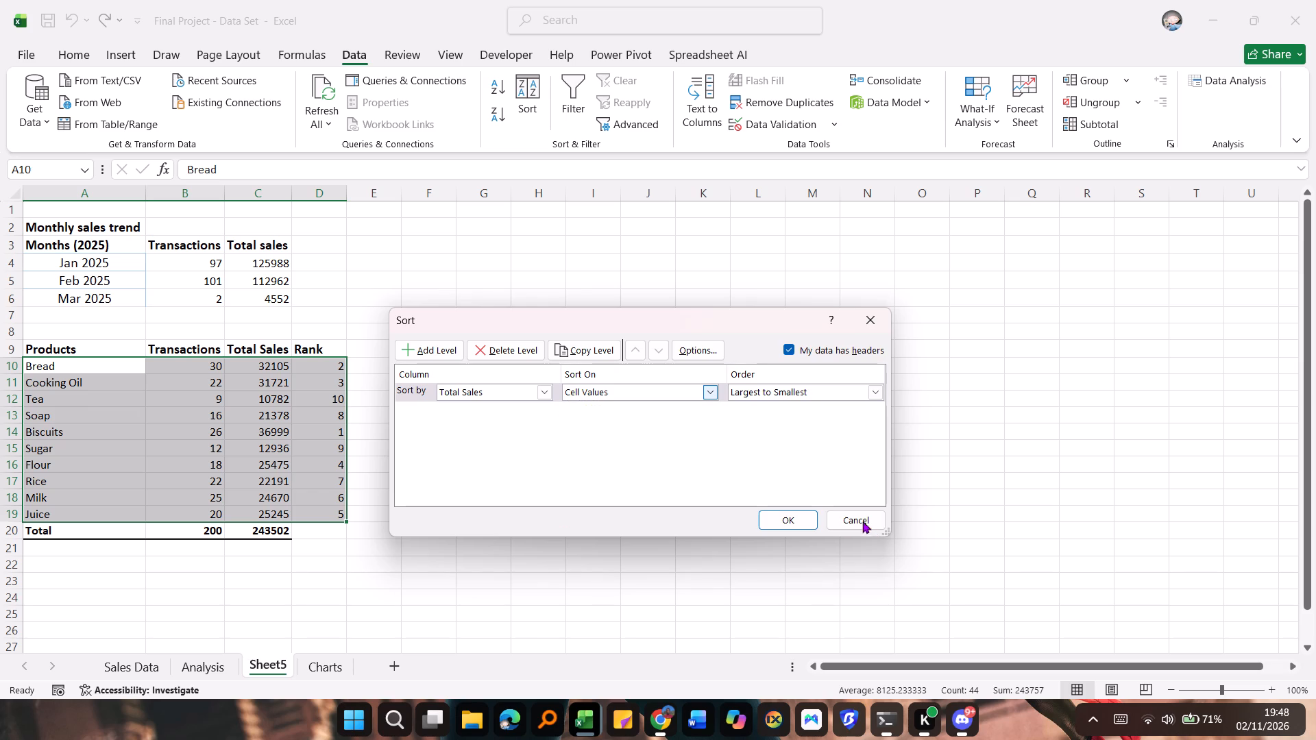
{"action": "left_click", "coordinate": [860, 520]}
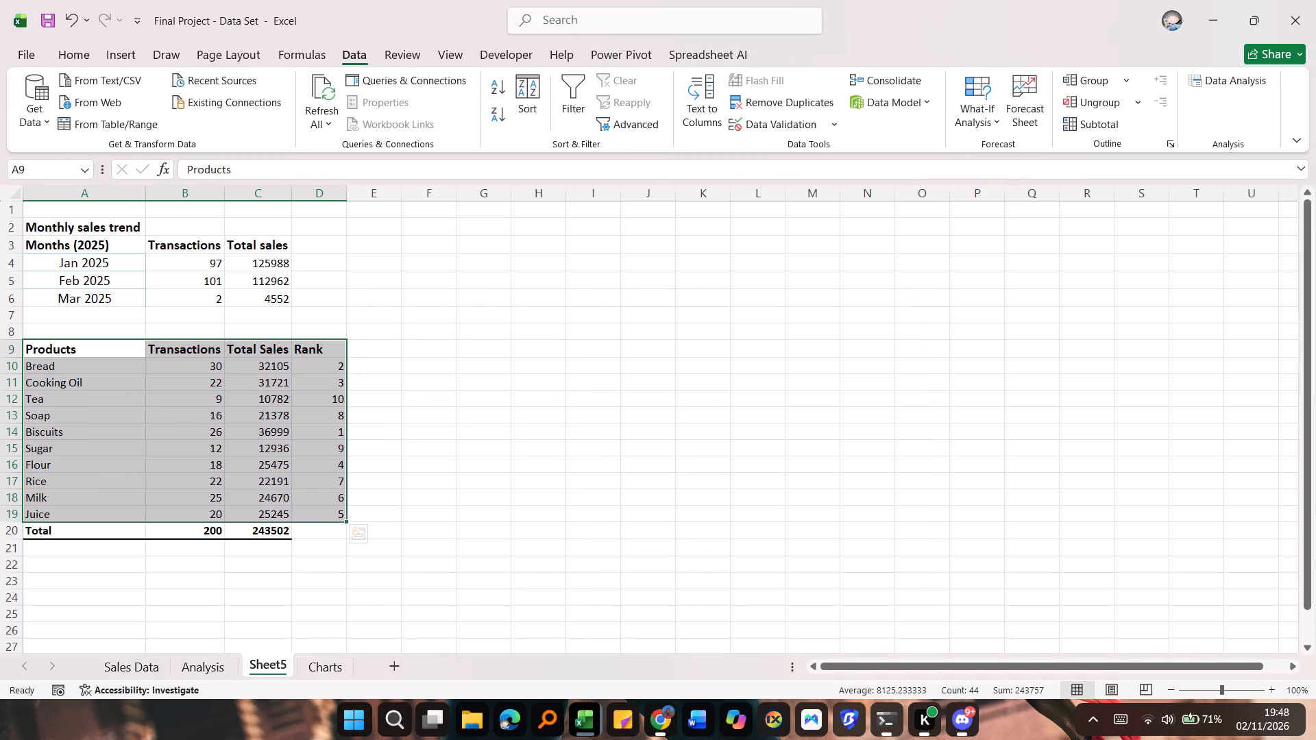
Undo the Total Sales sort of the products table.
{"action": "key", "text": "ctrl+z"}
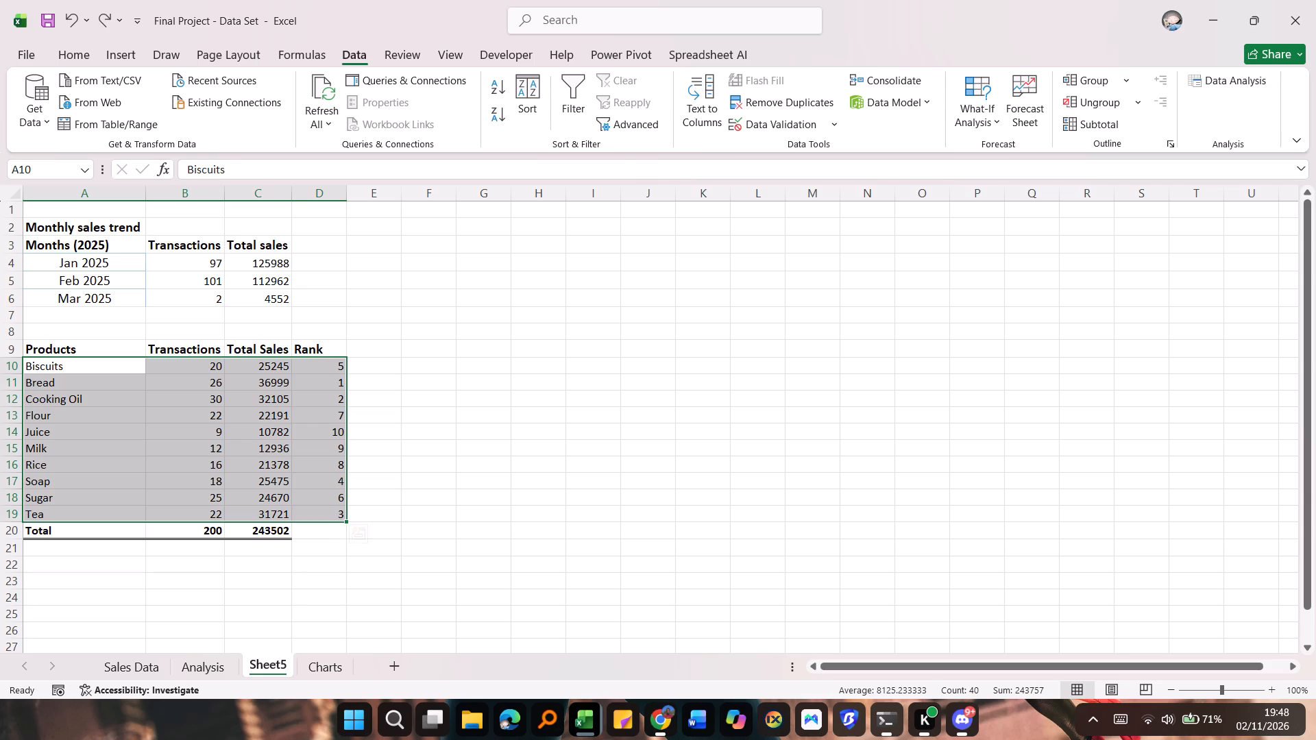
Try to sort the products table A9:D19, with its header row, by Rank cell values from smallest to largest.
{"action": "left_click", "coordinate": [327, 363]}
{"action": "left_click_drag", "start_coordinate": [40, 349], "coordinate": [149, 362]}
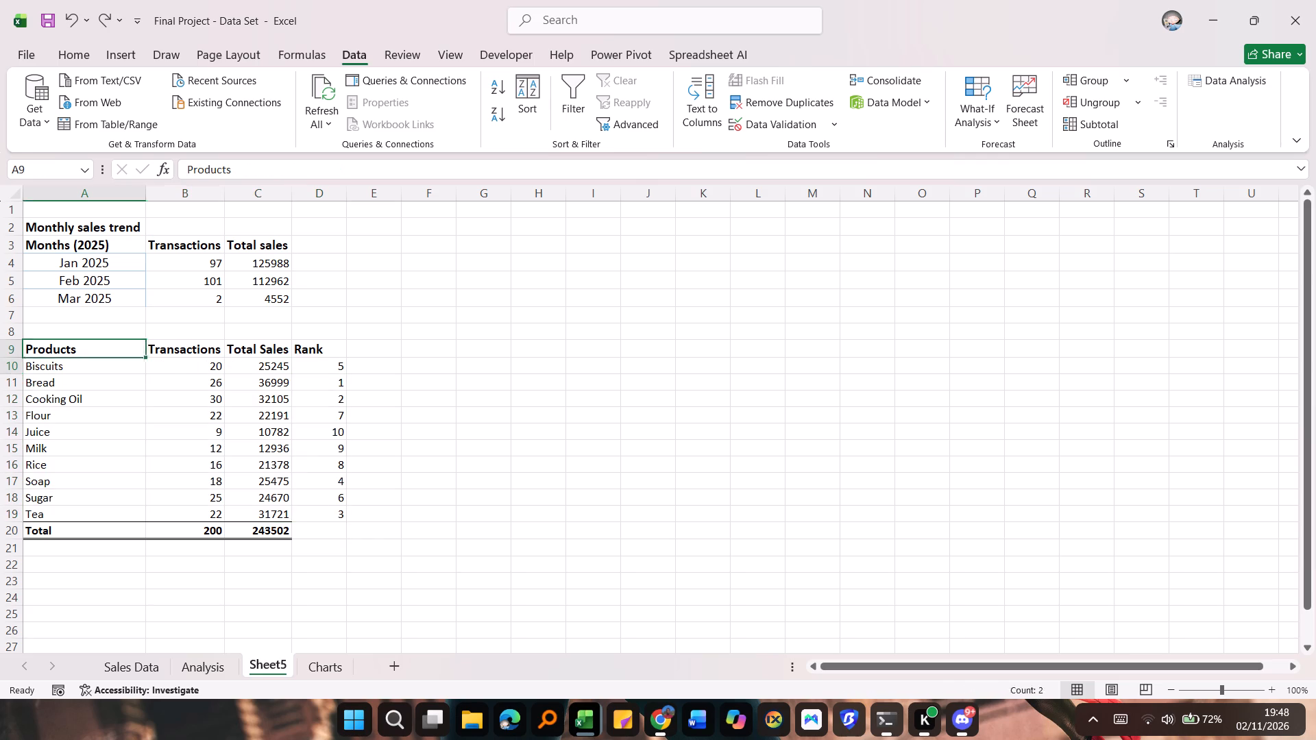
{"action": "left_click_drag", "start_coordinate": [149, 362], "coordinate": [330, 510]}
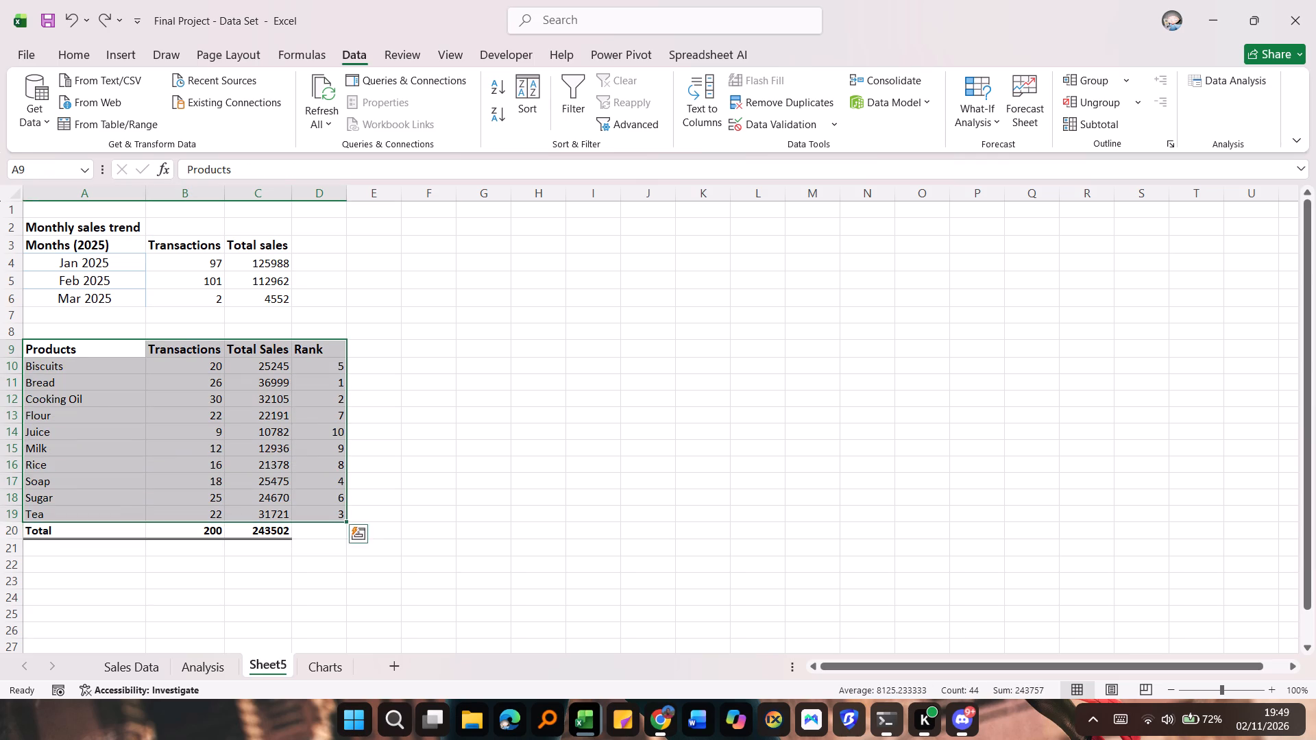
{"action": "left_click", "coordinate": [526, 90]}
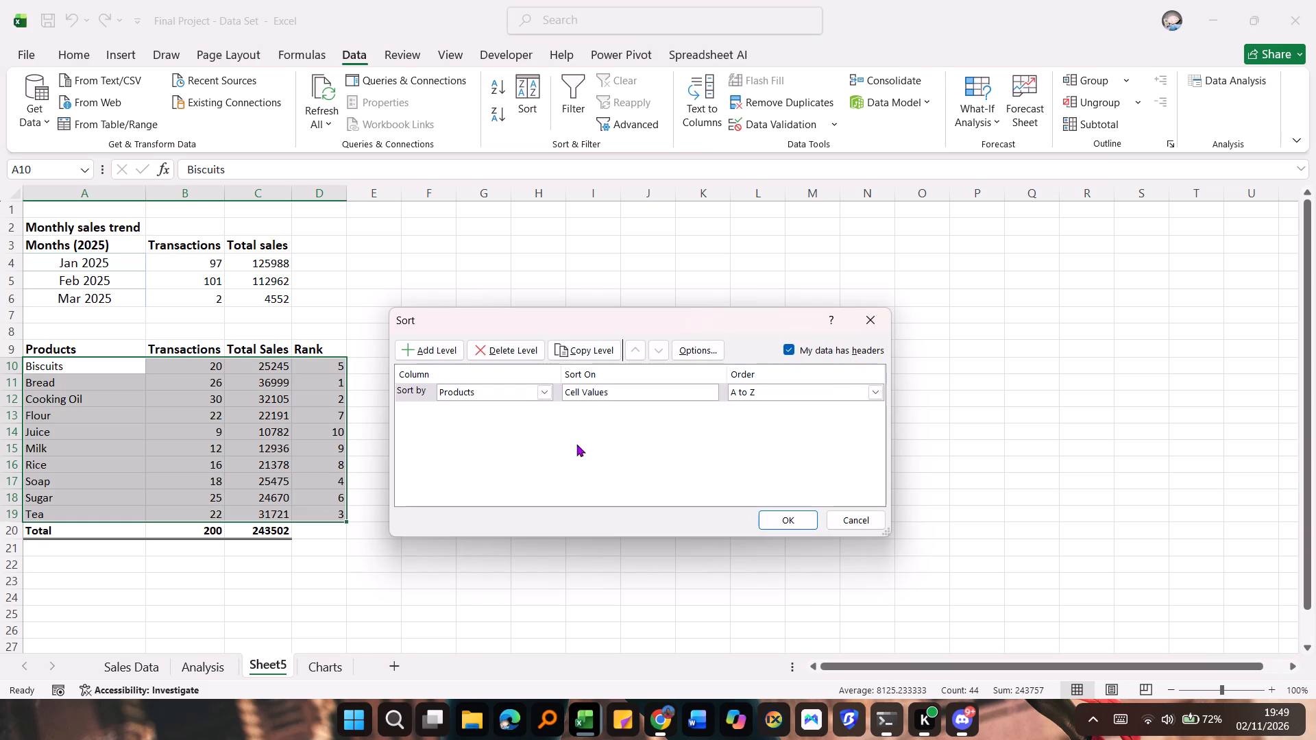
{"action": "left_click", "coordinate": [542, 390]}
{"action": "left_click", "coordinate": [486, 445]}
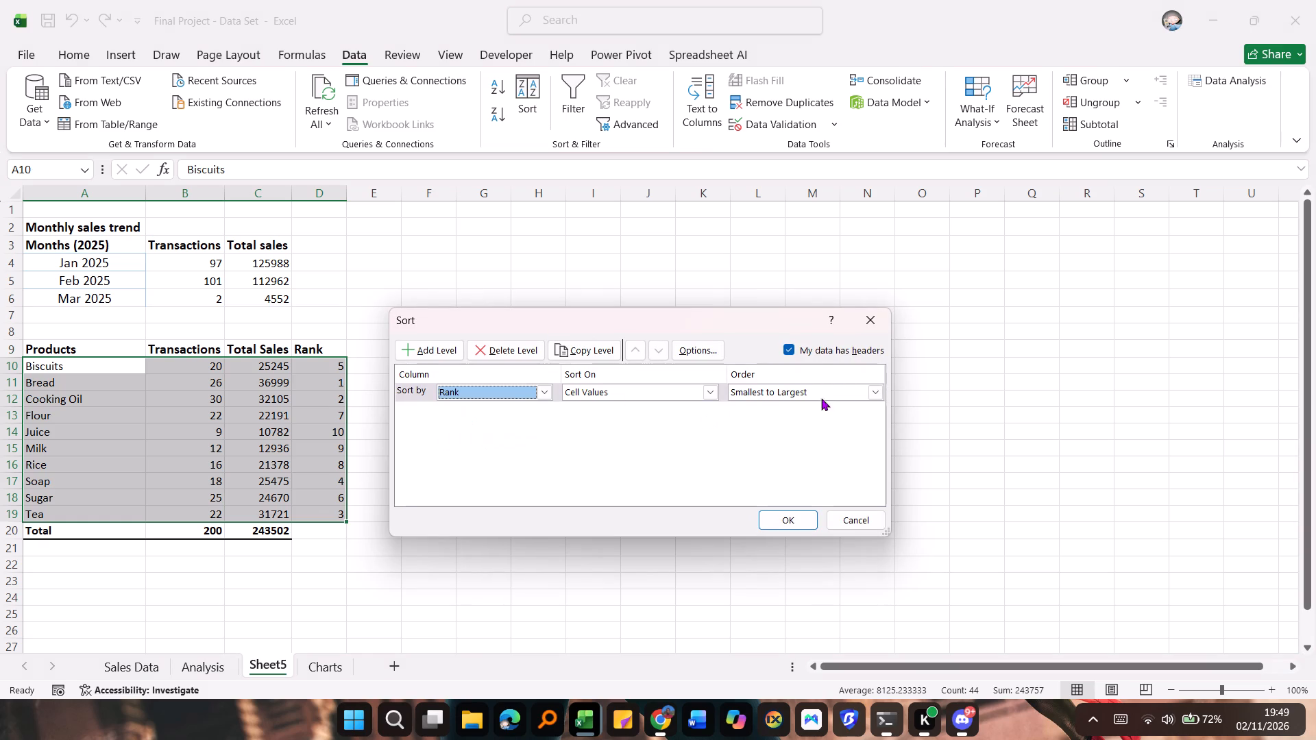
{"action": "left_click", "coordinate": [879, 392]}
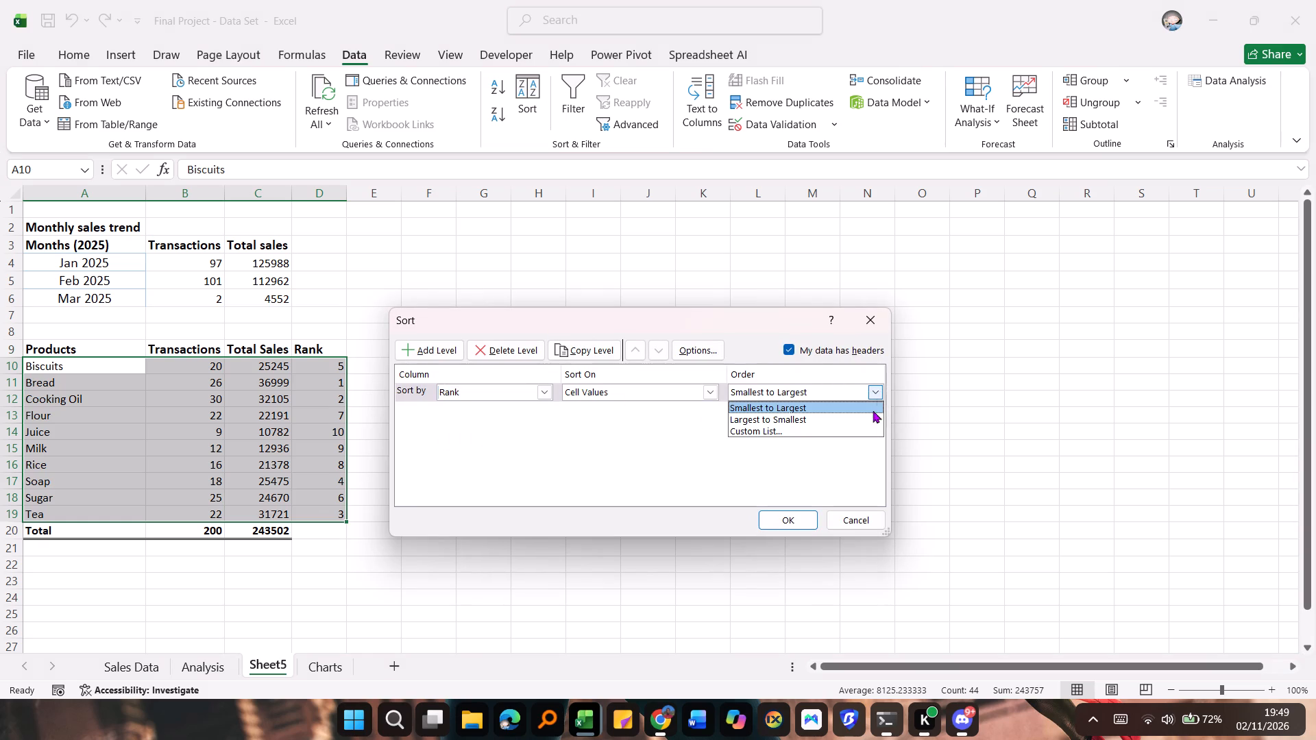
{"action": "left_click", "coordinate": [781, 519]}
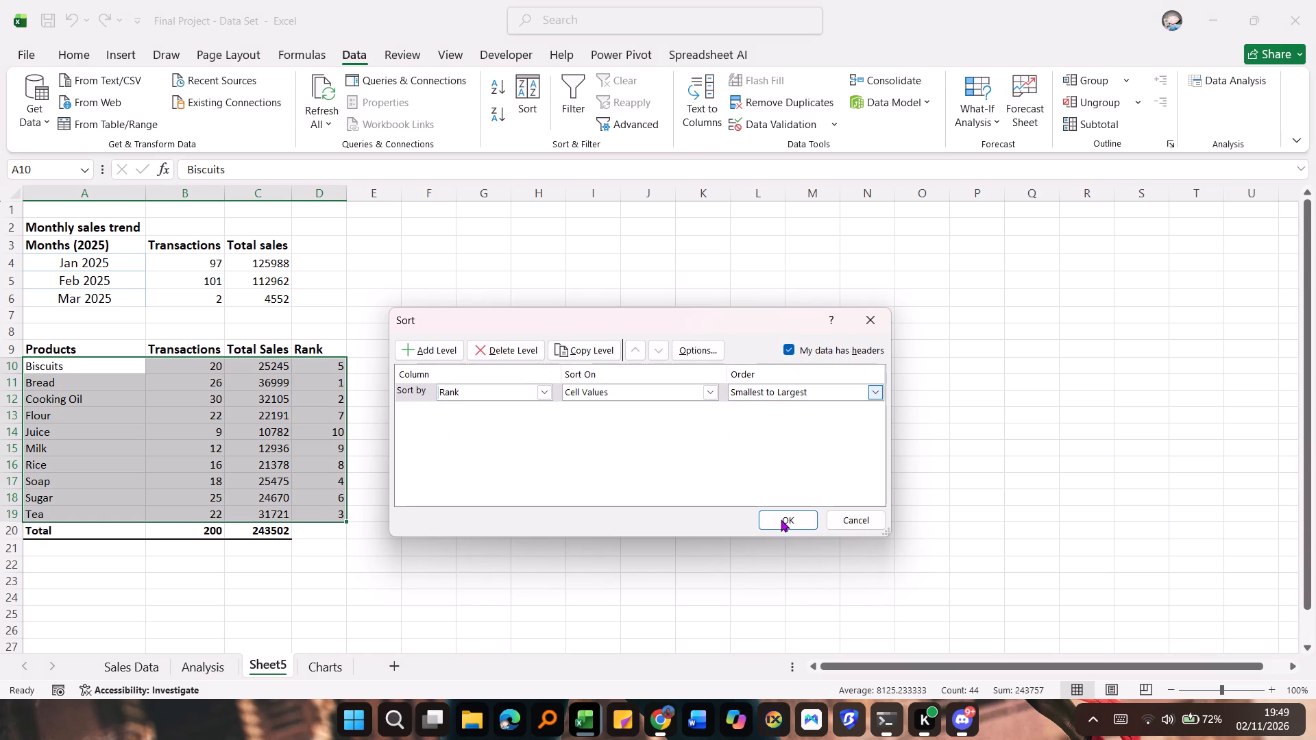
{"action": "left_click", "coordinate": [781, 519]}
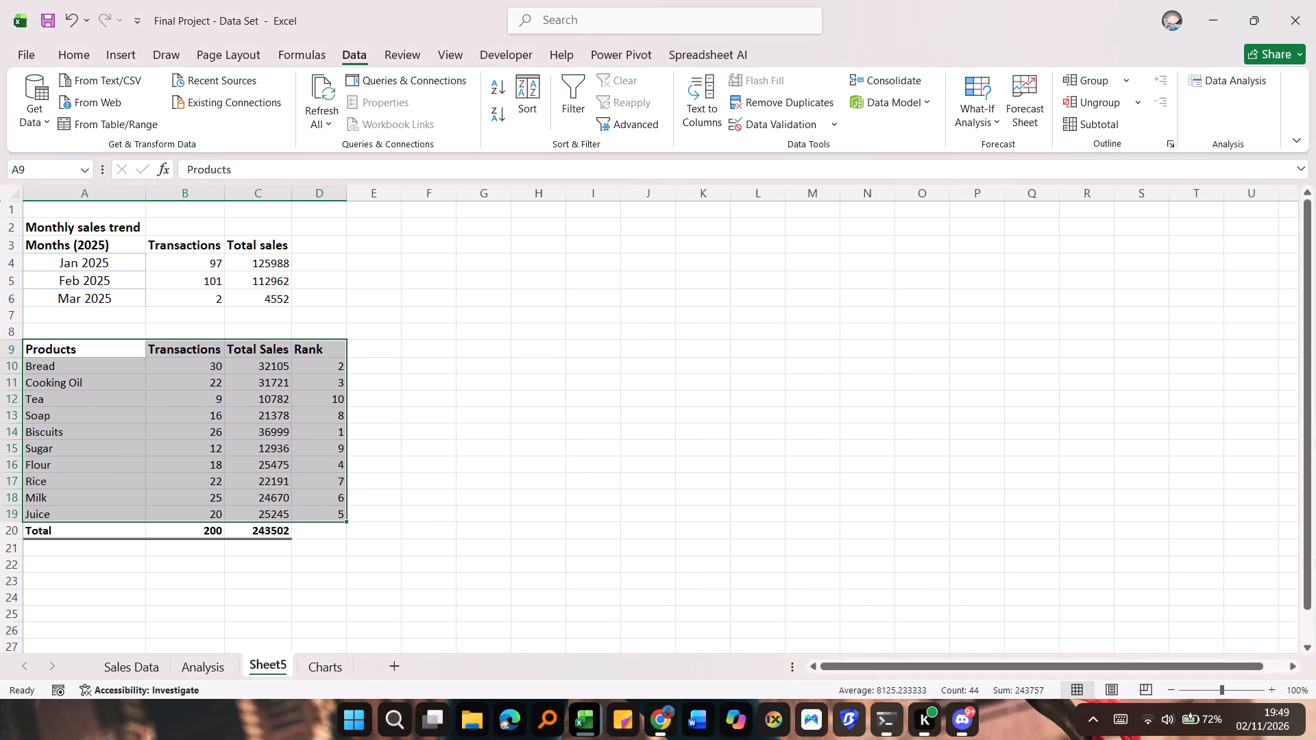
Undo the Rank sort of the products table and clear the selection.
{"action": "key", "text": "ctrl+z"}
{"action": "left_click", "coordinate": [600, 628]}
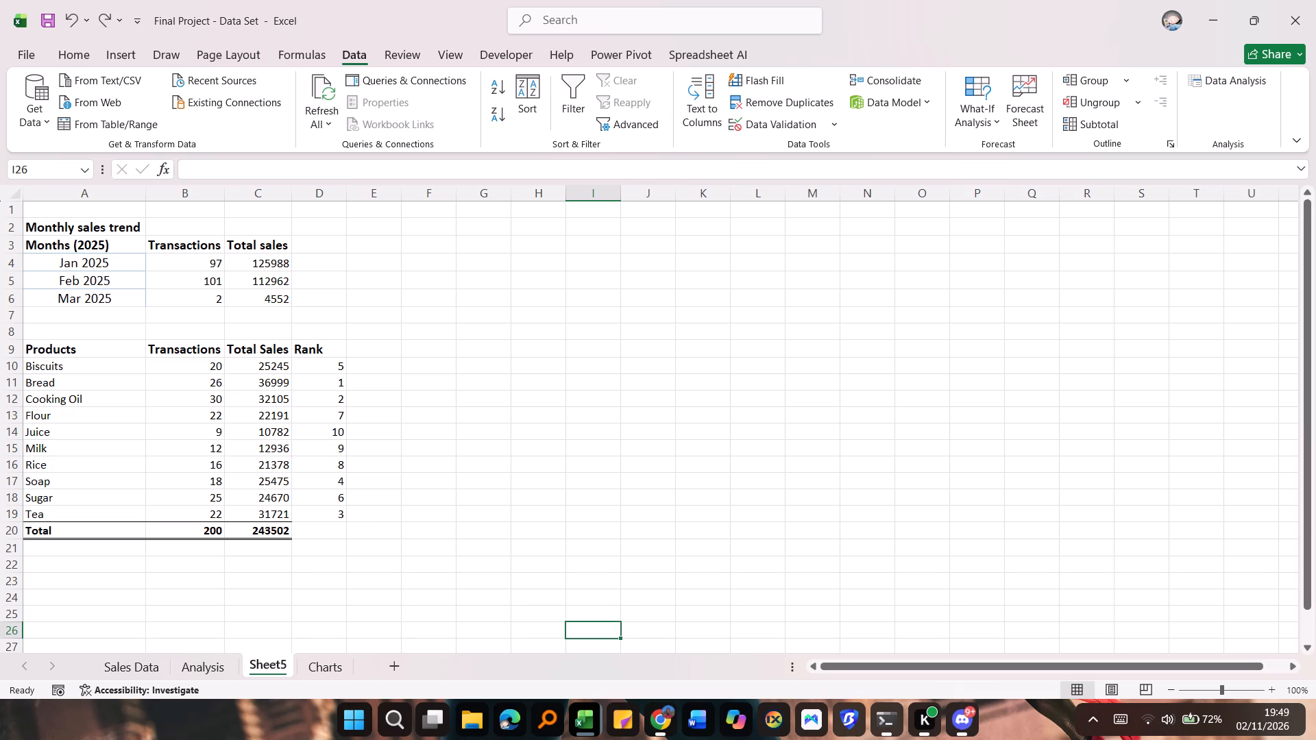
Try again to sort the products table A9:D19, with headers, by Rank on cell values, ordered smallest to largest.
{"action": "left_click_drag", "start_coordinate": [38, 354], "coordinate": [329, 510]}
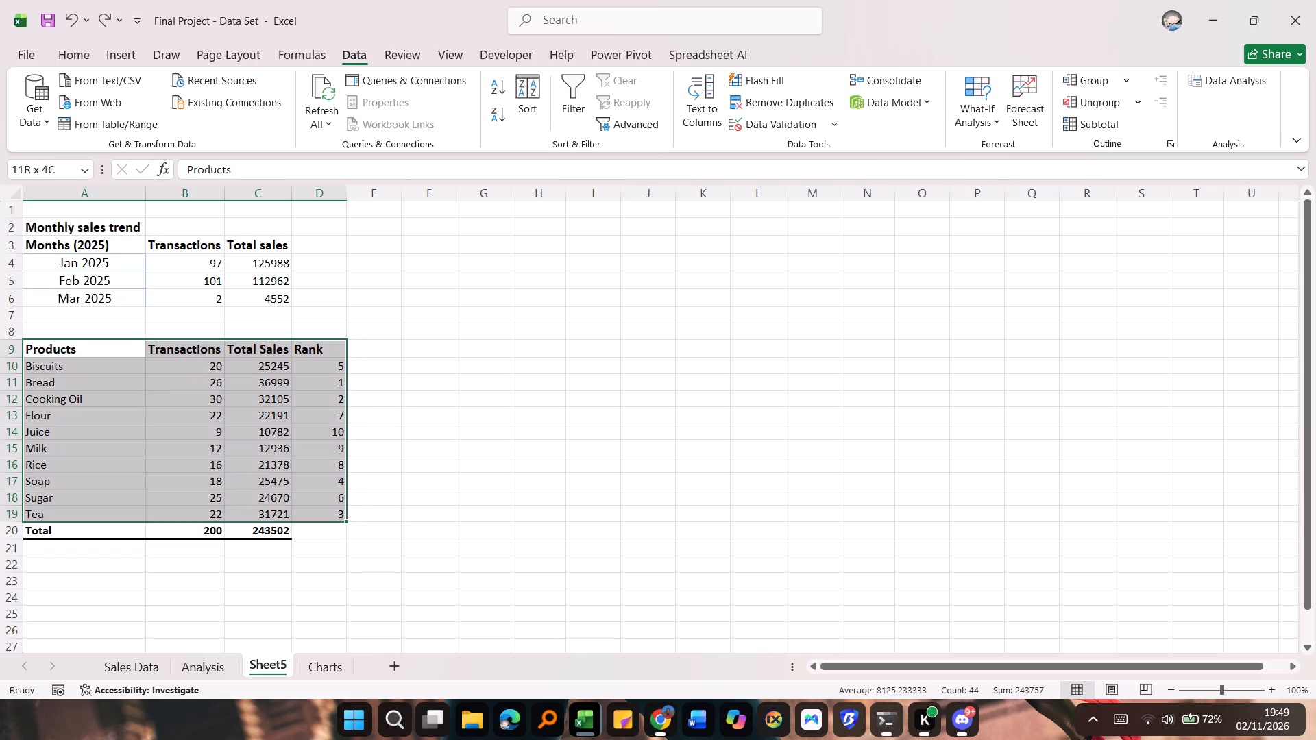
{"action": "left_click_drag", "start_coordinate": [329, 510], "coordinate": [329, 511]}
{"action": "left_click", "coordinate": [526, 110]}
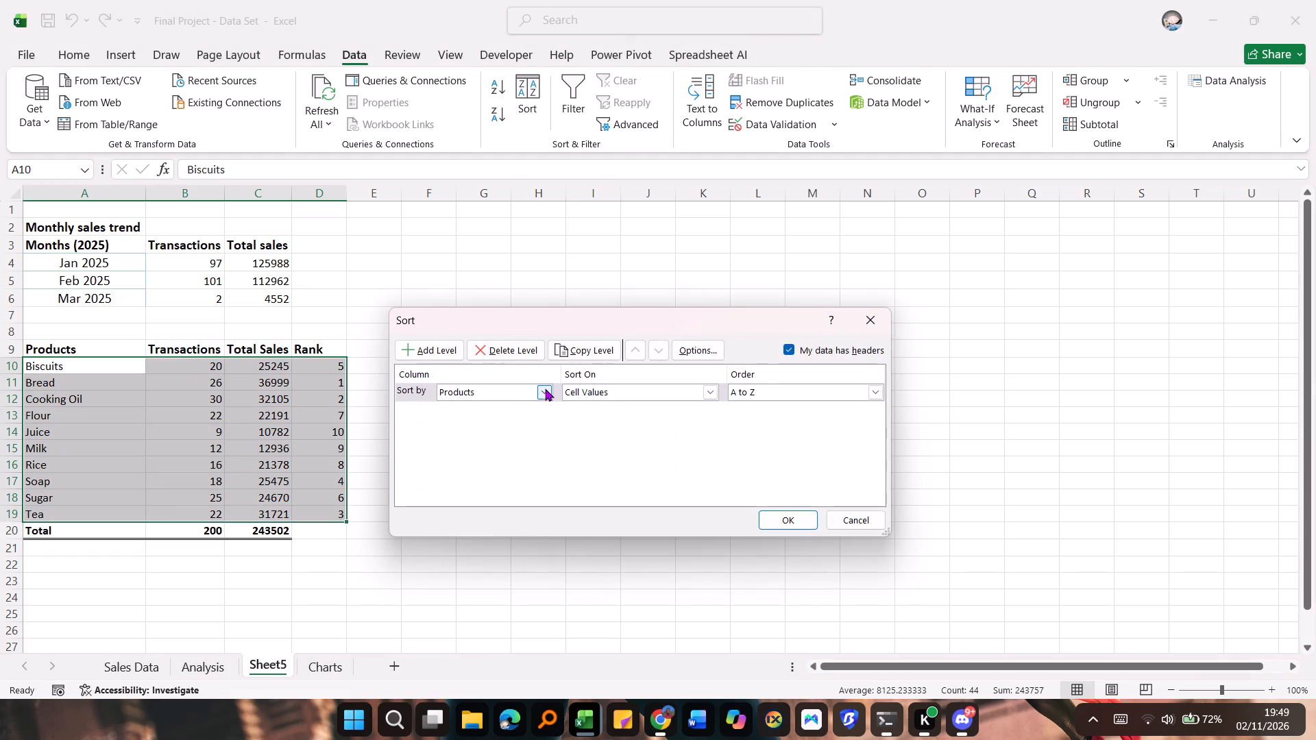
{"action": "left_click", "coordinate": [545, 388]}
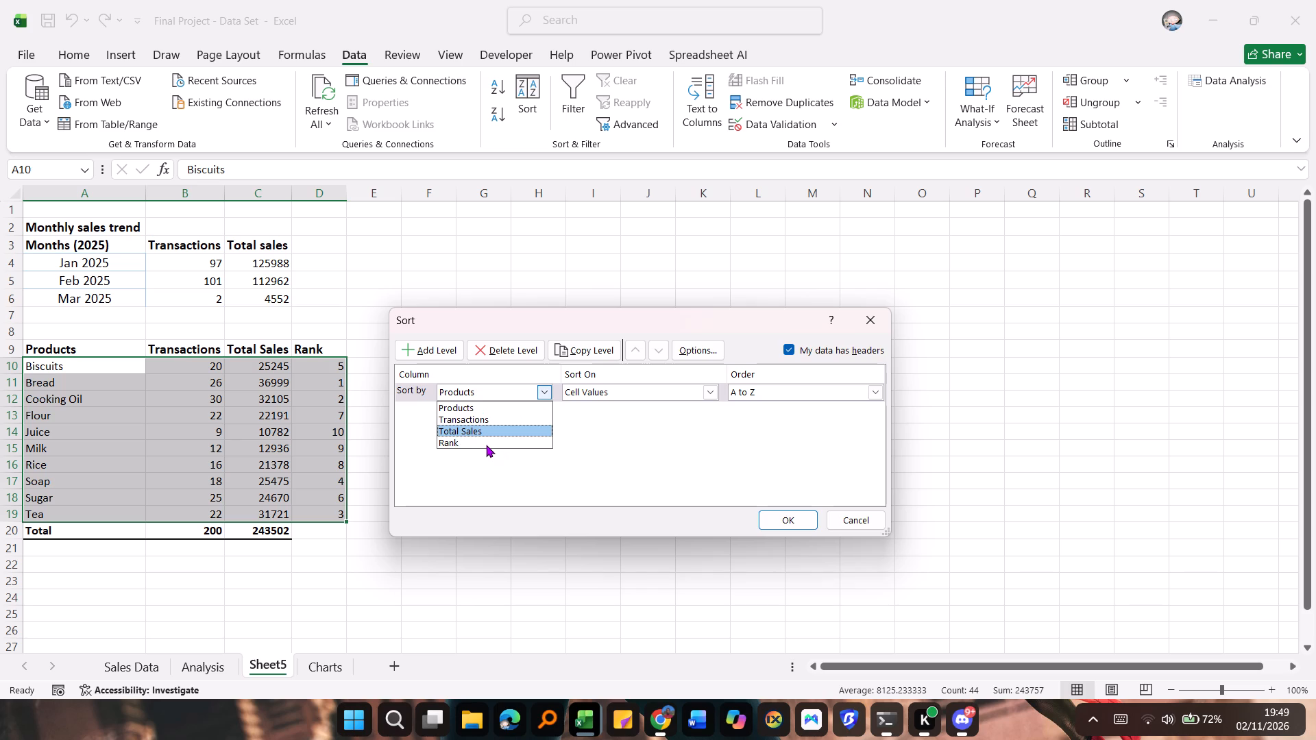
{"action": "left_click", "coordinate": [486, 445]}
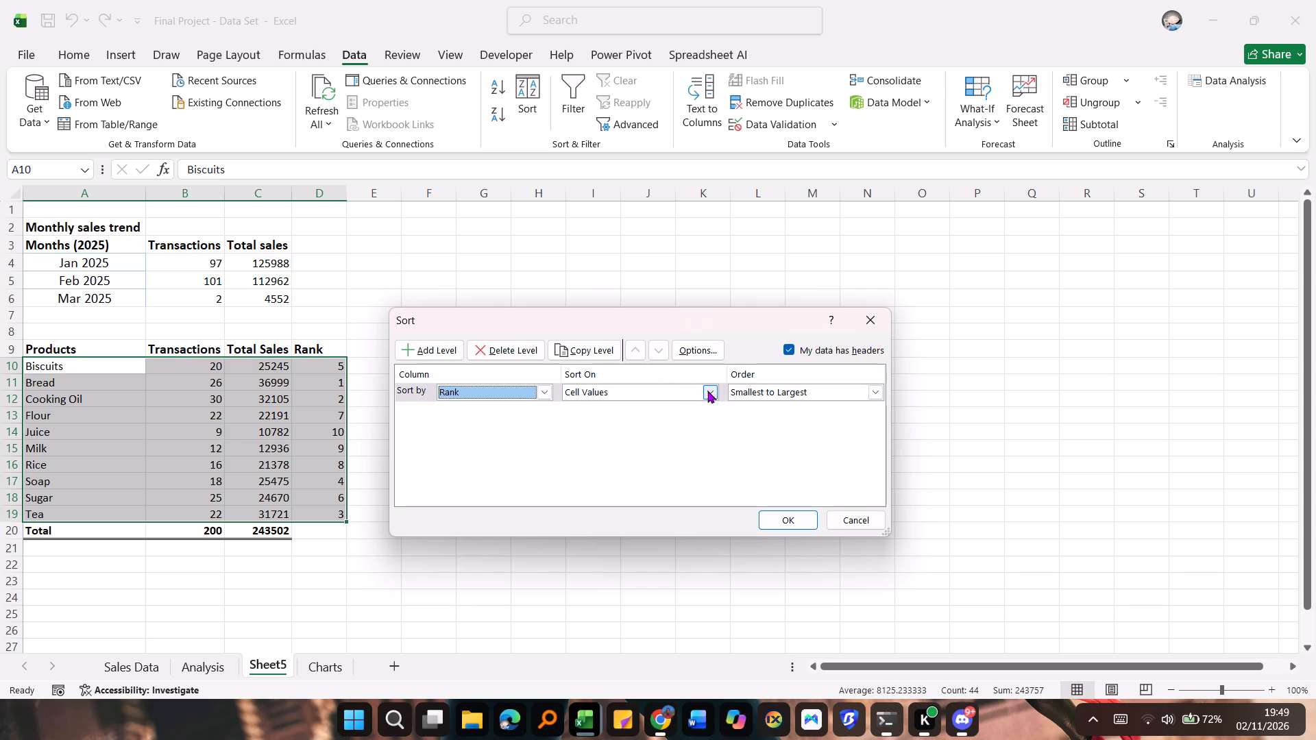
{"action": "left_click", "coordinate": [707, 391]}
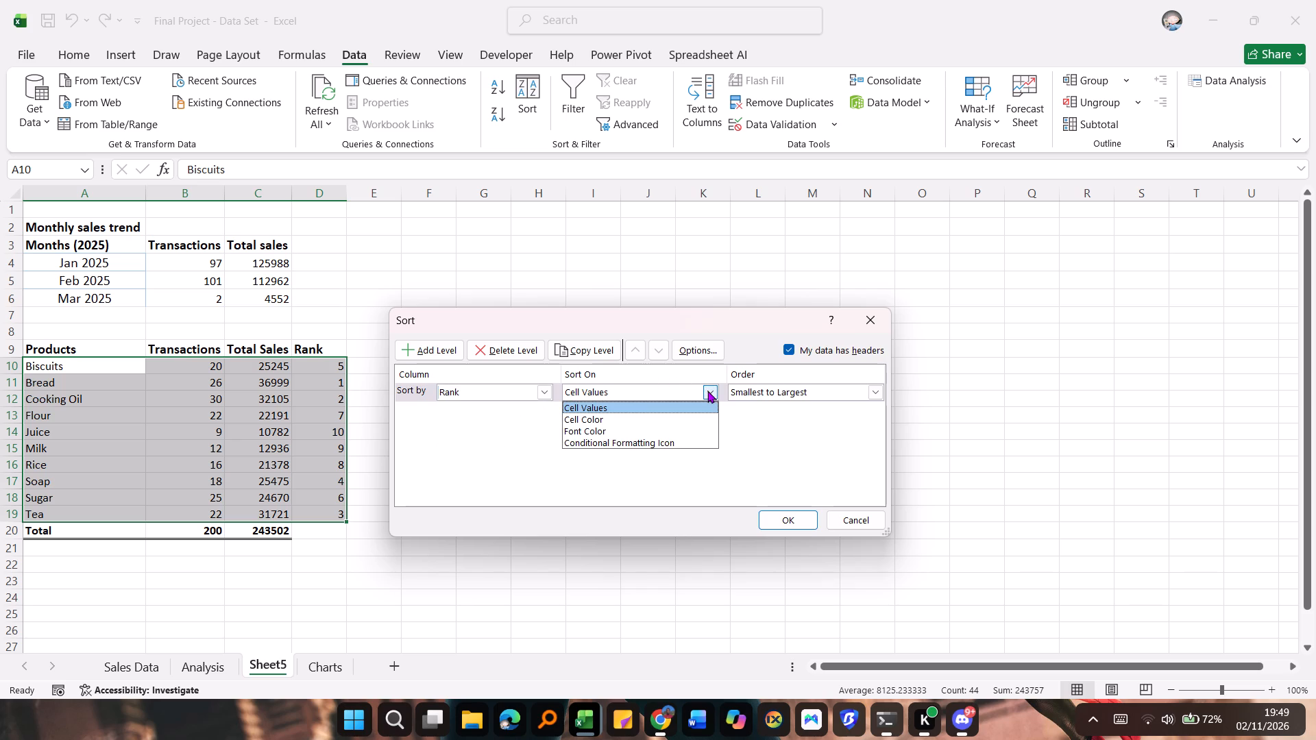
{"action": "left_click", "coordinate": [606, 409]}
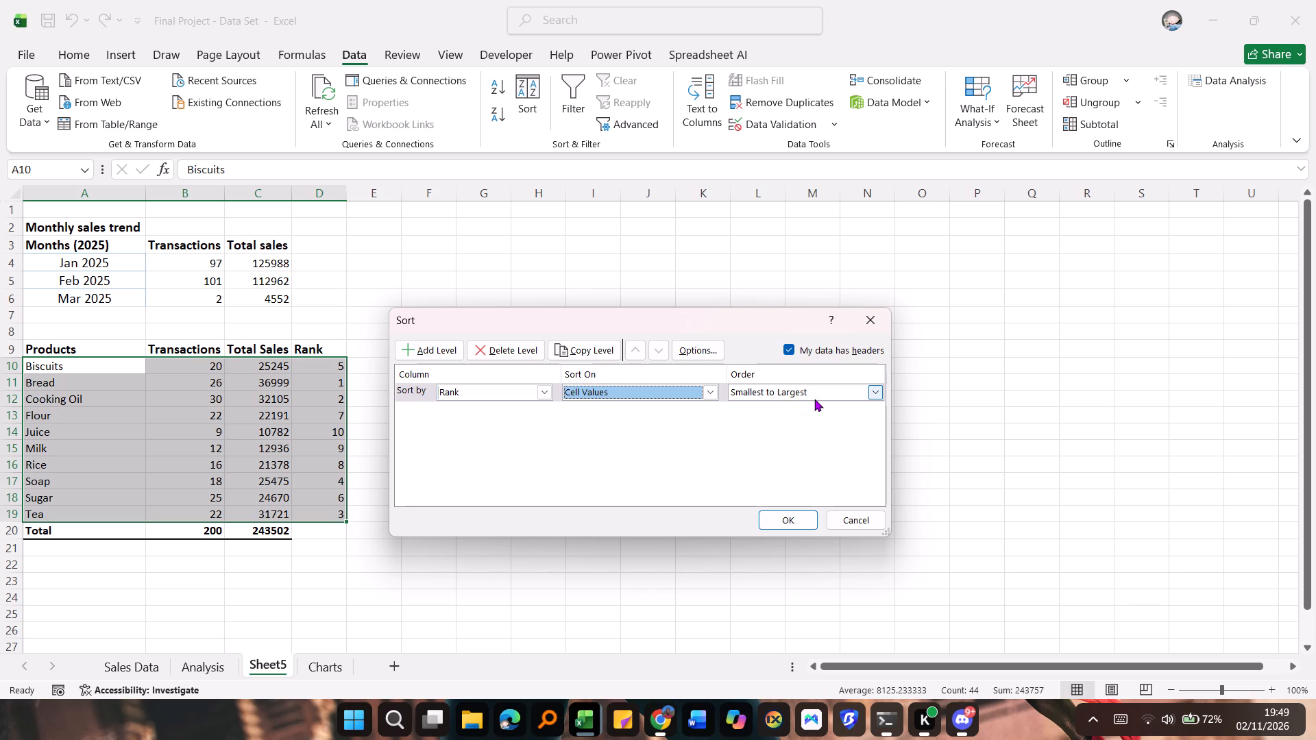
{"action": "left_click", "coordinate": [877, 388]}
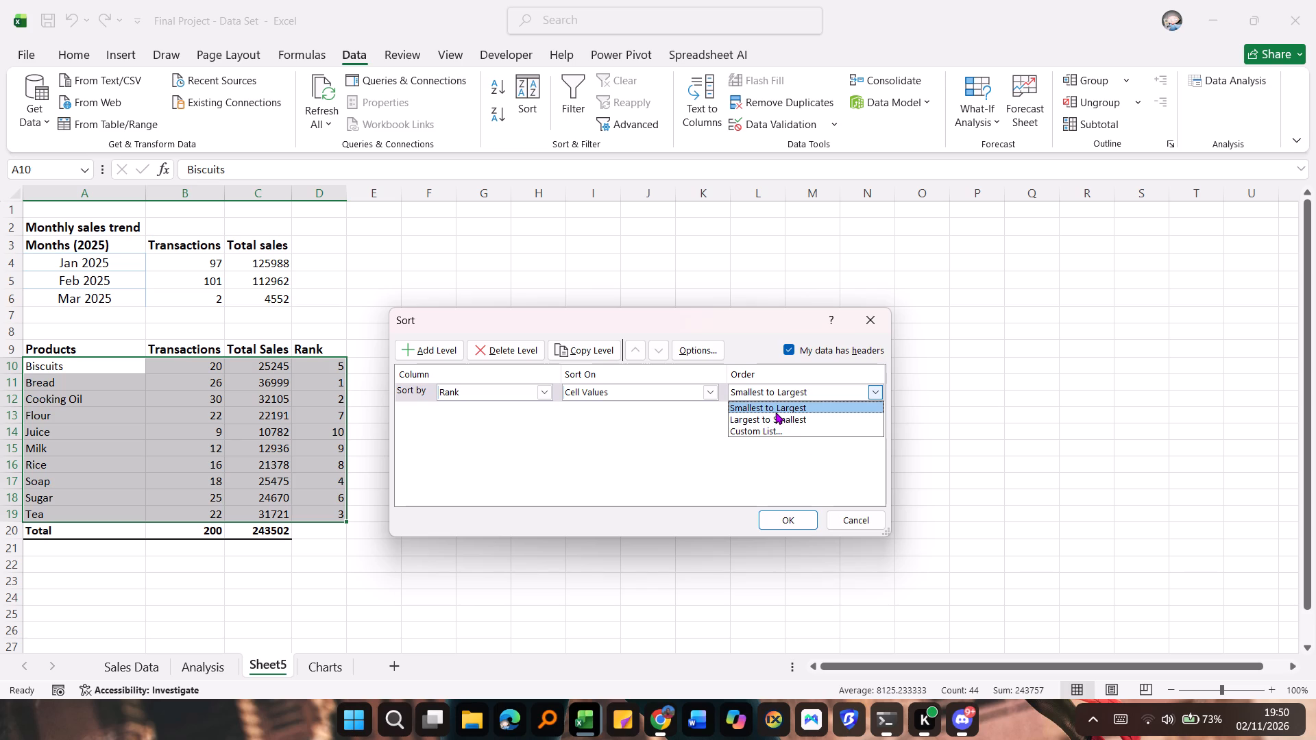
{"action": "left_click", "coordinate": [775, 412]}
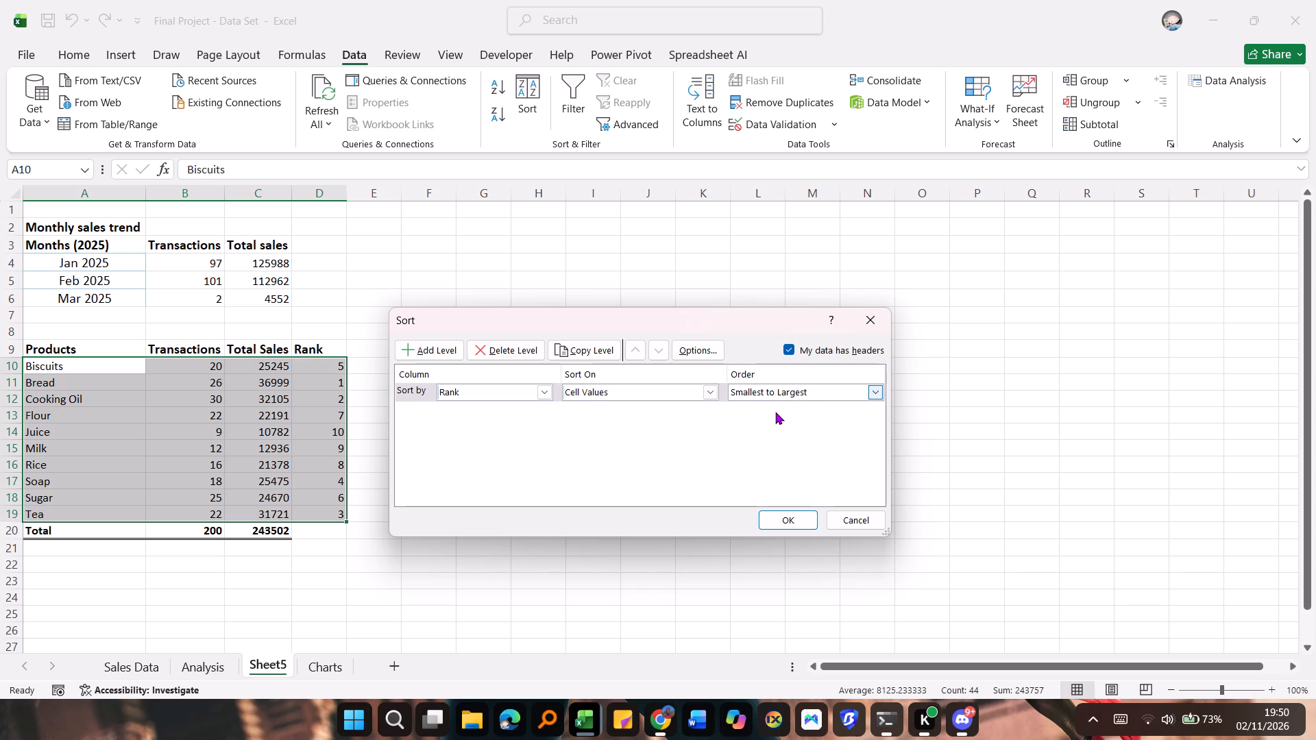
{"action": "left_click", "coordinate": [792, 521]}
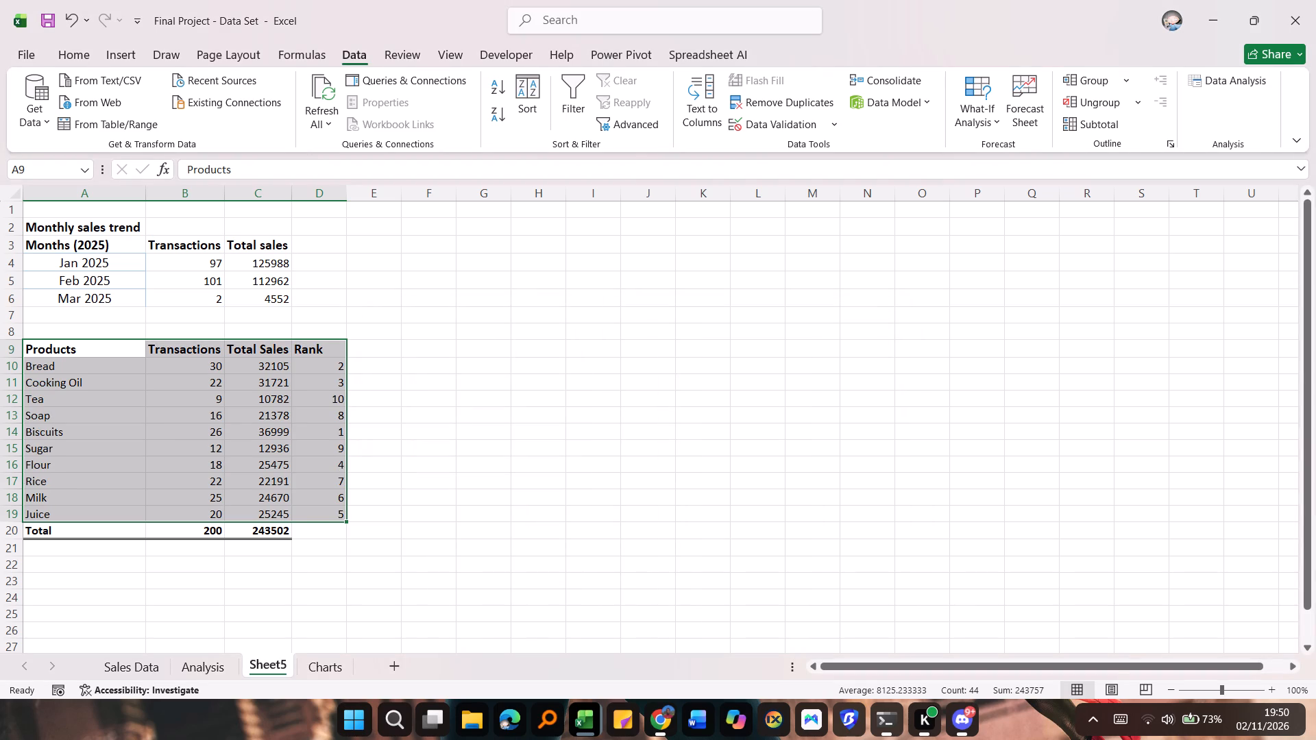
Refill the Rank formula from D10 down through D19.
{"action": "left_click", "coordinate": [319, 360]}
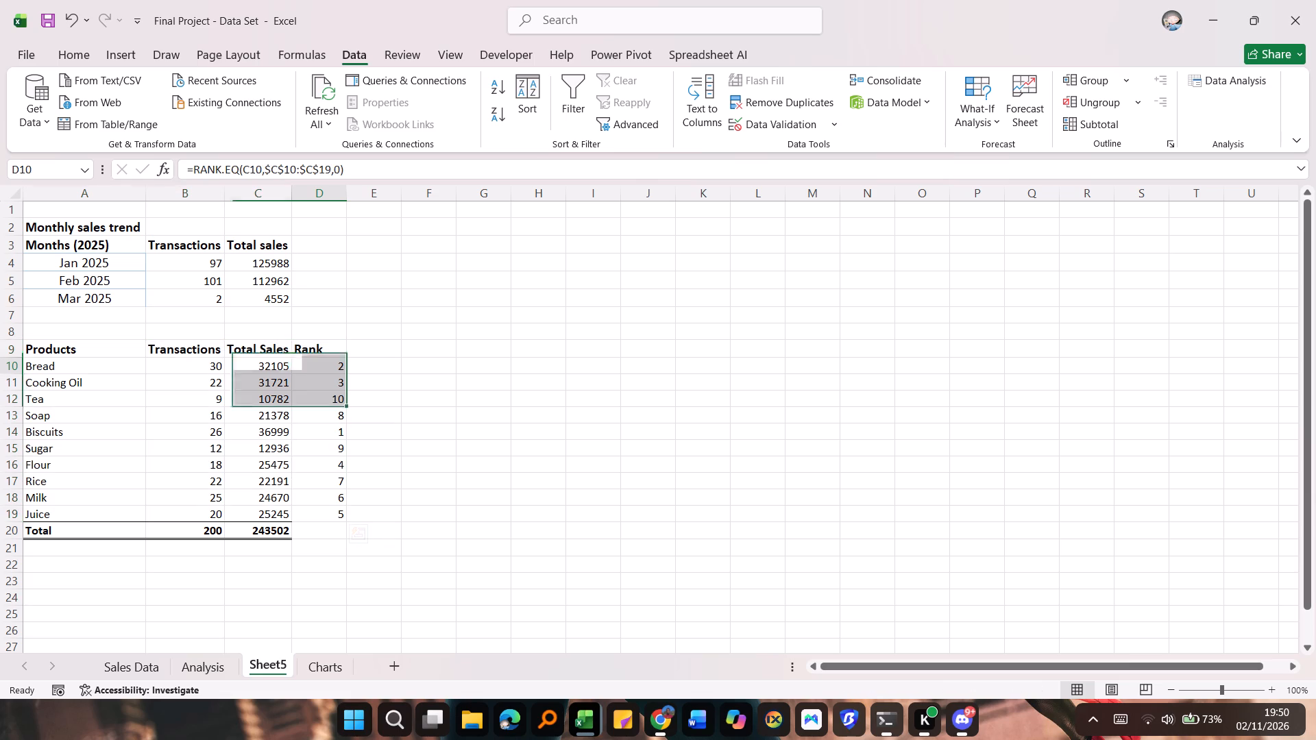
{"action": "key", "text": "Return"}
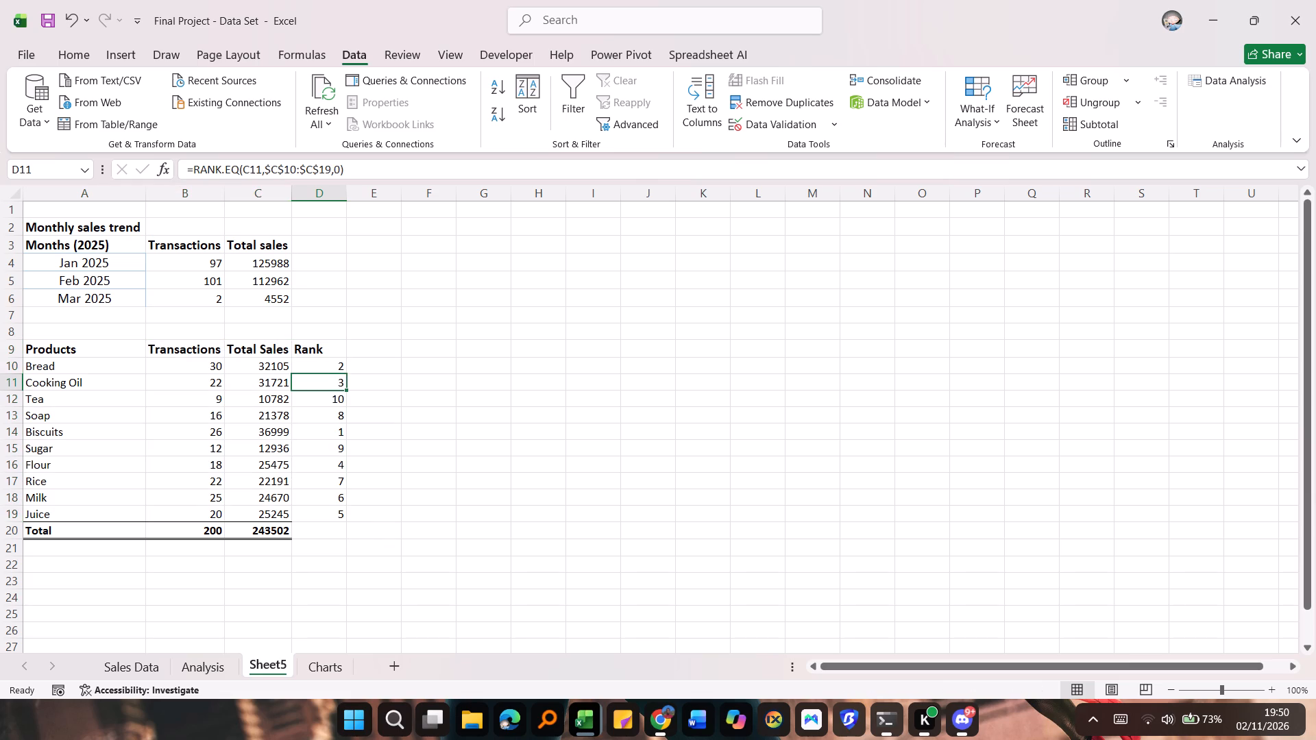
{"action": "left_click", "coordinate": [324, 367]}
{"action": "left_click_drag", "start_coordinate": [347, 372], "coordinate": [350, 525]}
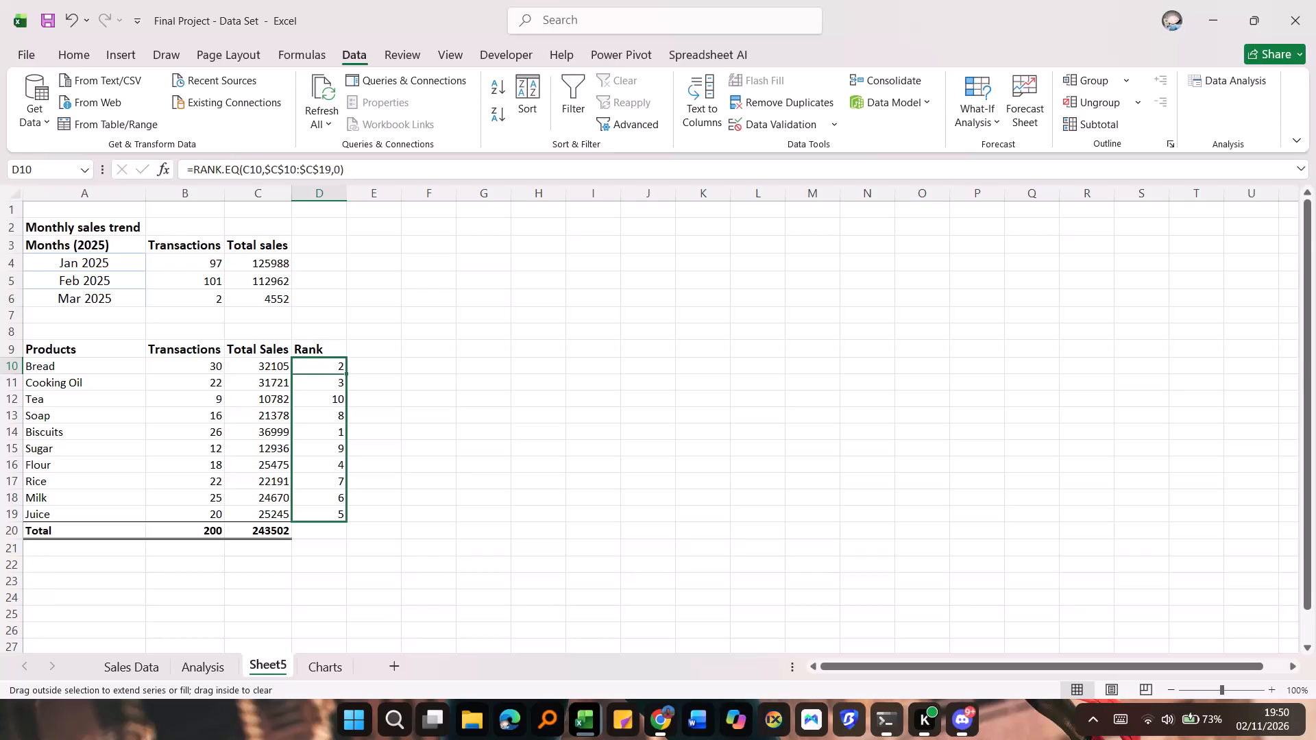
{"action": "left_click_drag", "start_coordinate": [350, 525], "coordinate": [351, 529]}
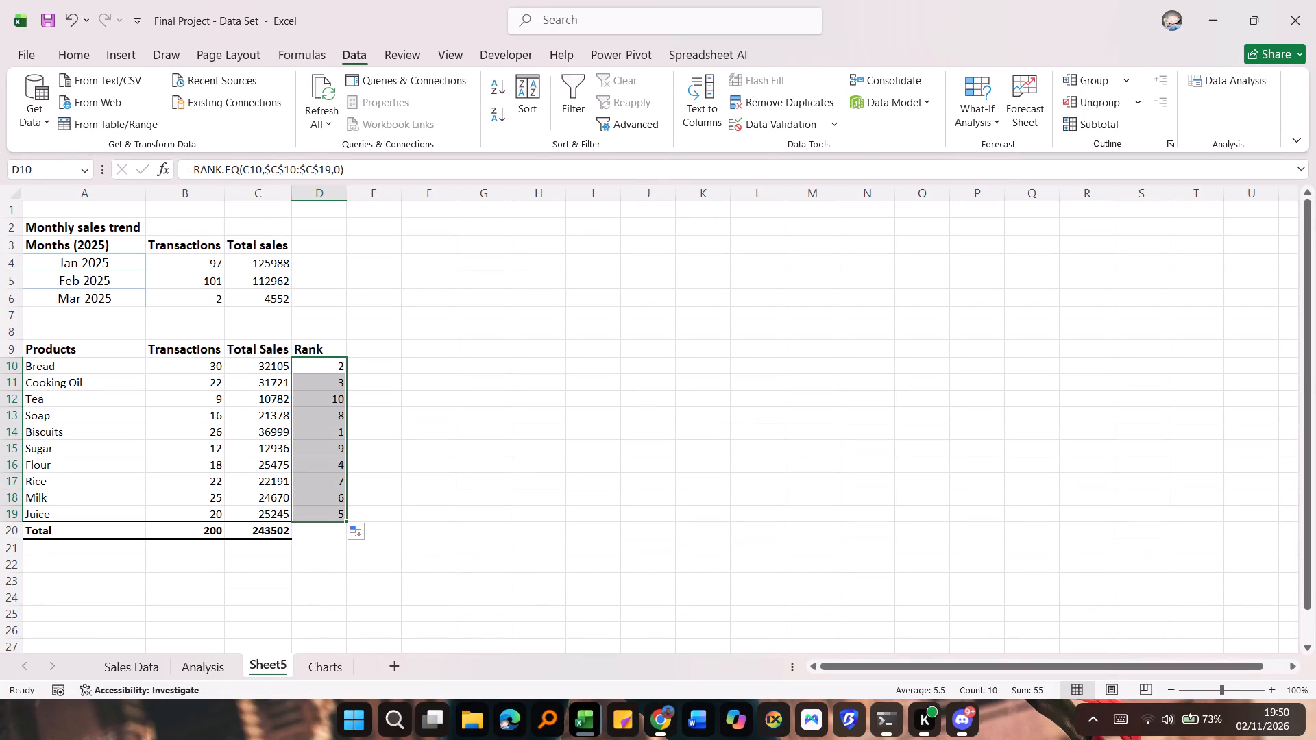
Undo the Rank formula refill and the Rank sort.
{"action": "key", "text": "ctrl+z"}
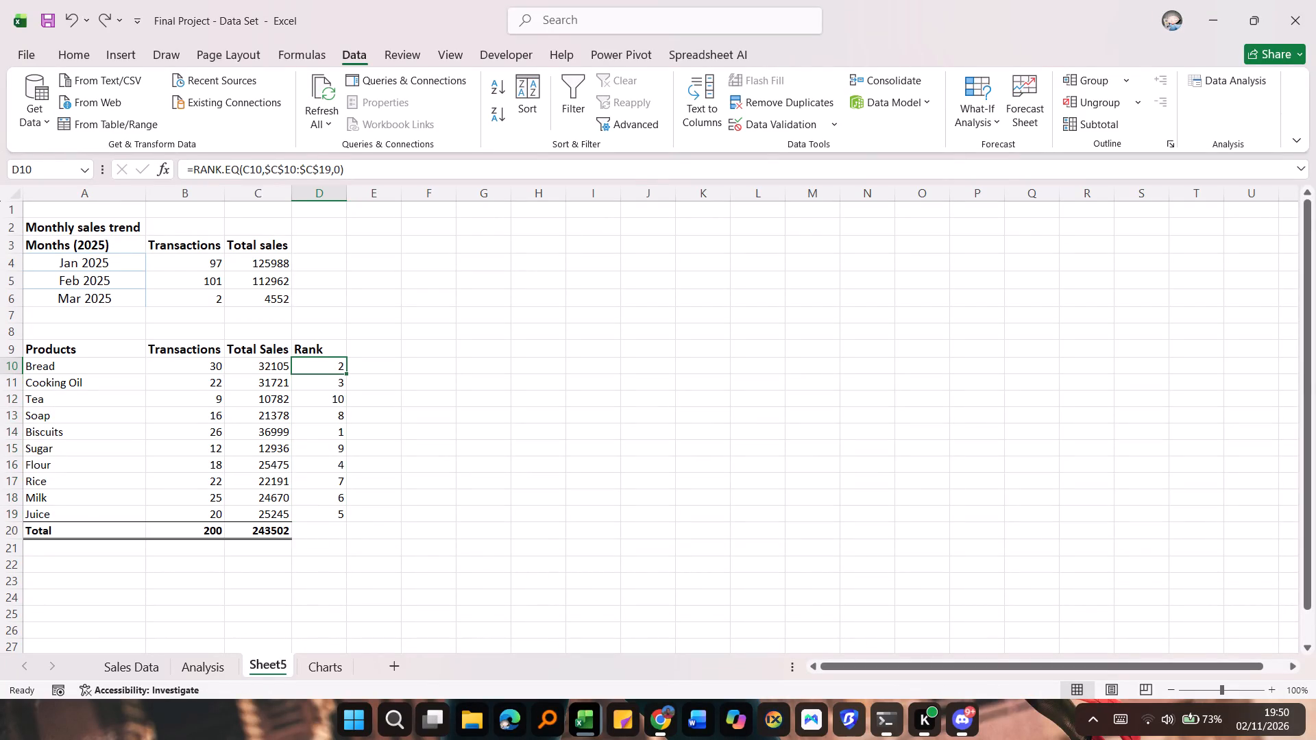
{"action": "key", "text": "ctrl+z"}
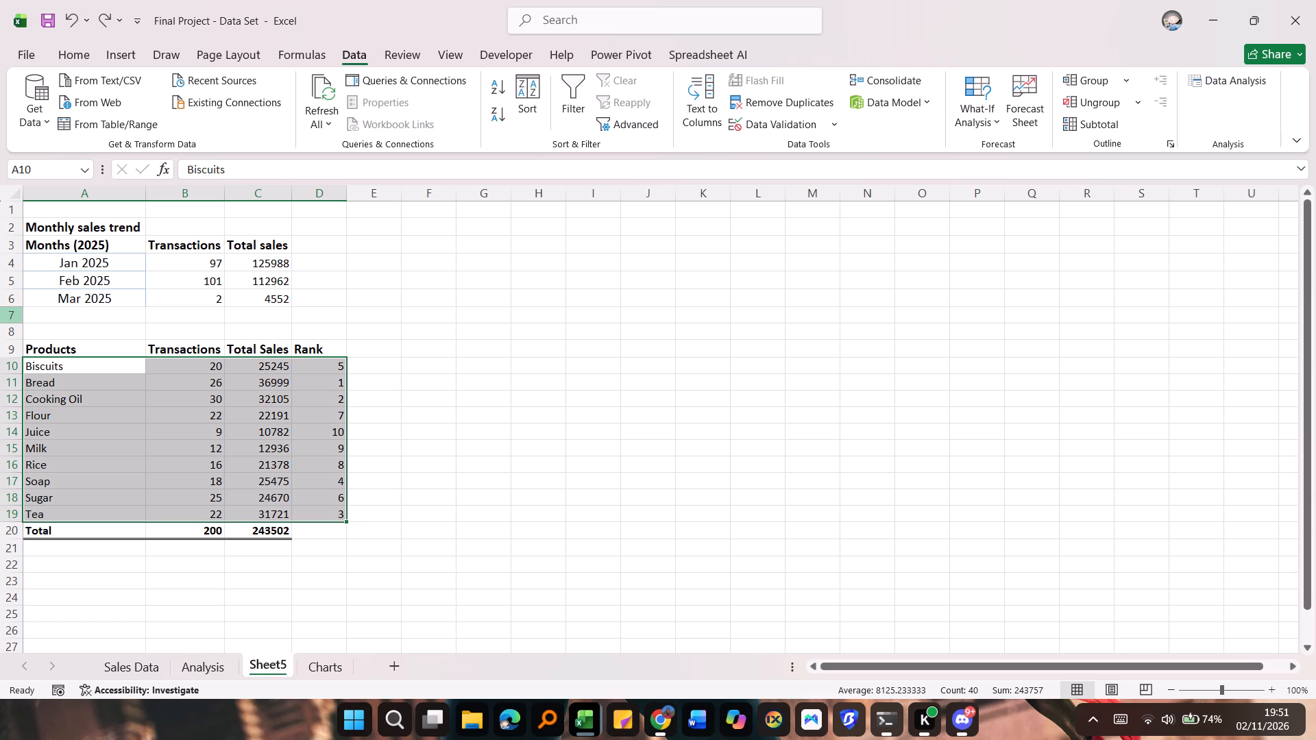
Sort the products table A9:D19, with its header row, by Products cell values from A to Z.
{"action": "left_click_drag", "start_coordinate": [40, 350], "coordinate": [288, 439]}
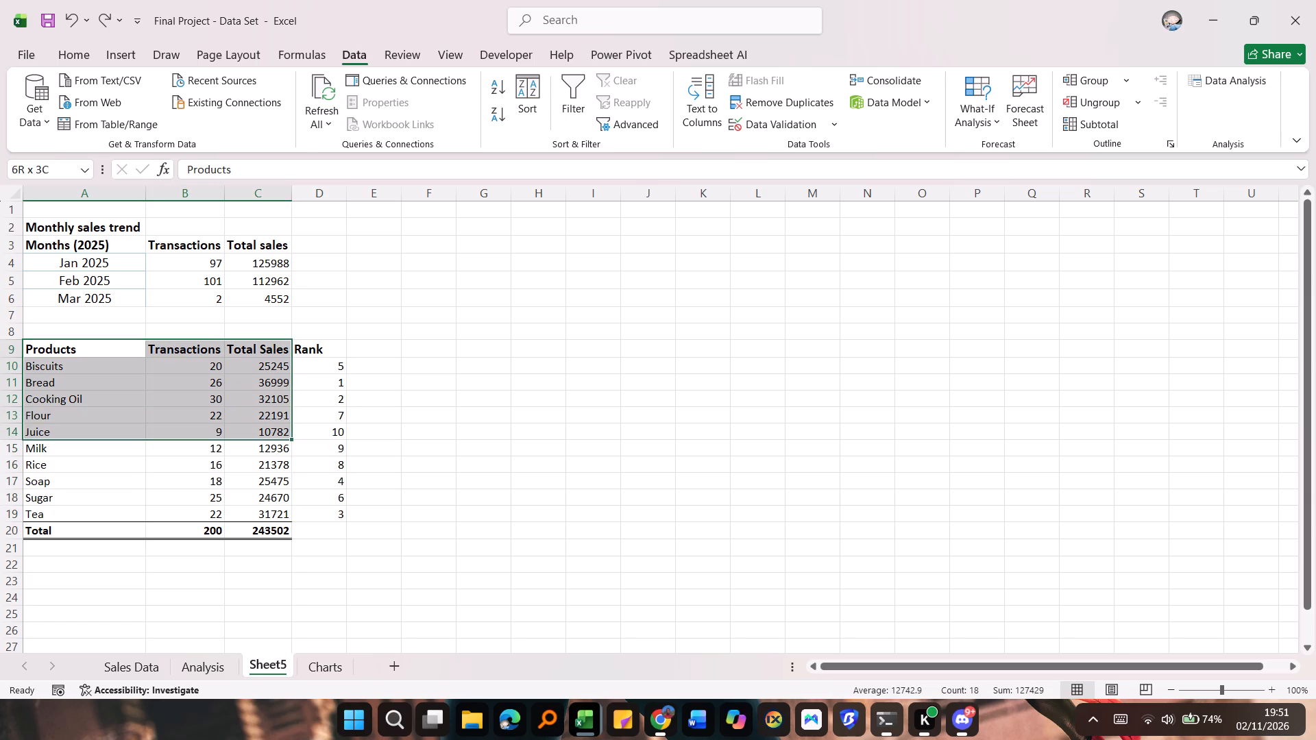
{"action": "left_click_drag", "start_coordinate": [288, 439], "coordinate": [317, 513]}
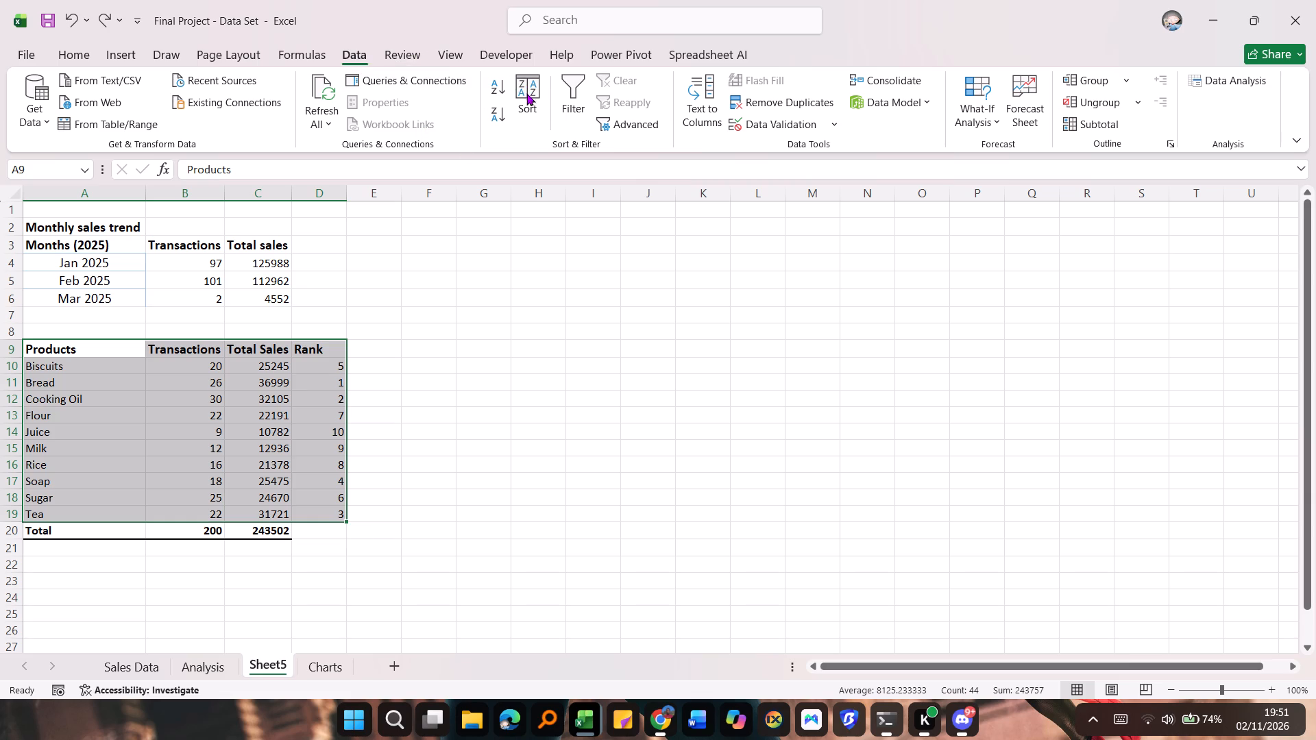
{"action": "left_click", "coordinate": [568, 139]}
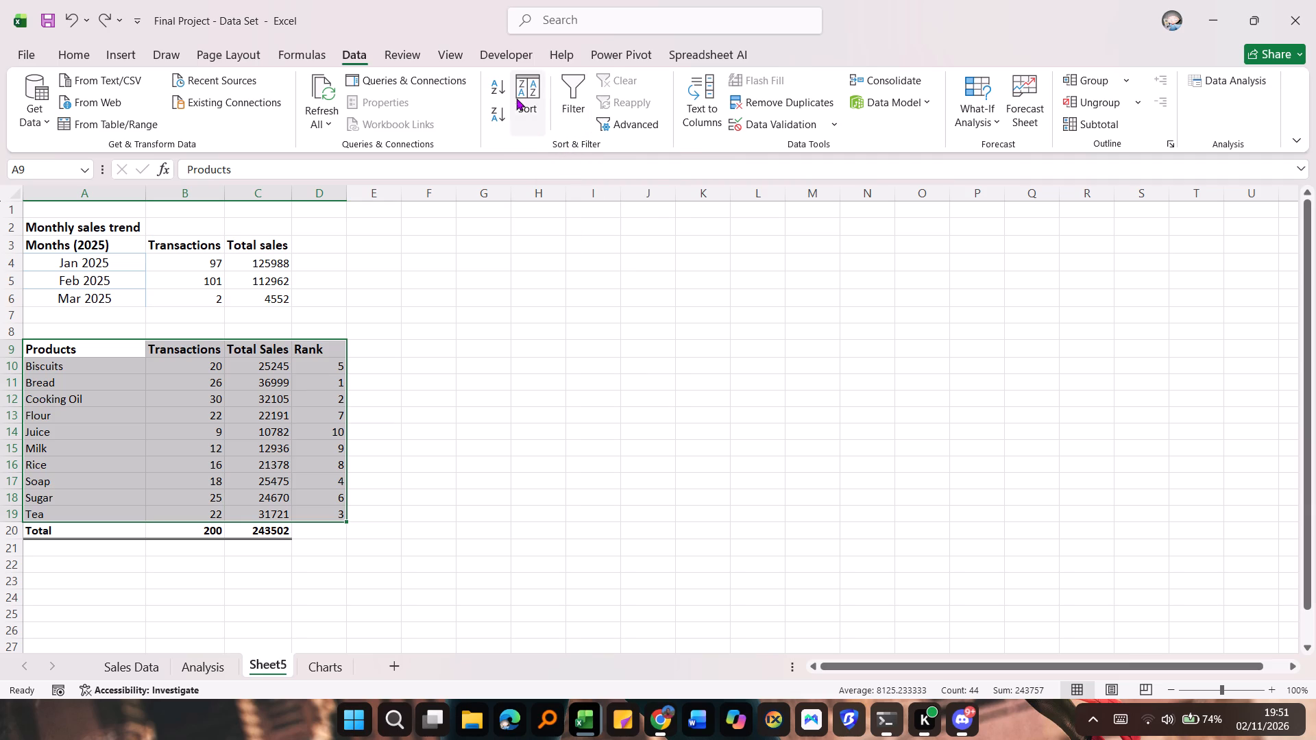
{"action": "left_click", "coordinate": [530, 94]}
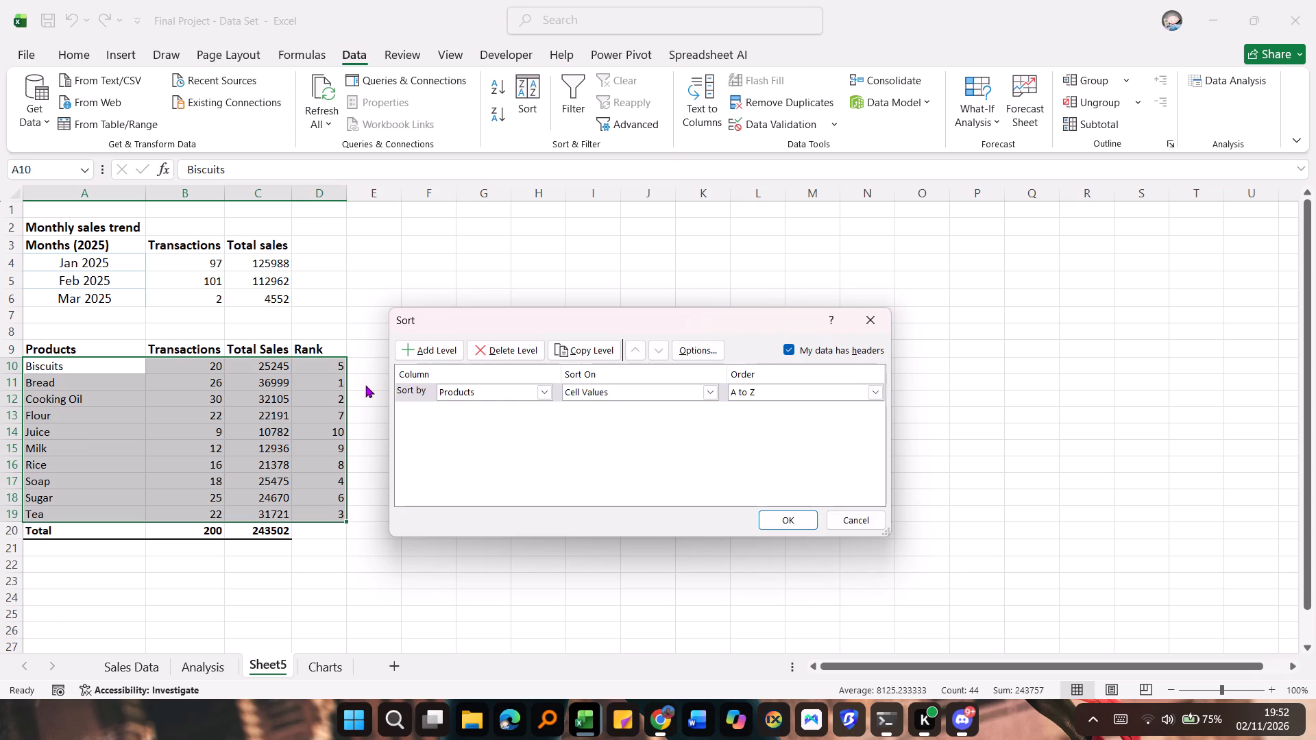
{"action": "left_click", "coordinate": [210, 591]}
{"action": "left_click", "coordinate": [45, 350]}
{"action": "left_click", "coordinate": [799, 519]}
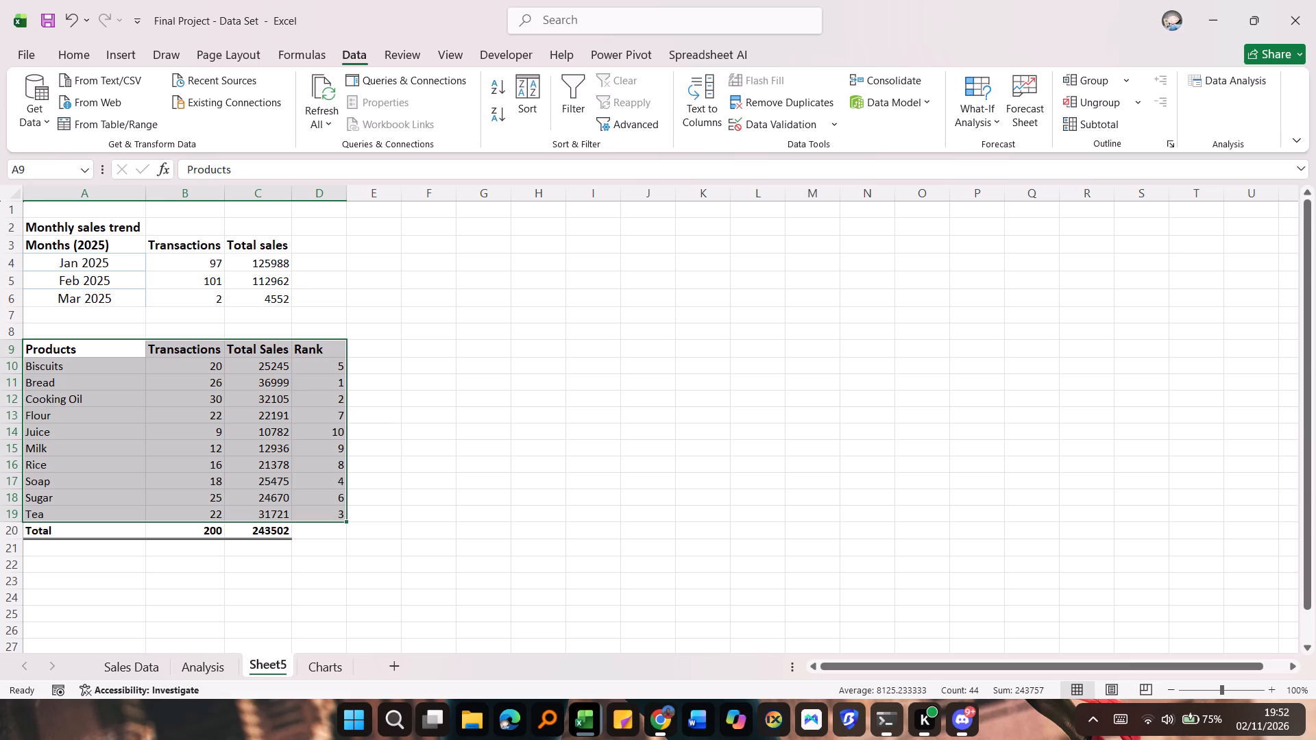
Convert the products range A9:D19 into an Excel table with headers.
{"action": "key", "text": "ctrl+t"}
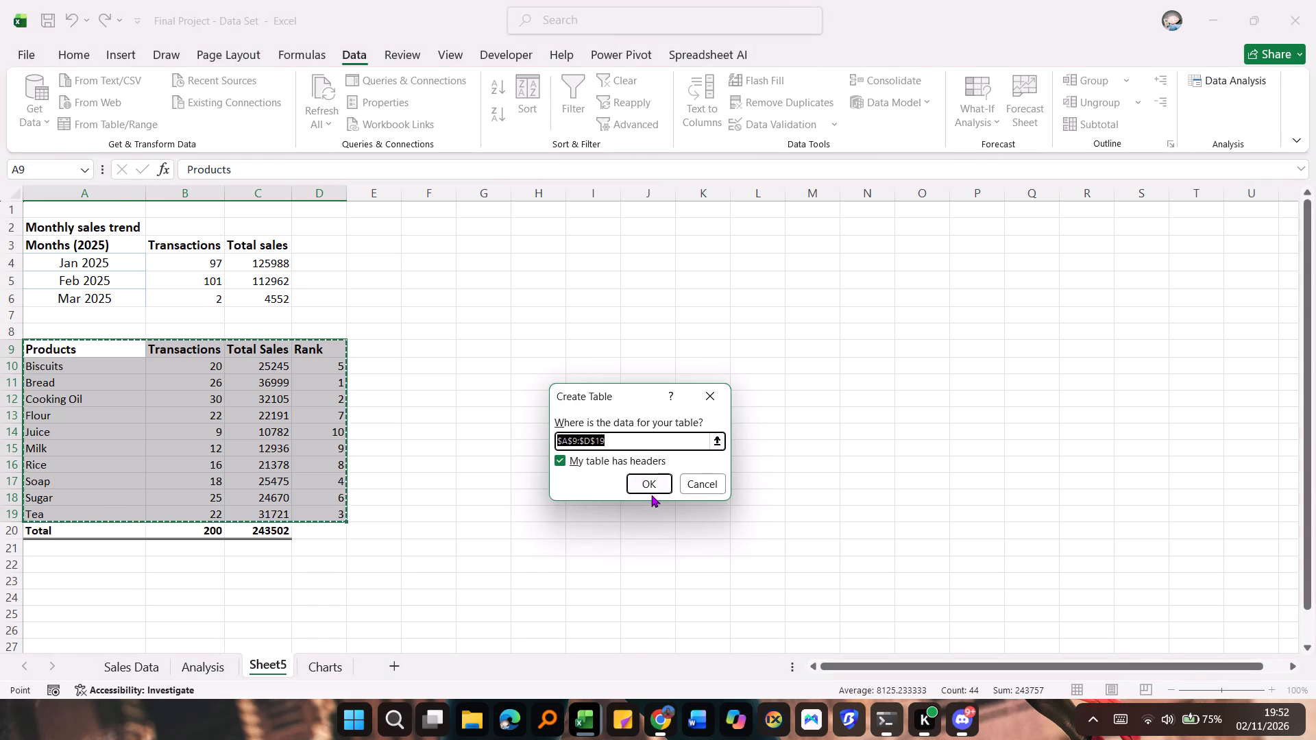
{"action": "left_click", "coordinate": [650, 484]}
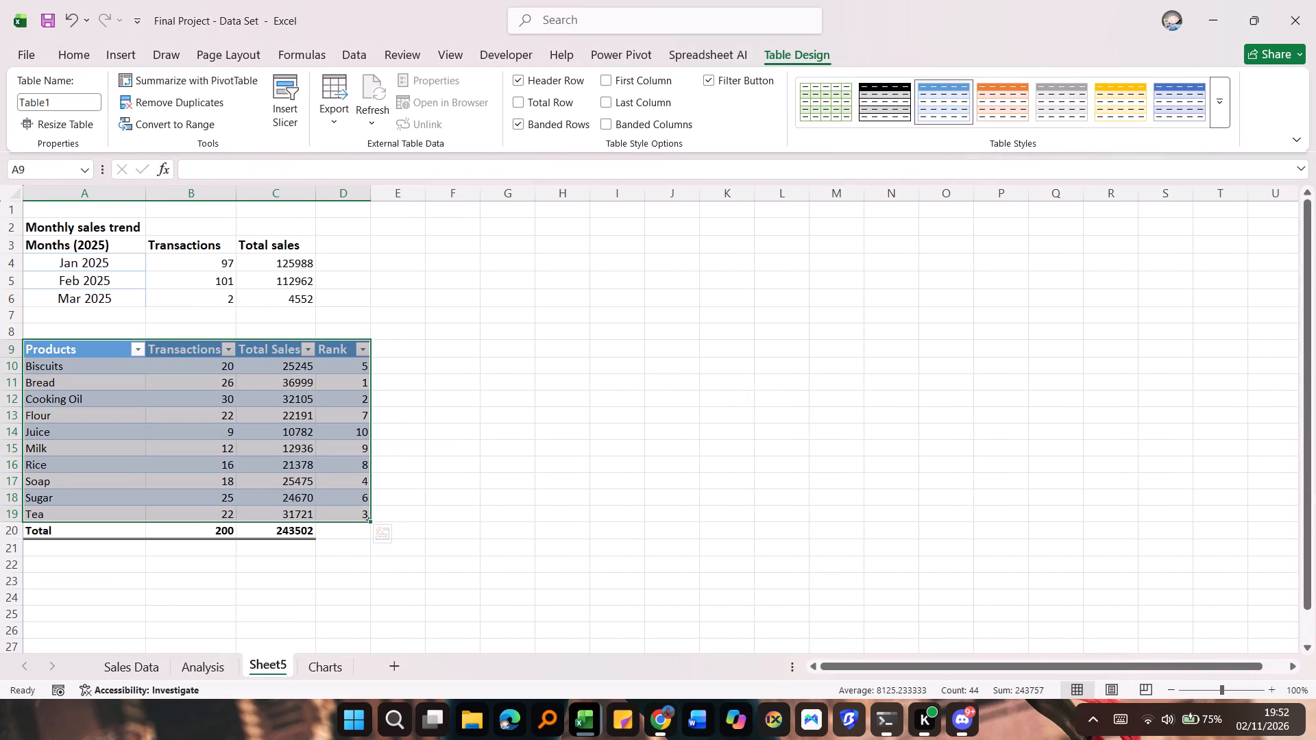
Sort the products table by Rank cell values from smallest to largest.
{"action": "left_click_drag", "start_coordinate": [45, 349], "coordinate": [51, 349]}
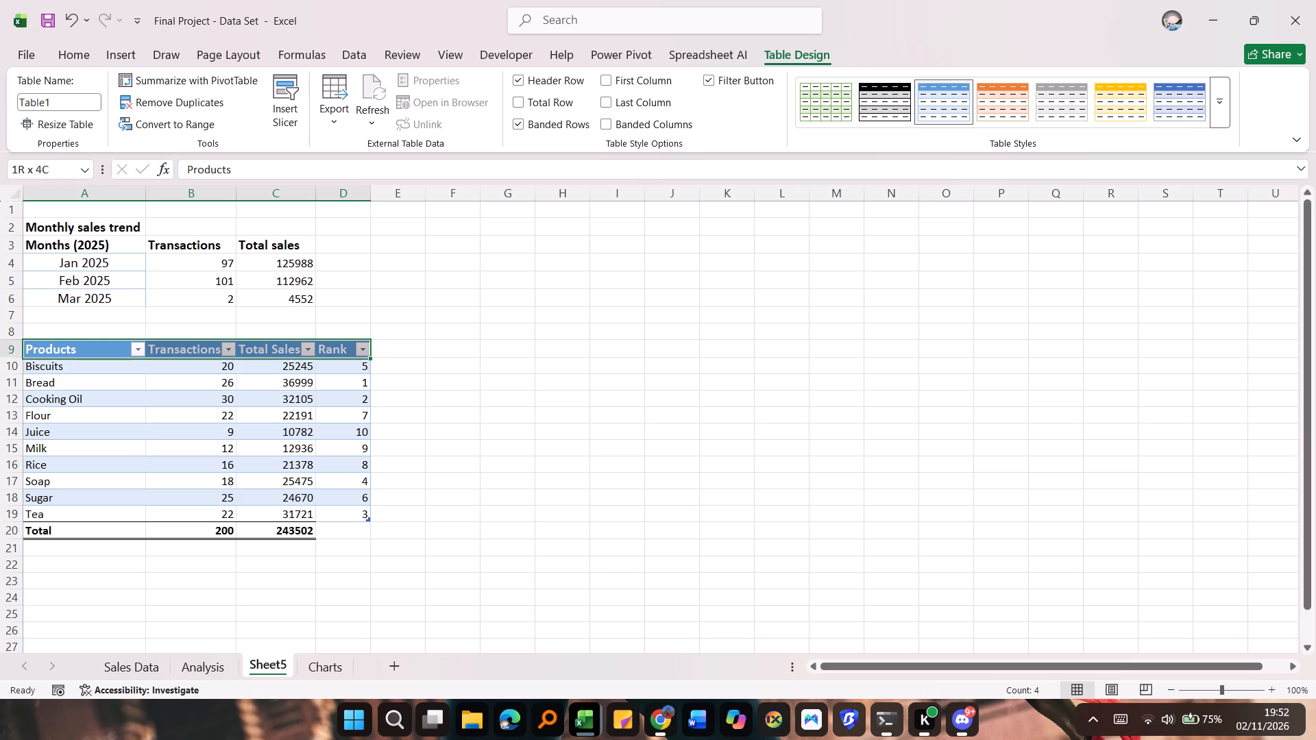
{"action": "left_click_drag", "start_coordinate": [51, 349], "coordinate": [267, 515]}
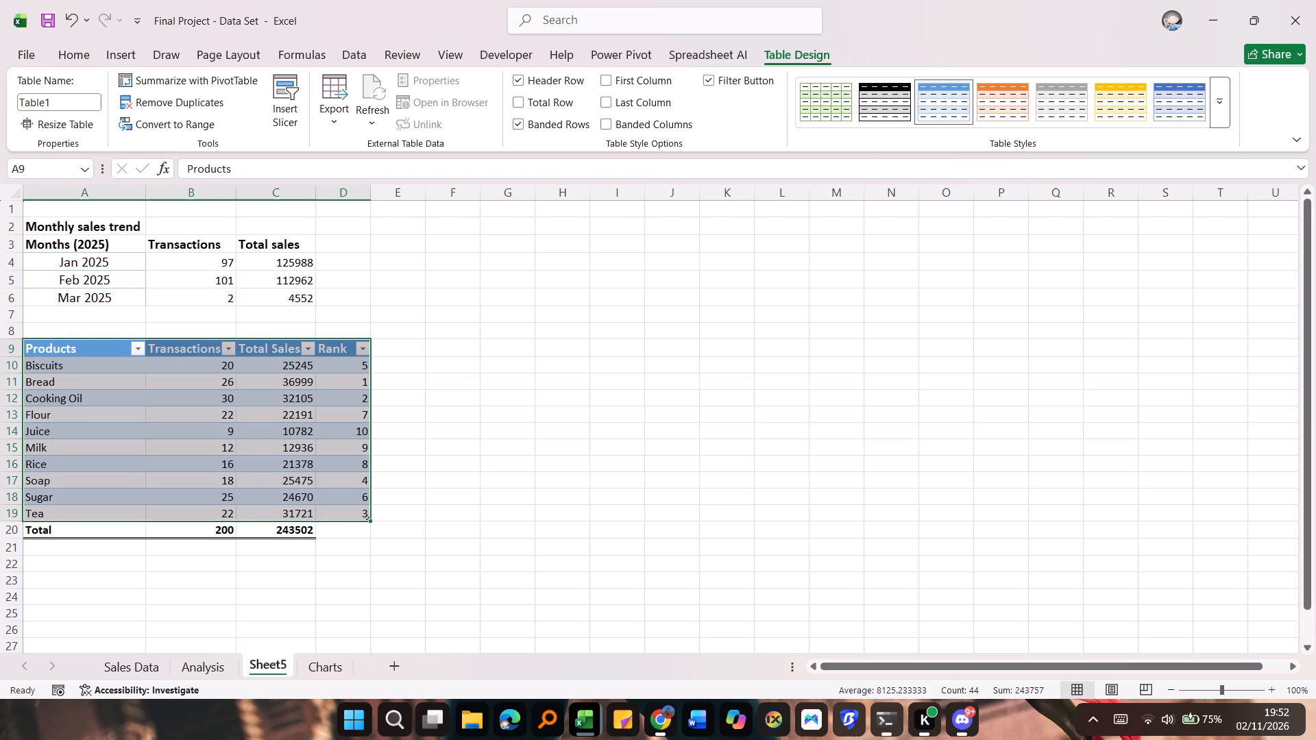
{"action": "left_click", "coordinate": [356, 53]}
{"action": "left_click", "coordinate": [532, 94]}
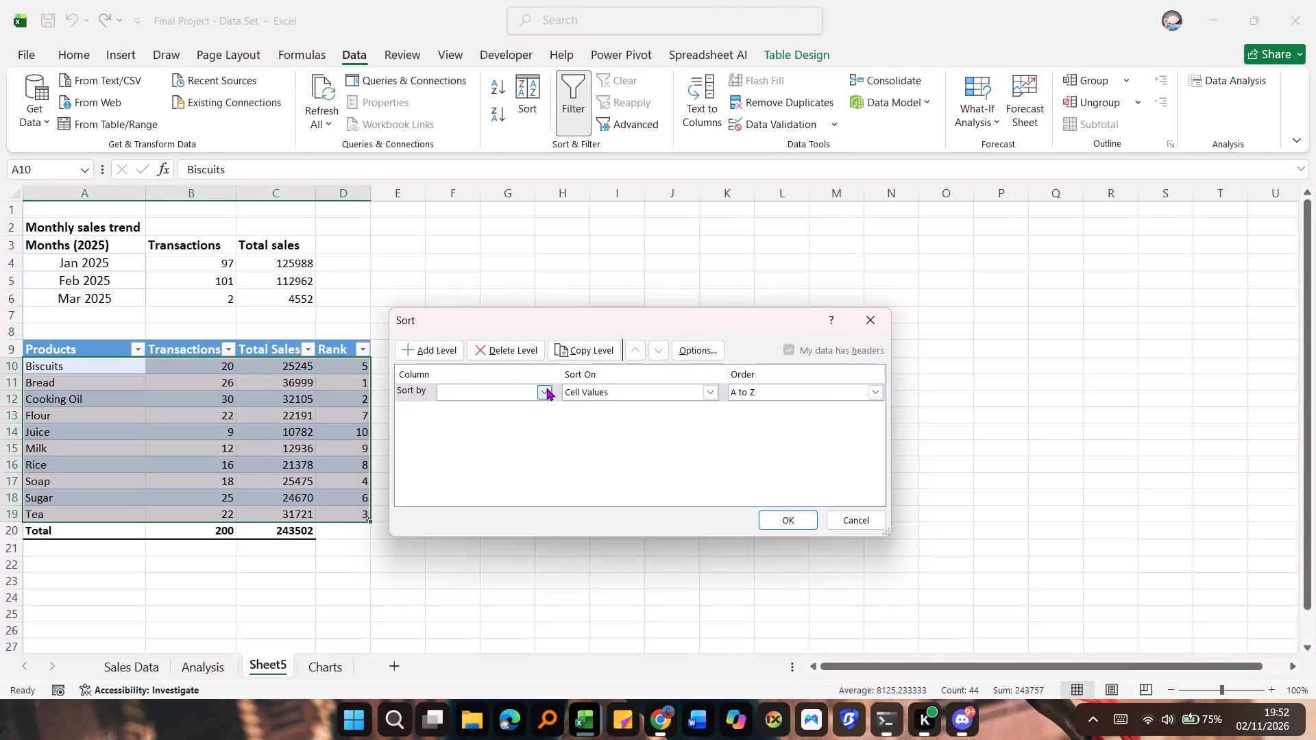
{"action": "left_click", "coordinate": [546, 388]}
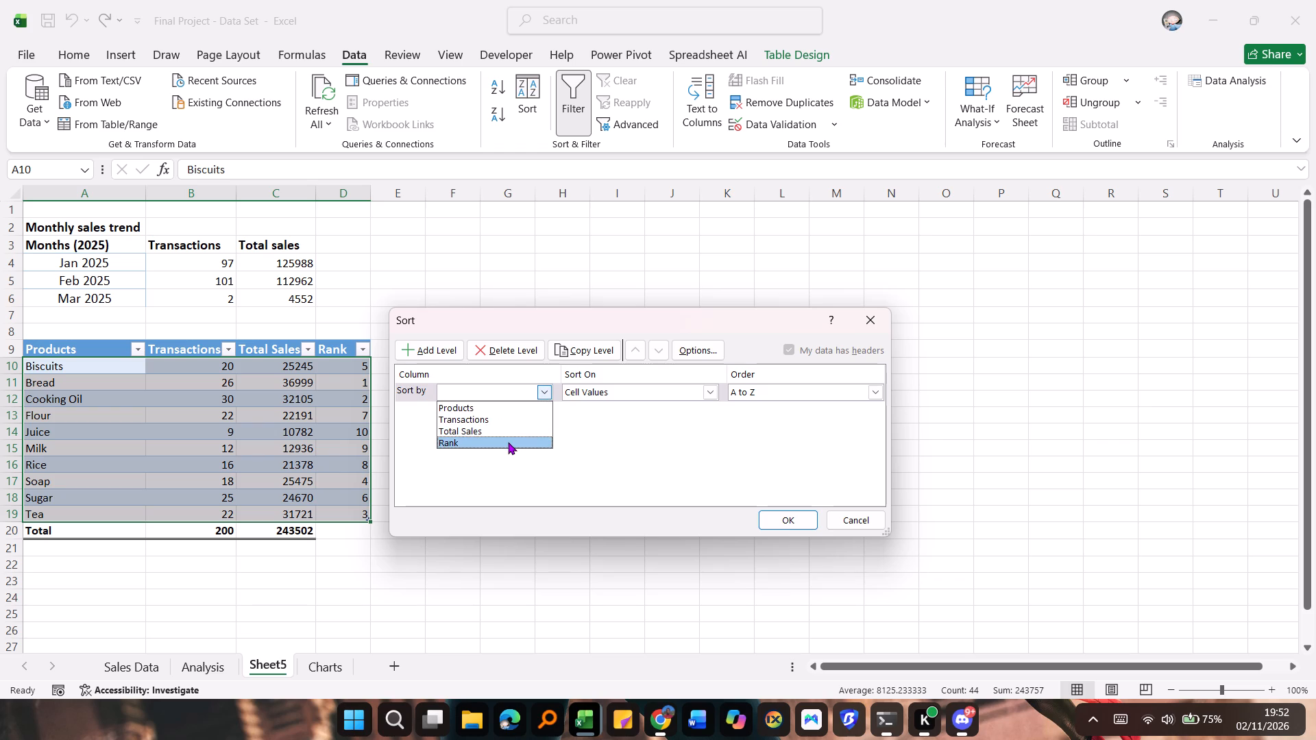
{"action": "left_click", "coordinate": [508, 442]}
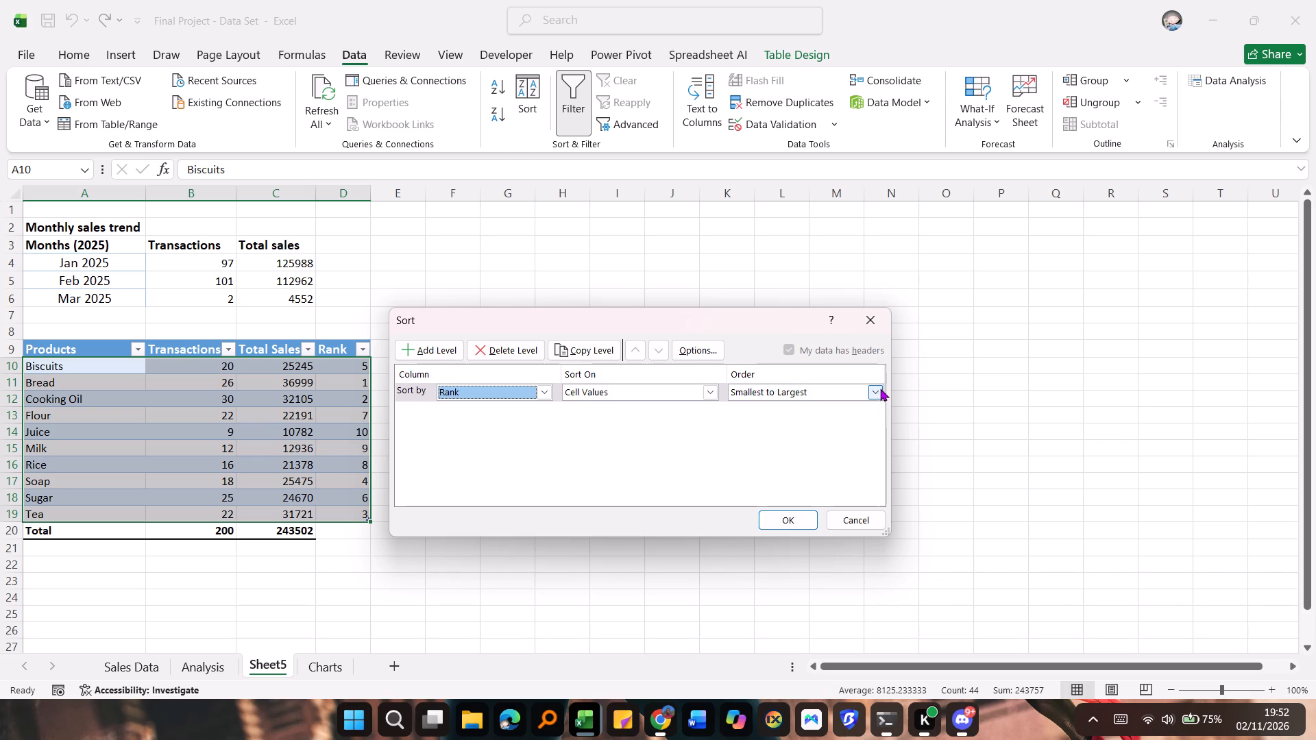
{"action": "left_click", "coordinate": [787, 517]}
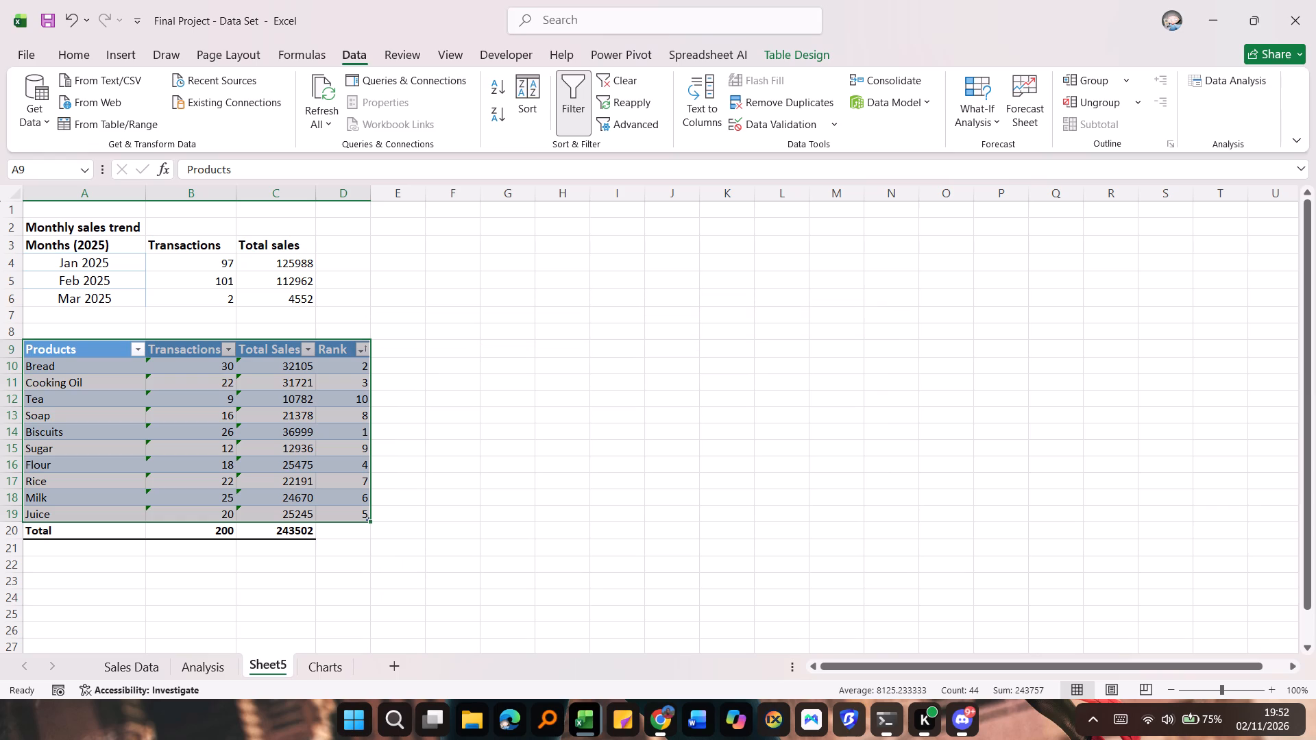
Restore the calculated column formulas in the Bread row's Transactions and Total Sales cells, B10 and C10.
{"action": "left_click", "coordinate": [150, 361]}
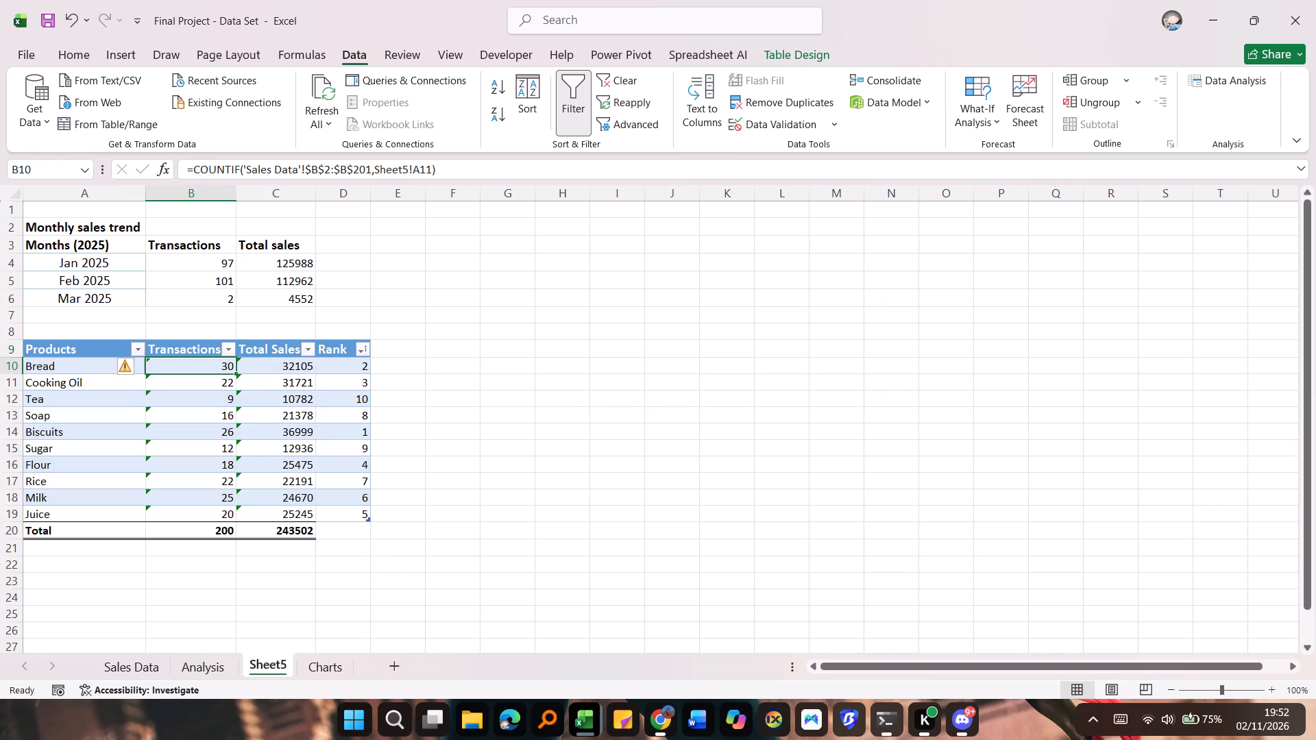
{"action": "left_click", "coordinate": [121, 366]}
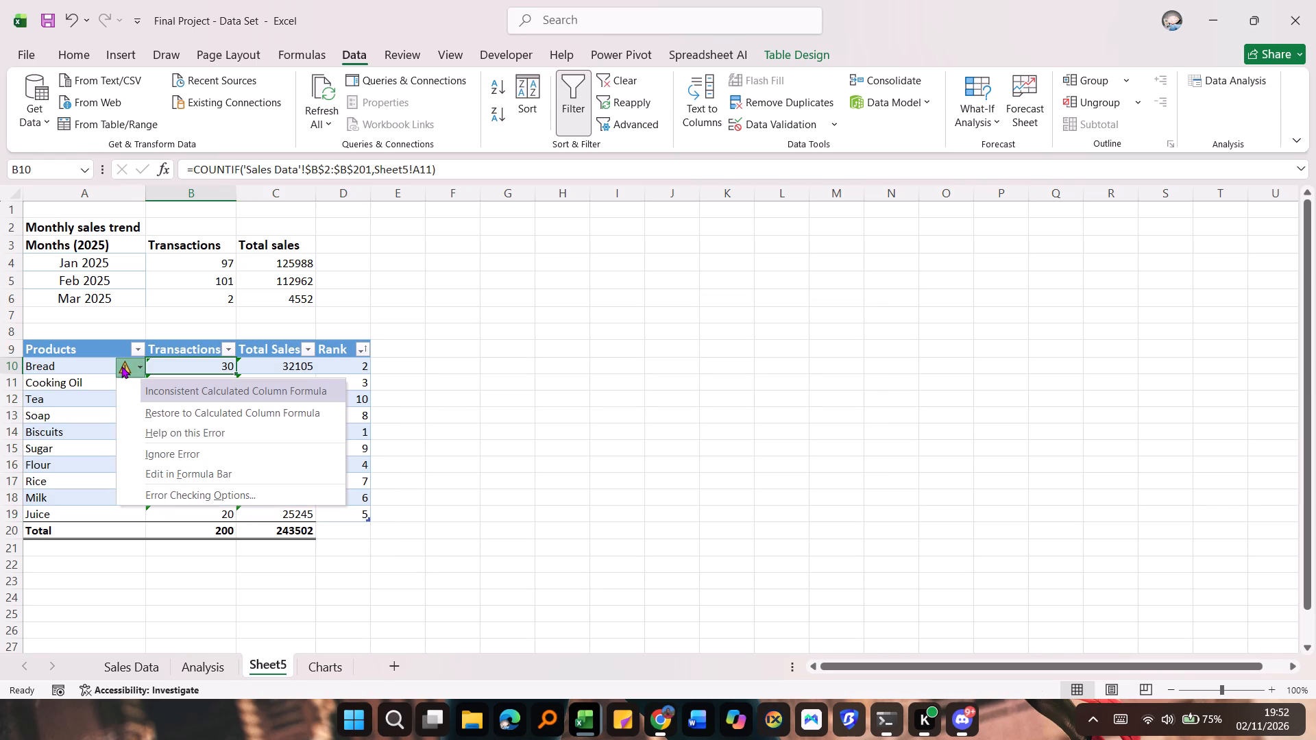
{"action": "left_click", "coordinate": [167, 412]}
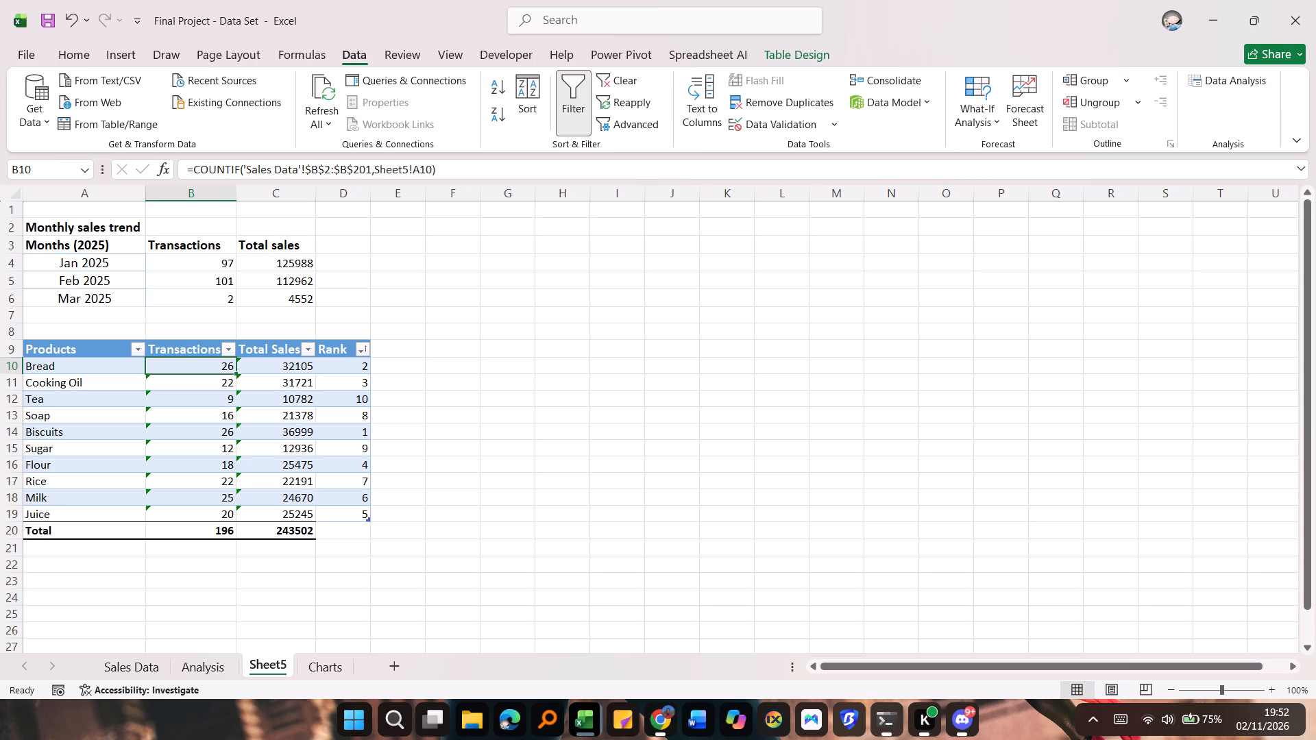
{"action": "left_click", "coordinate": [239, 365]}
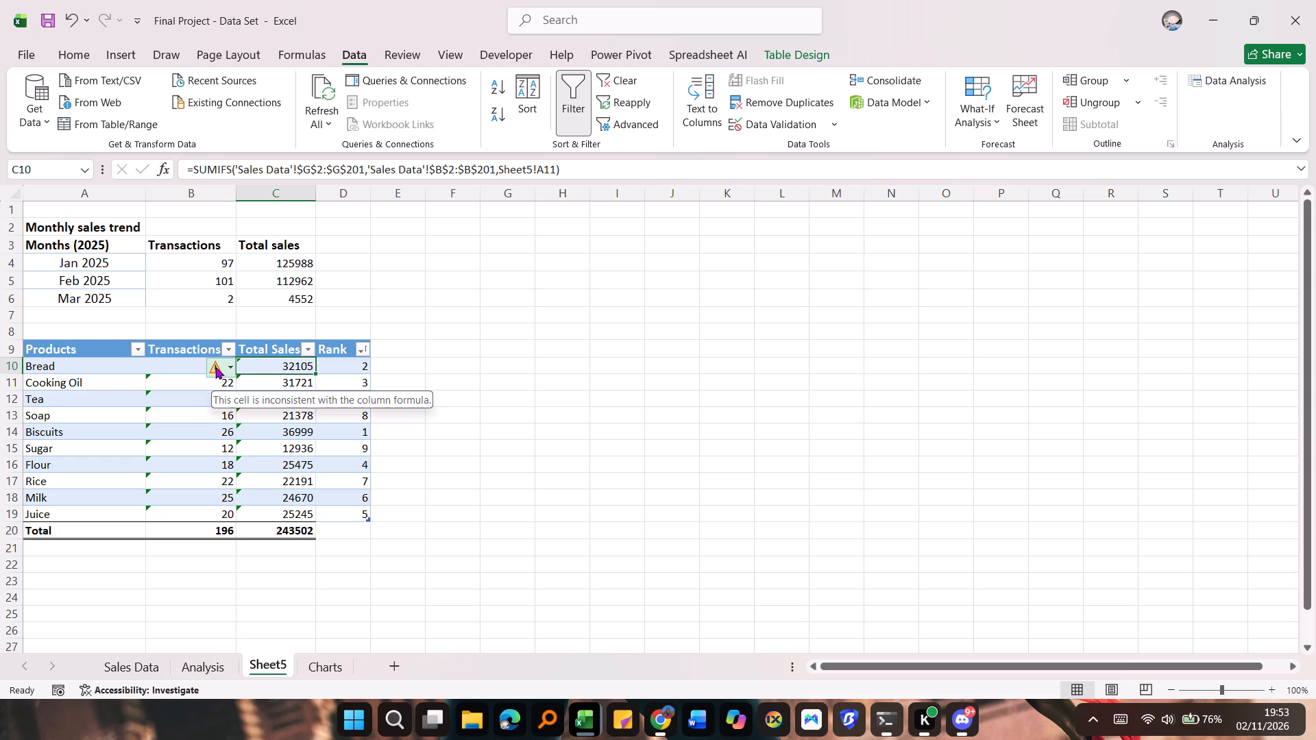
{"action": "left_click", "coordinate": [215, 367]}
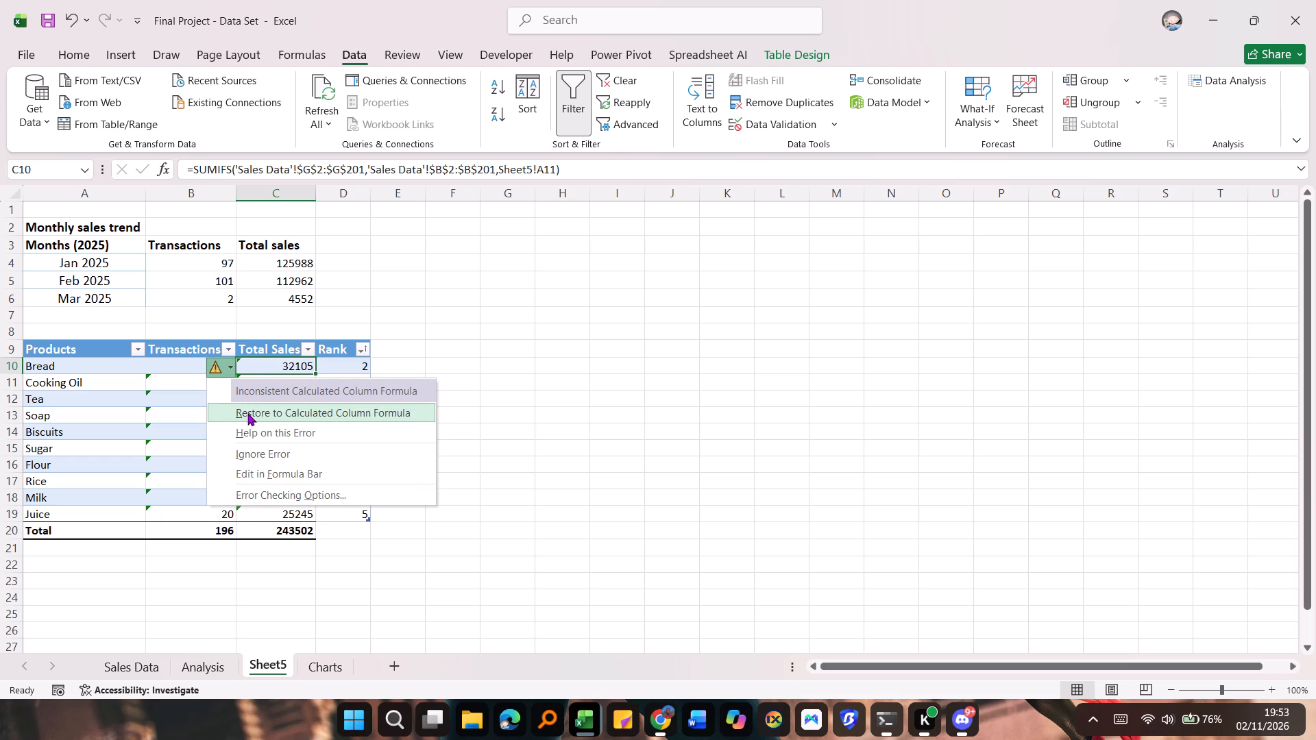
{"action": "left_click", "coordinate": [247, 413]}
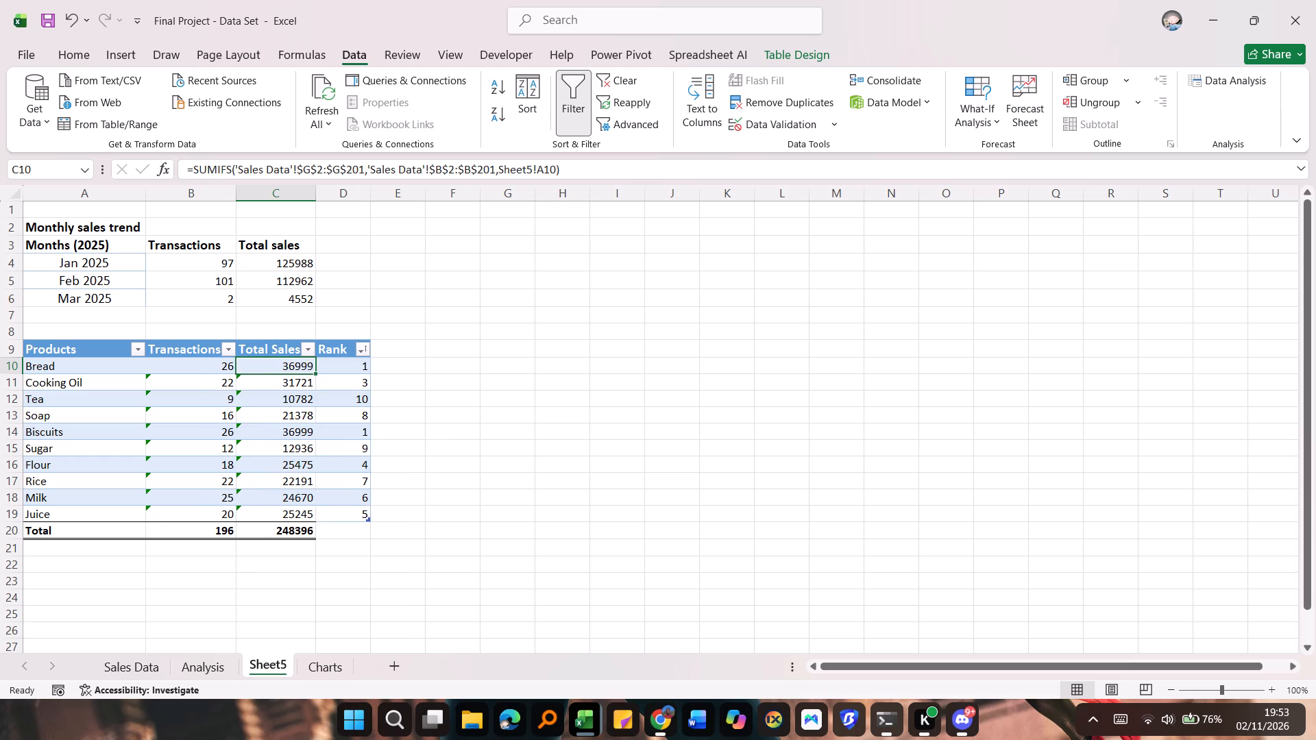
Restore the calculated column formulas for the remaining products' Transactions and Total Sales cells, B11:C19.
{"action": "left_click_drag", "start_coordinate": [161, 379], "coordinate": [223, 384]}
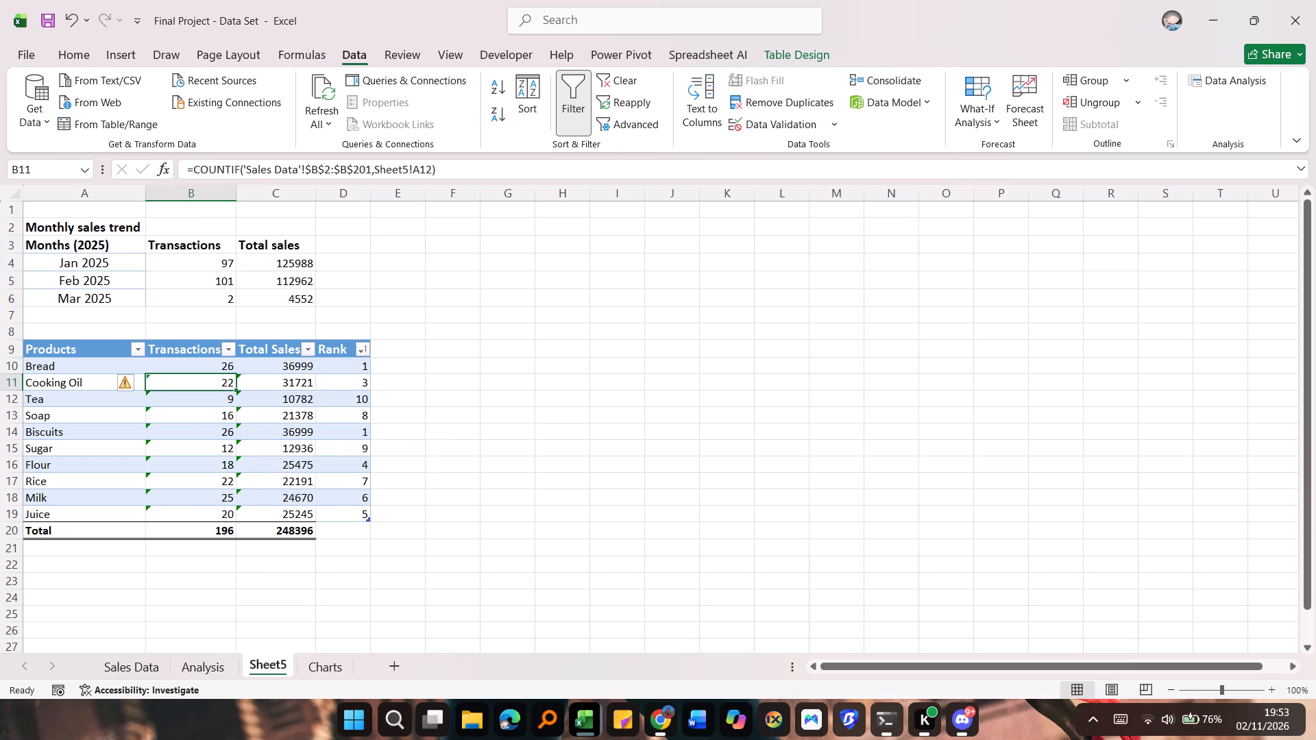
{"action": "left_click_drag", "start_coordinate": [223, 384], "coordinate": [258, 503]}
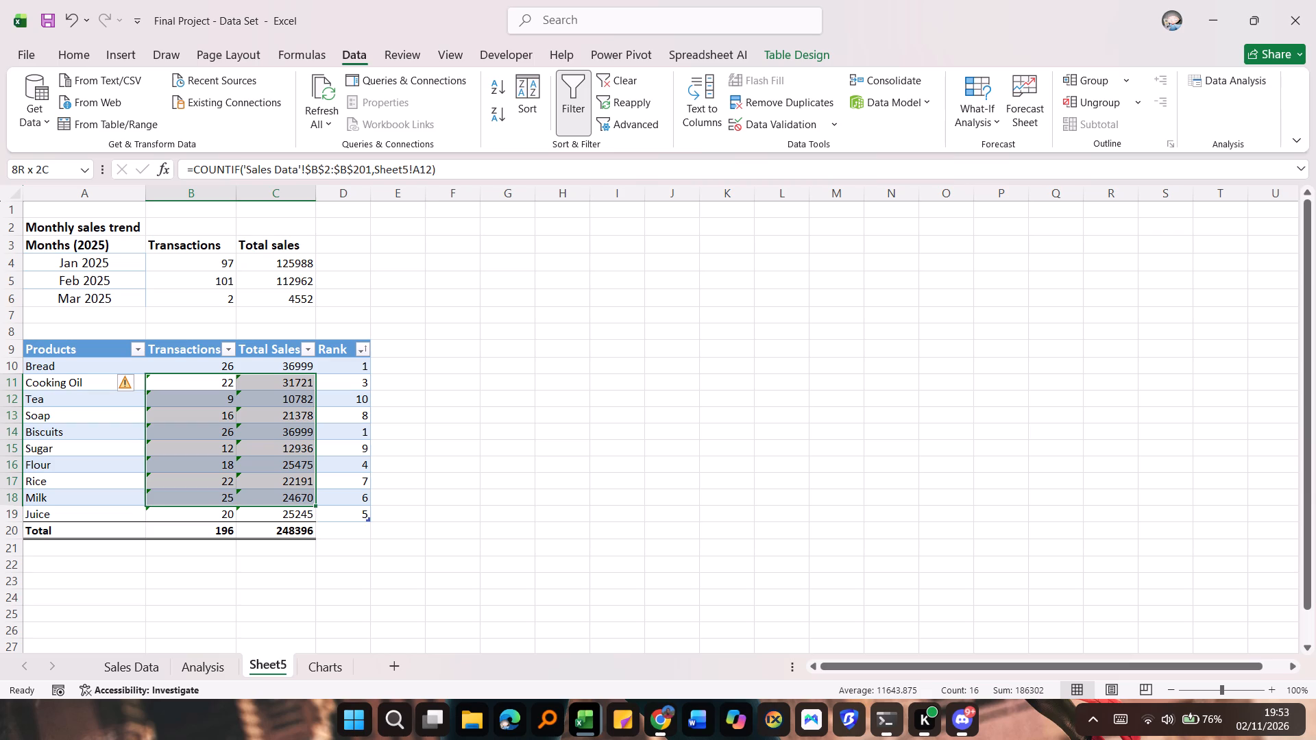
{"action": "left_click_drag", "start_coordinate": [258, 503], "coordinate": [258, 514]}
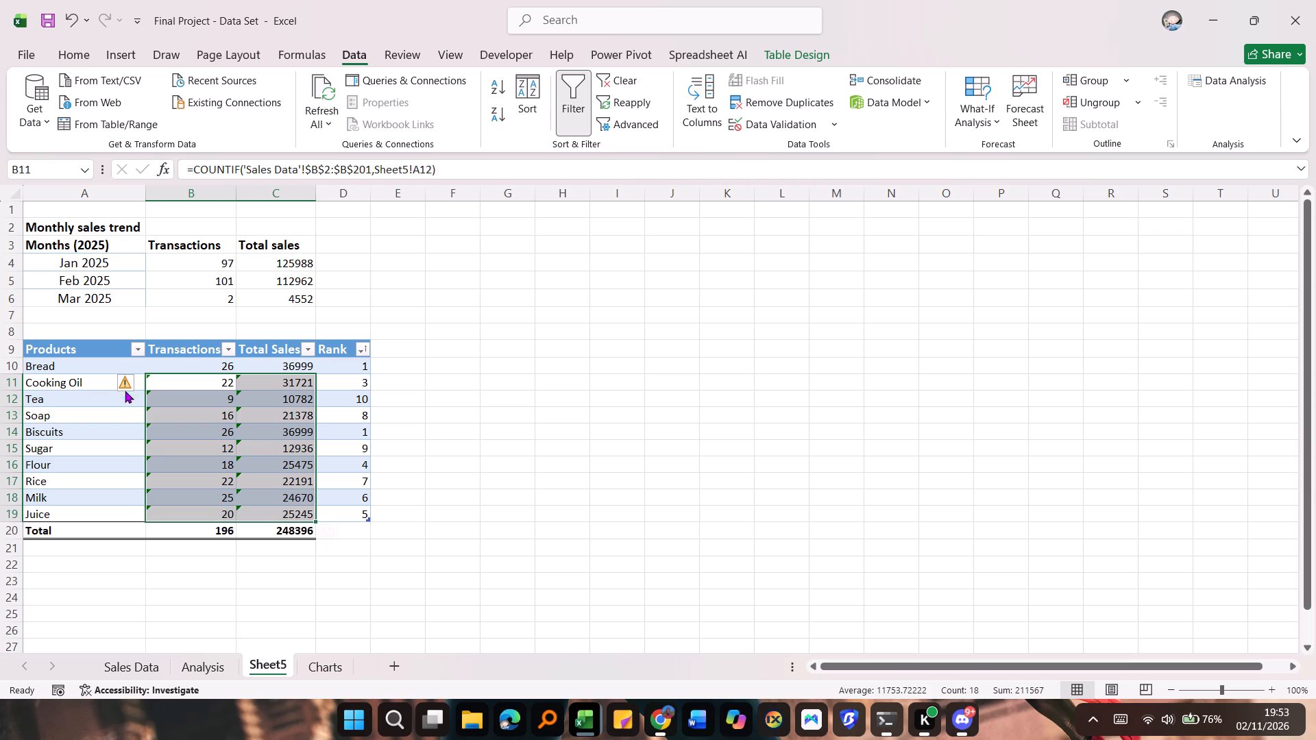
{"action": "left_click", "coordinate": [126, 386]}
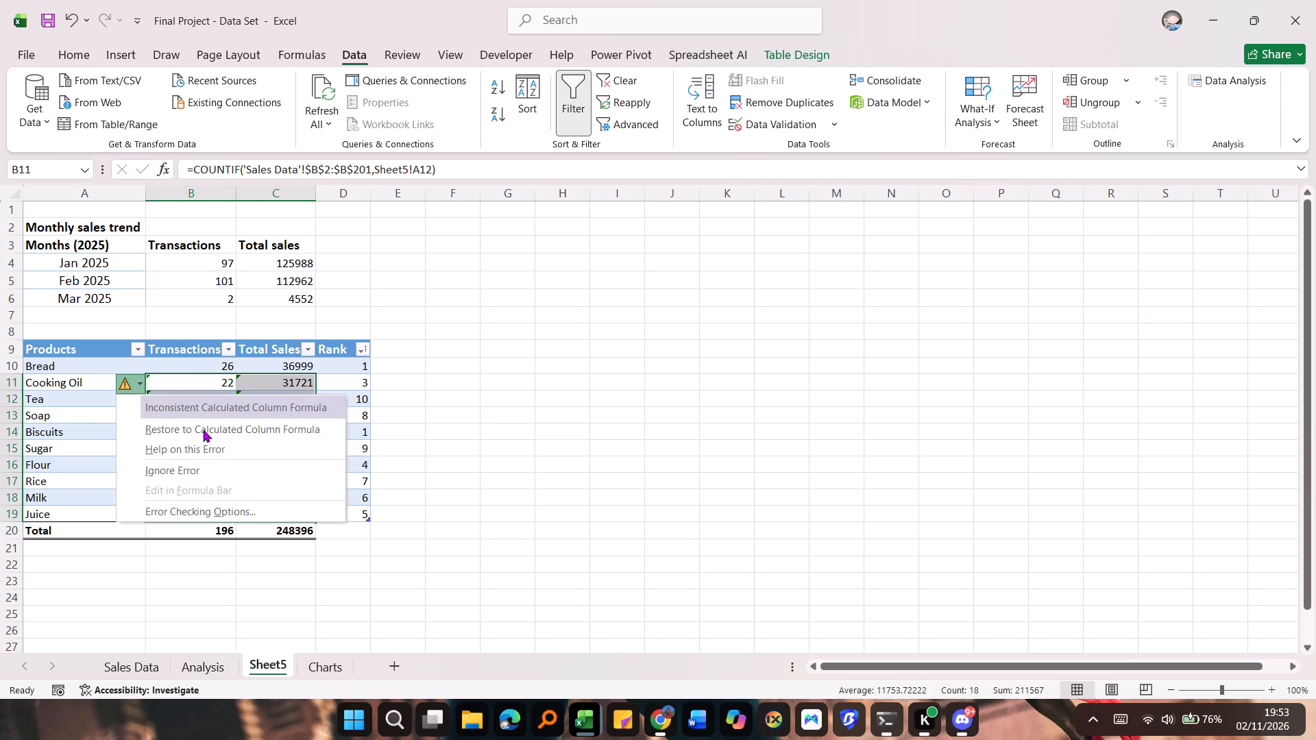
{"action": "left_click", "coordinate": [203, 430]}
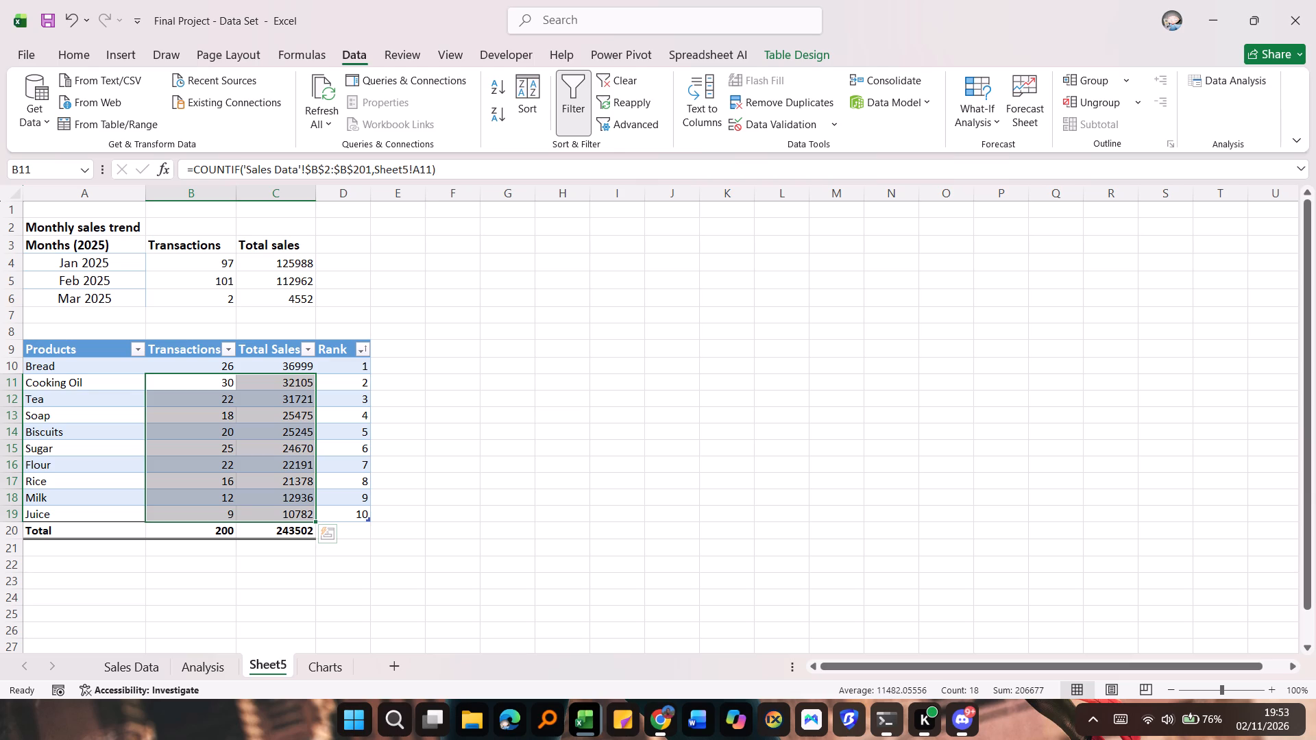
{"action": "left_click", "coordinate": [316, 573]}
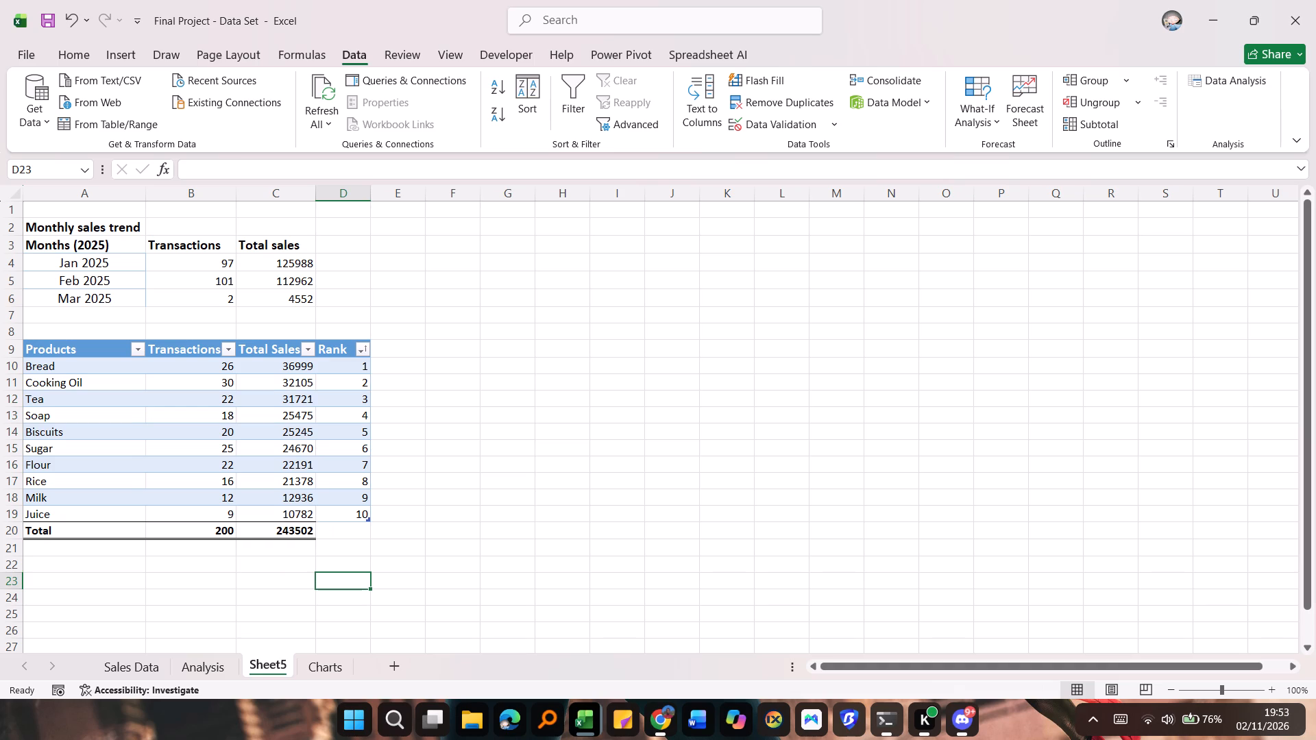
Convert the monthly sales trend range A3:C6 into an Excel table with headers.
{"action": "left_click_drag", "start_coordinate": [34, 244], "coordinate": [258, 258]}
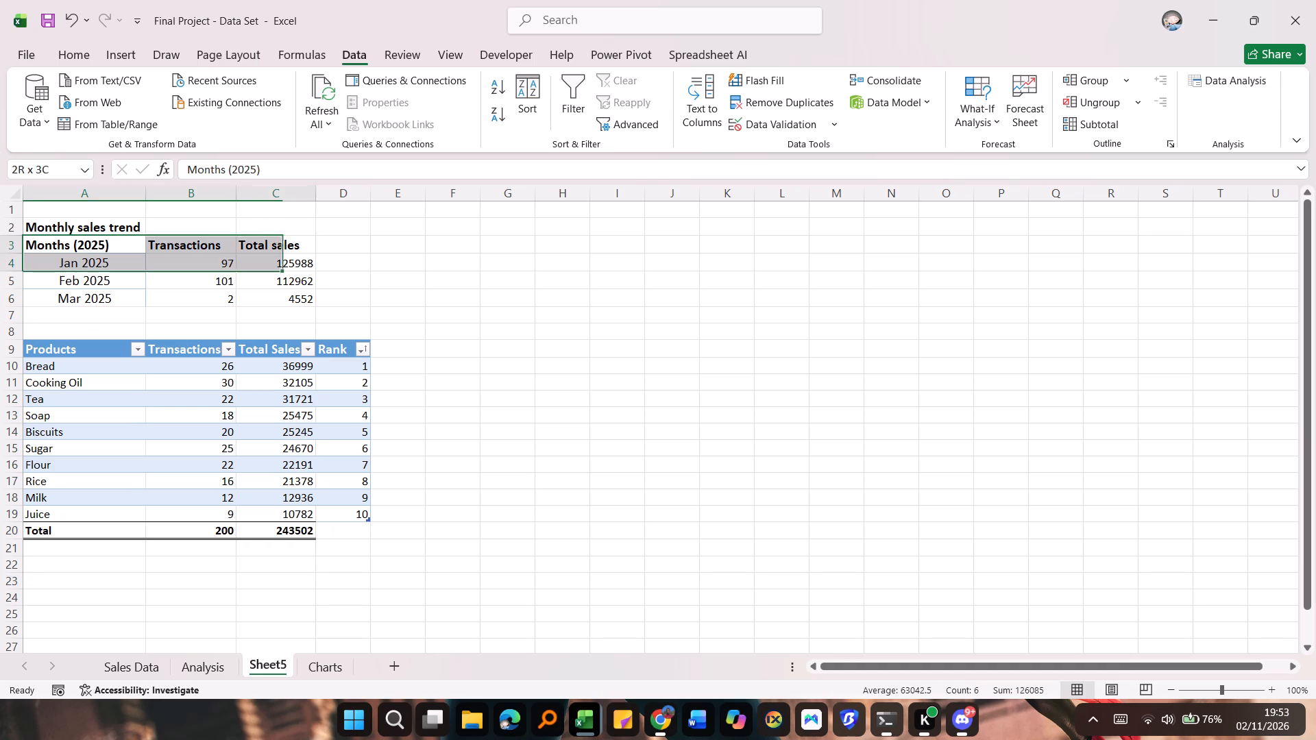
{"action": "left_click_drag", "start_coordinate": [258, 258], "coordinate": [305, 297]}
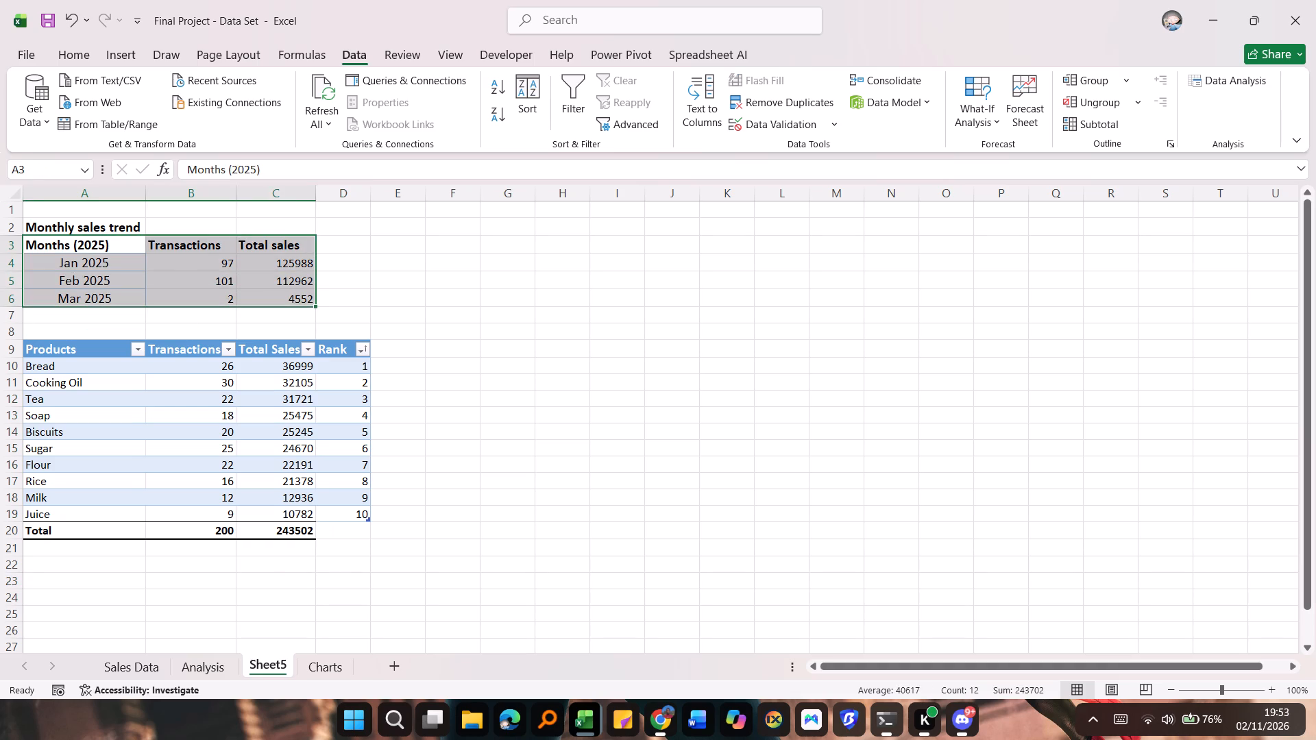
{"action": "key", "text": "ctrl+t"}
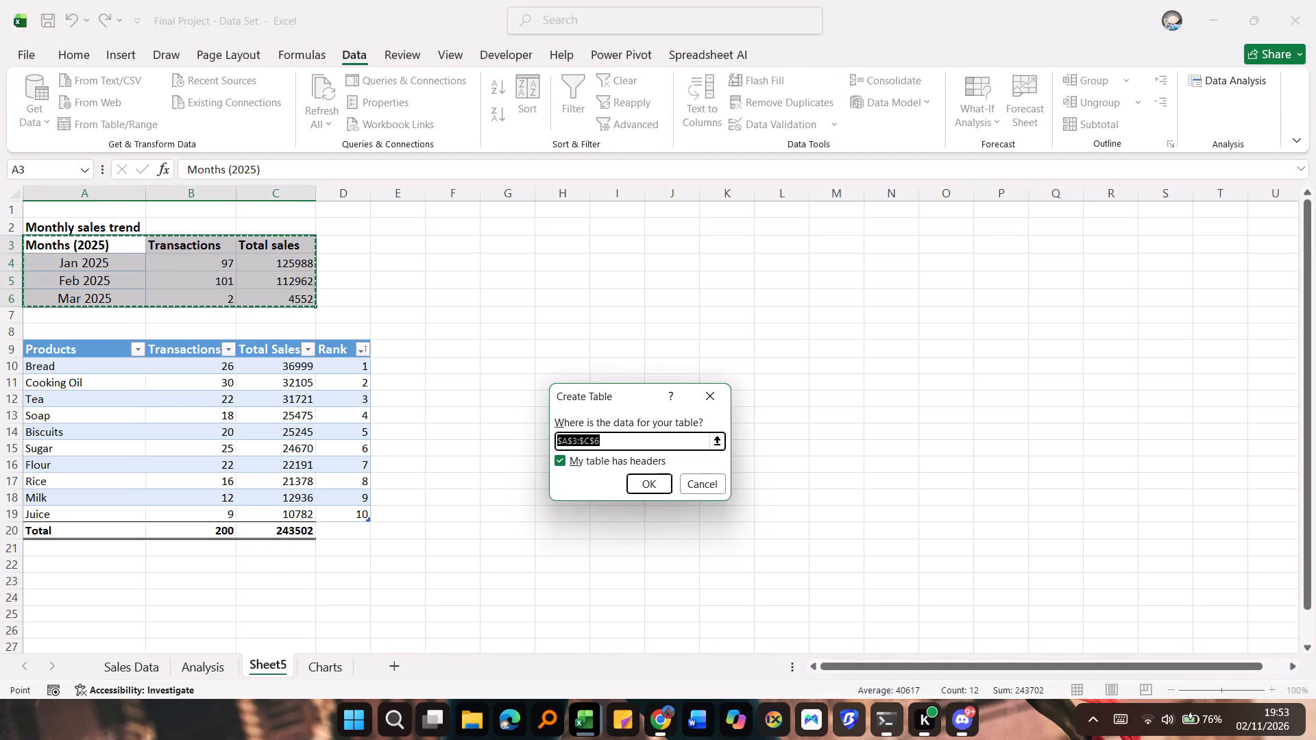
{"action": "left_click", "coordinate": [644, 483]}
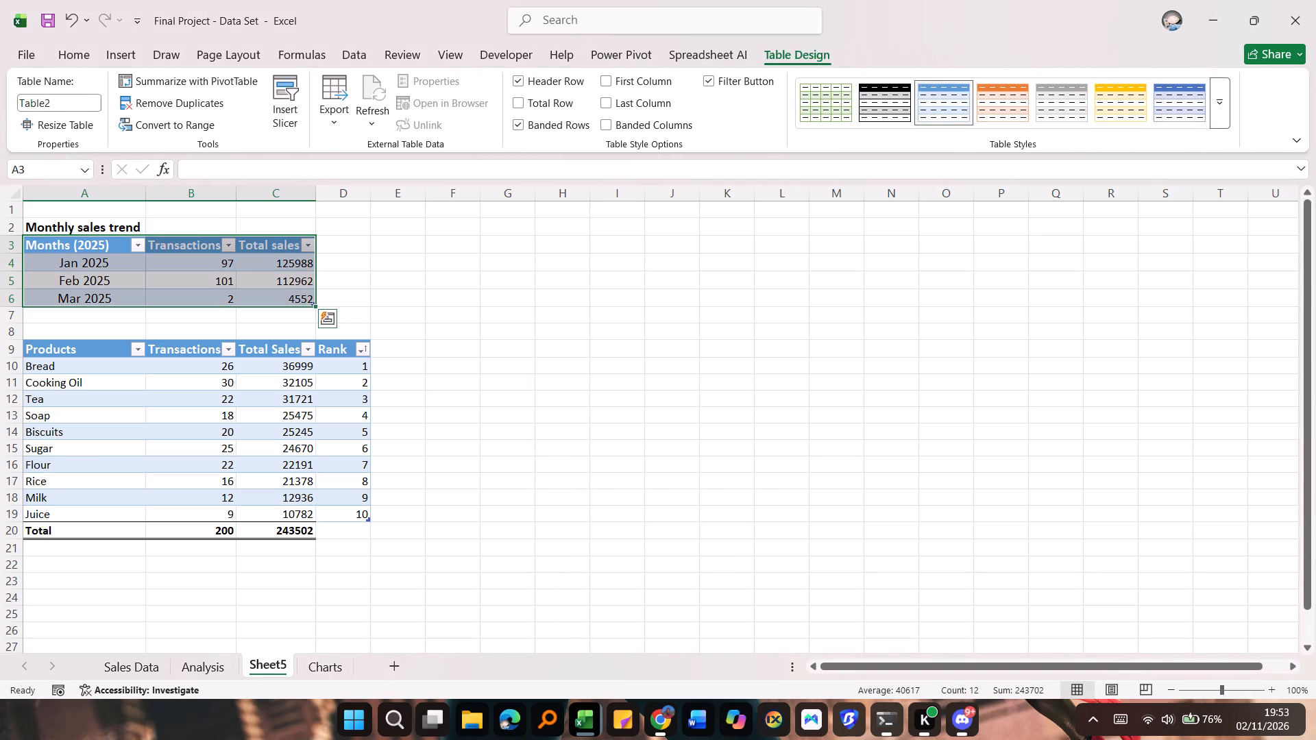
{"action": "left_click", "coordinate": [361, 306]}
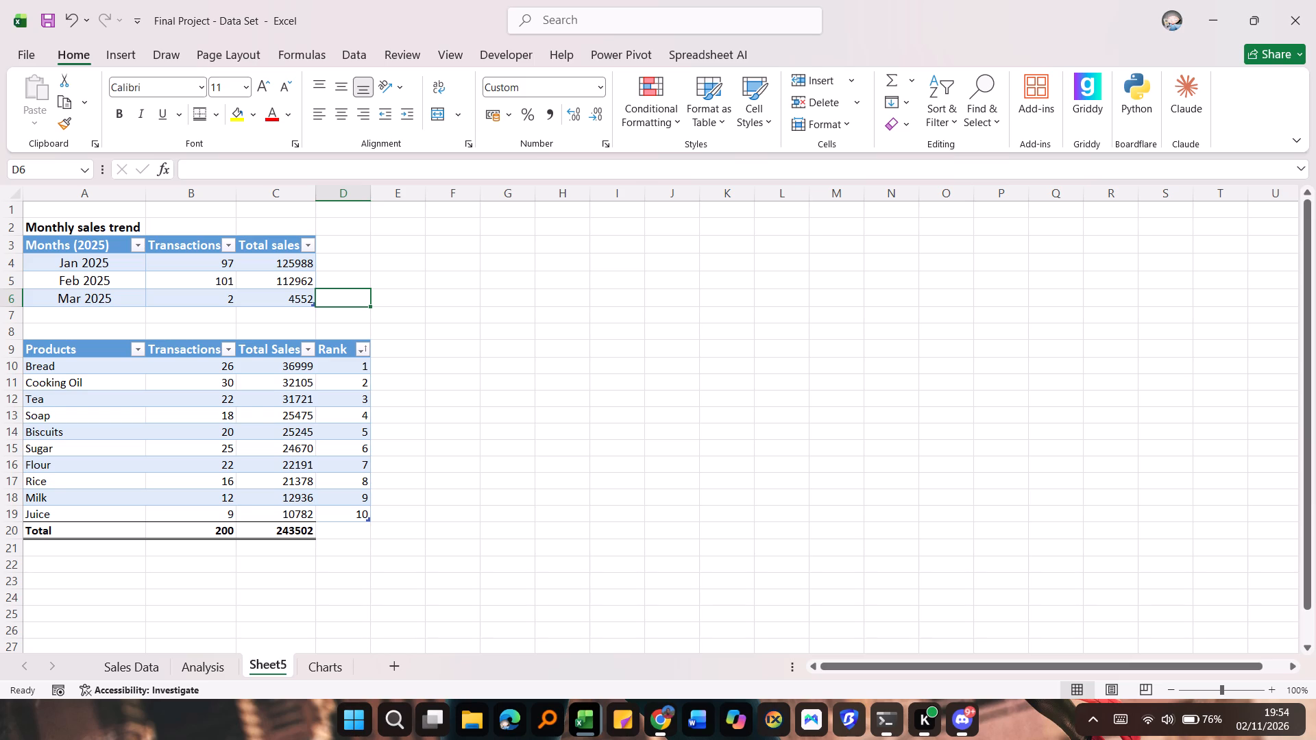
Switch to the completed project workbook, examine its product and region tables and the Unit sold formula, and return to the data set workbook.
{"action": "left_click", "coordinate": [590, 719]}
{"action": "left_click", "coordinate": [482, 628]}
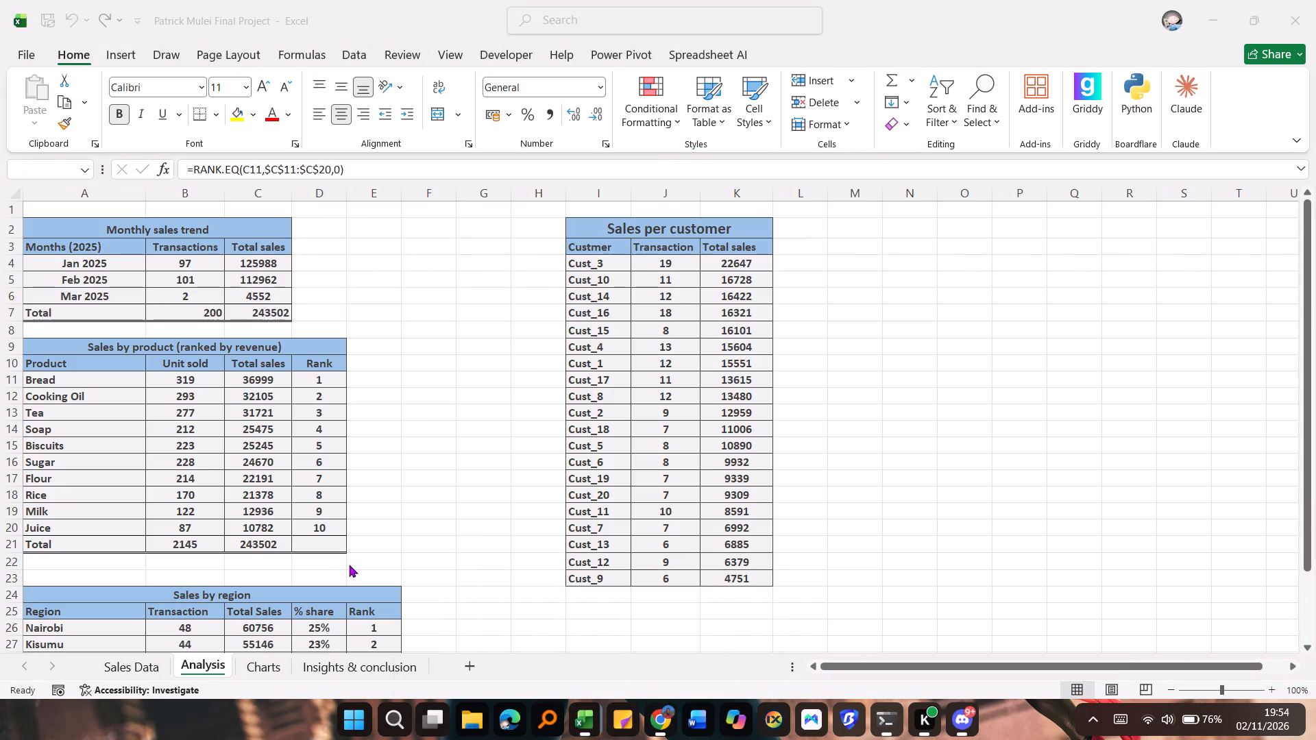
{"action": "scroll", "coordinate": [385, 526], "scroll_direction": "down", "scroll_amount": 1}
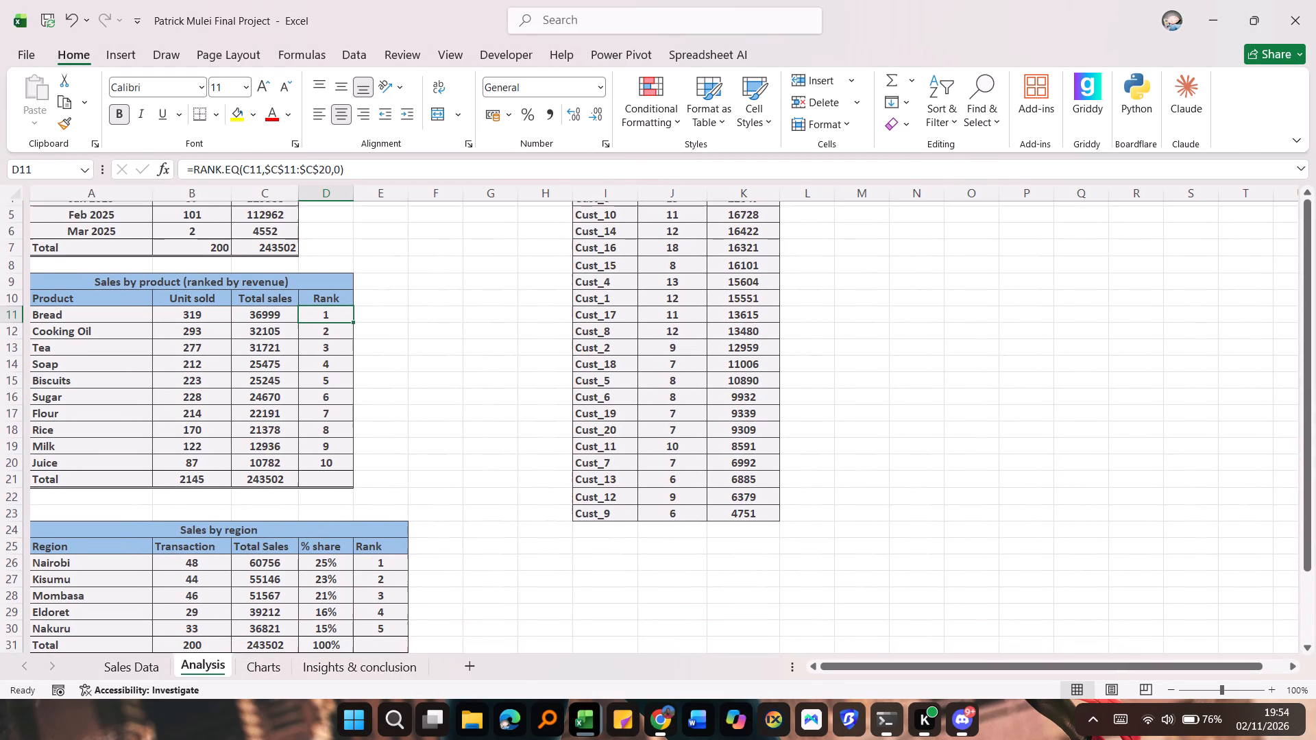
{"action": "scroll", "coordinate": [385, 526], "scroll_direction": "down", "scroll_amount": 1}
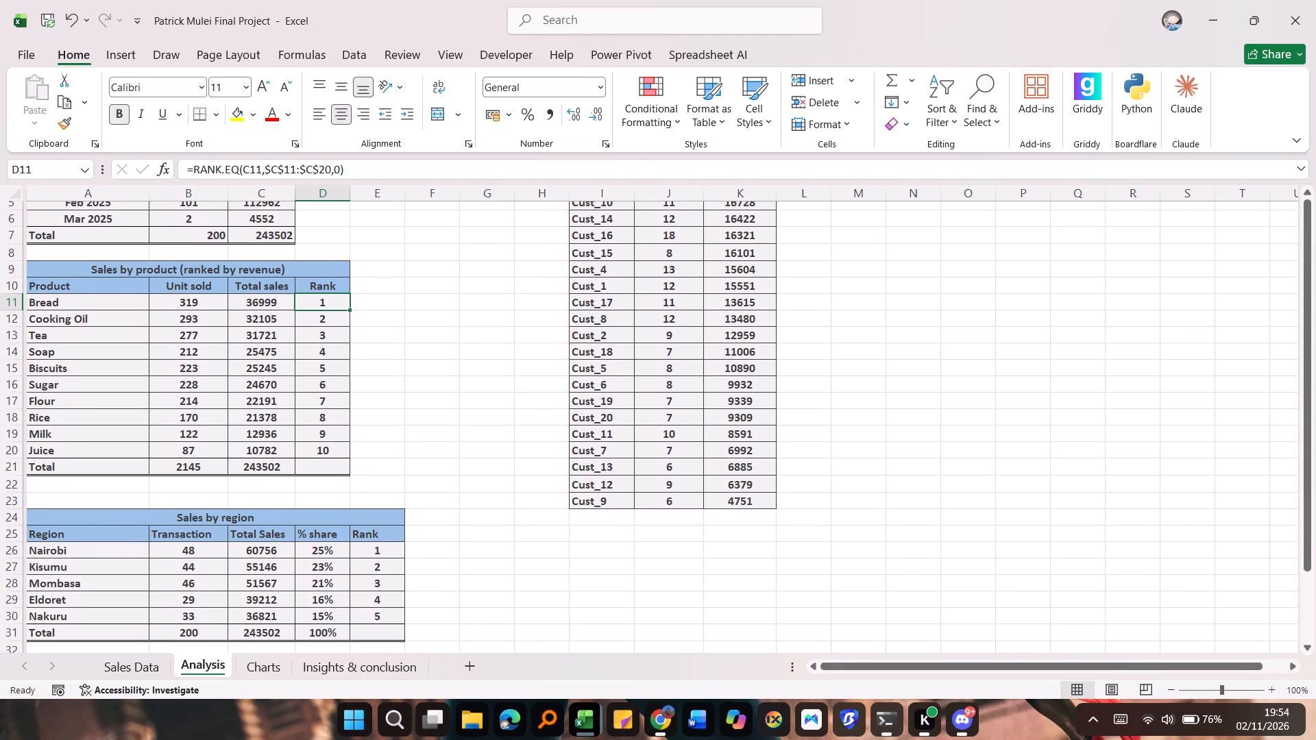
{"action": "scroll", "coordinate": [385, 526], "scroll_direction": "down", "scroll_amount": 1}
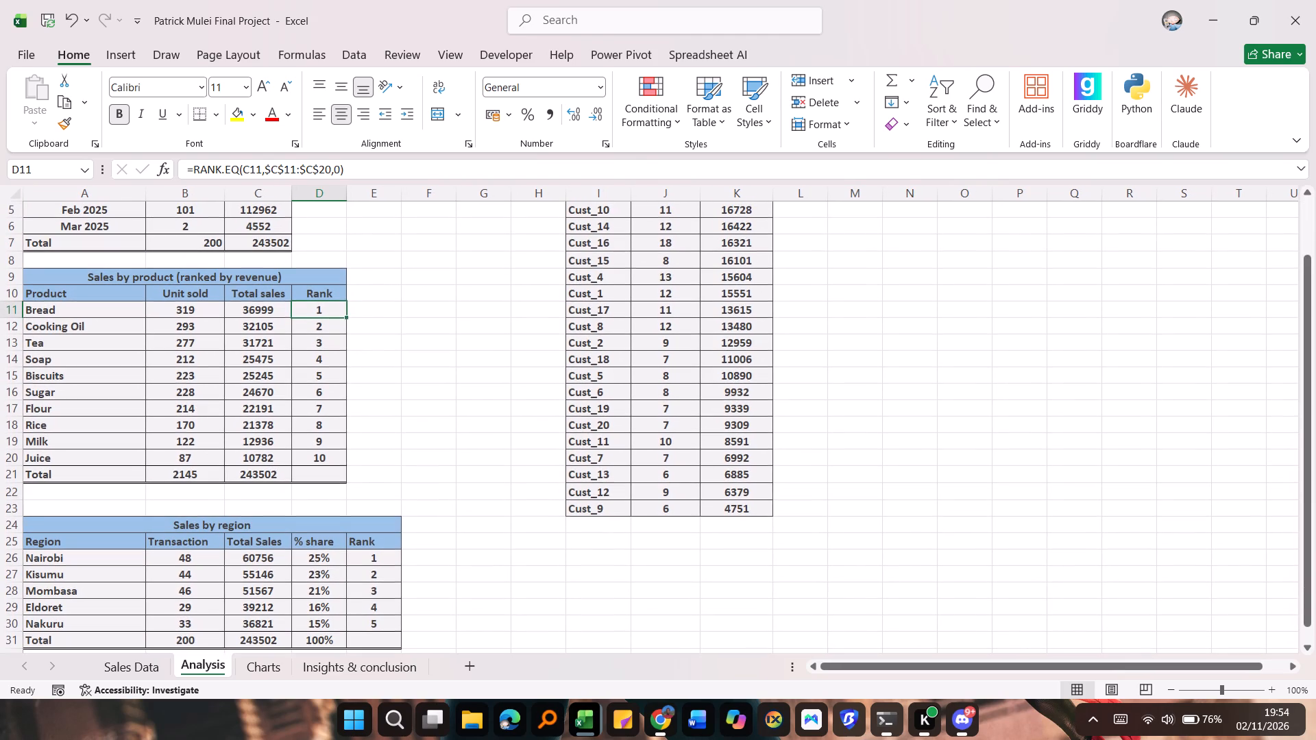
{"action": "left_click", "coordinate": [193, 312]}
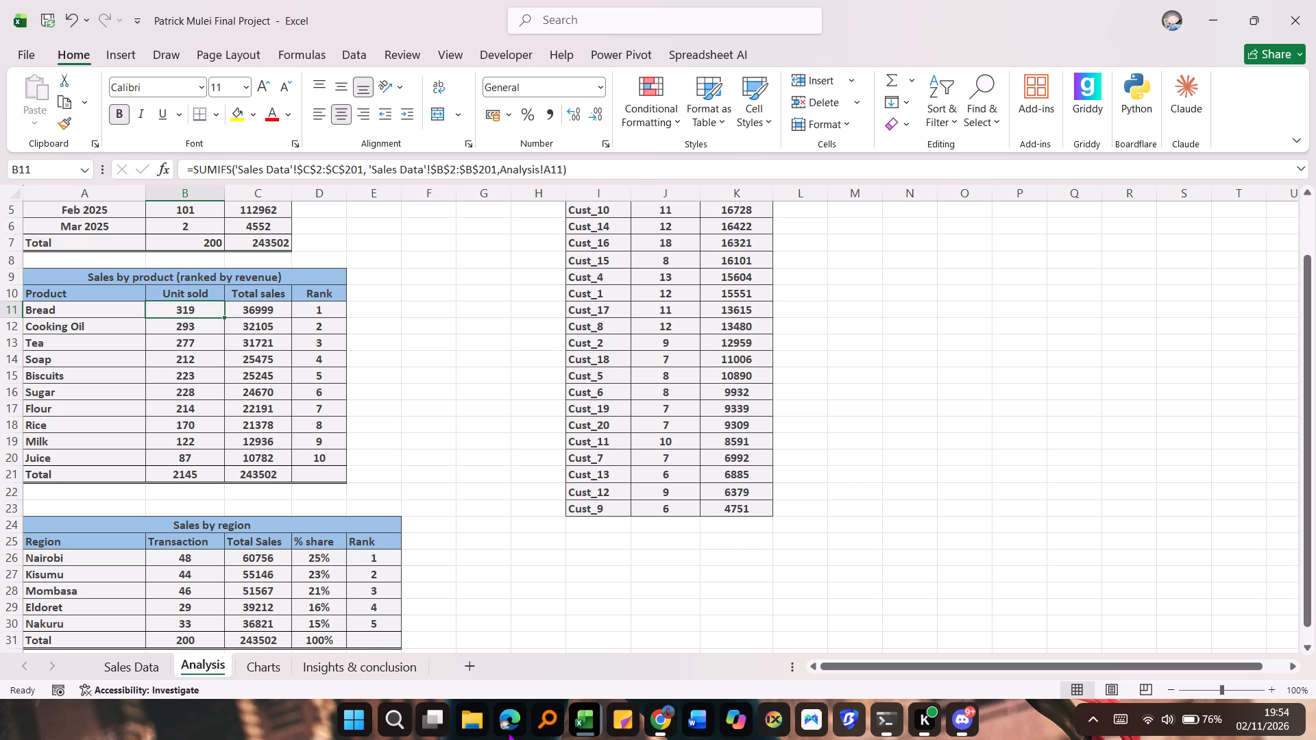
{"action": "left_click", "coordinate": [596, 717]}
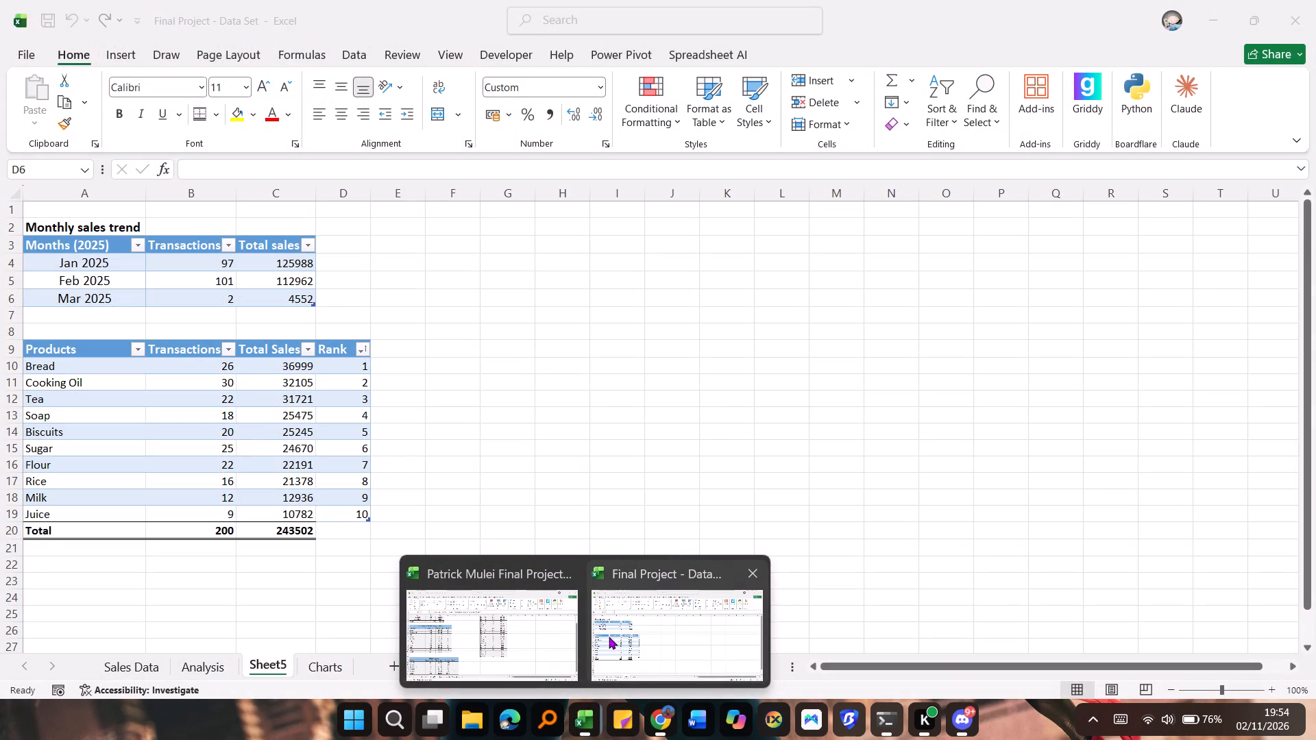
{"action": "left_click", "coordinate": [628, 634]}
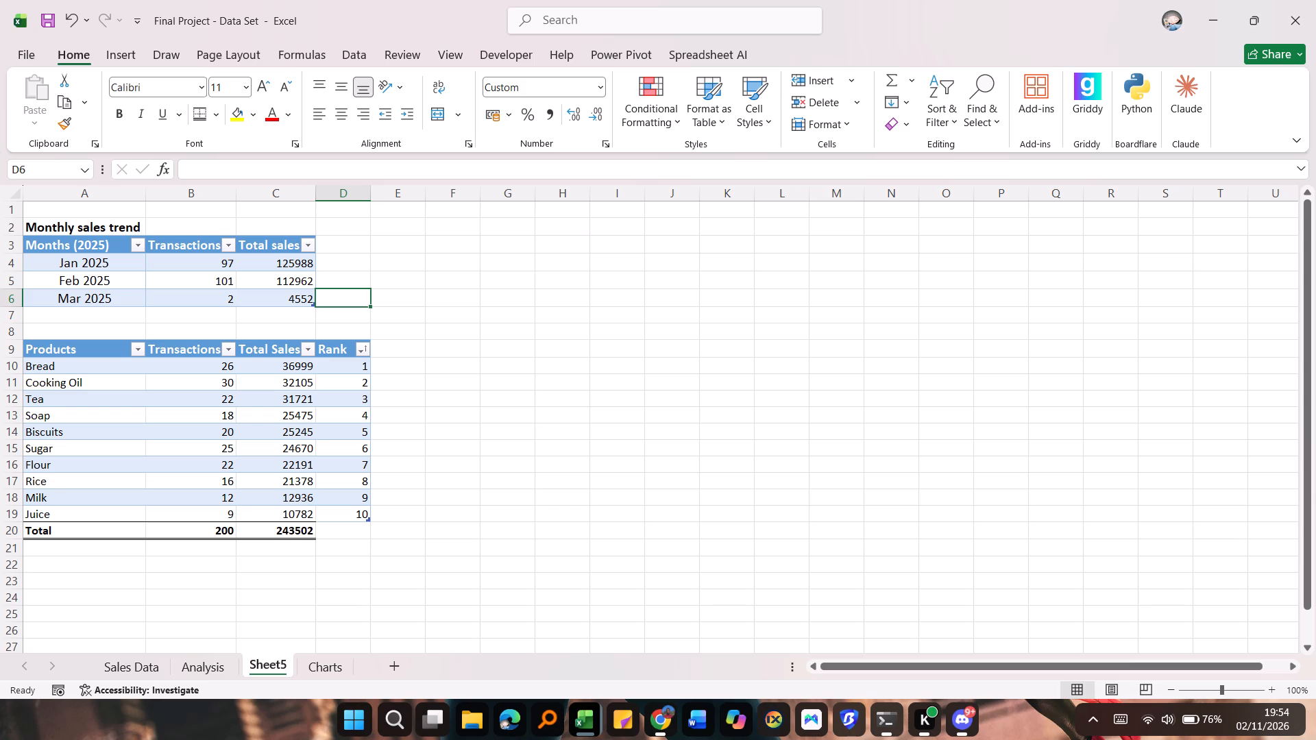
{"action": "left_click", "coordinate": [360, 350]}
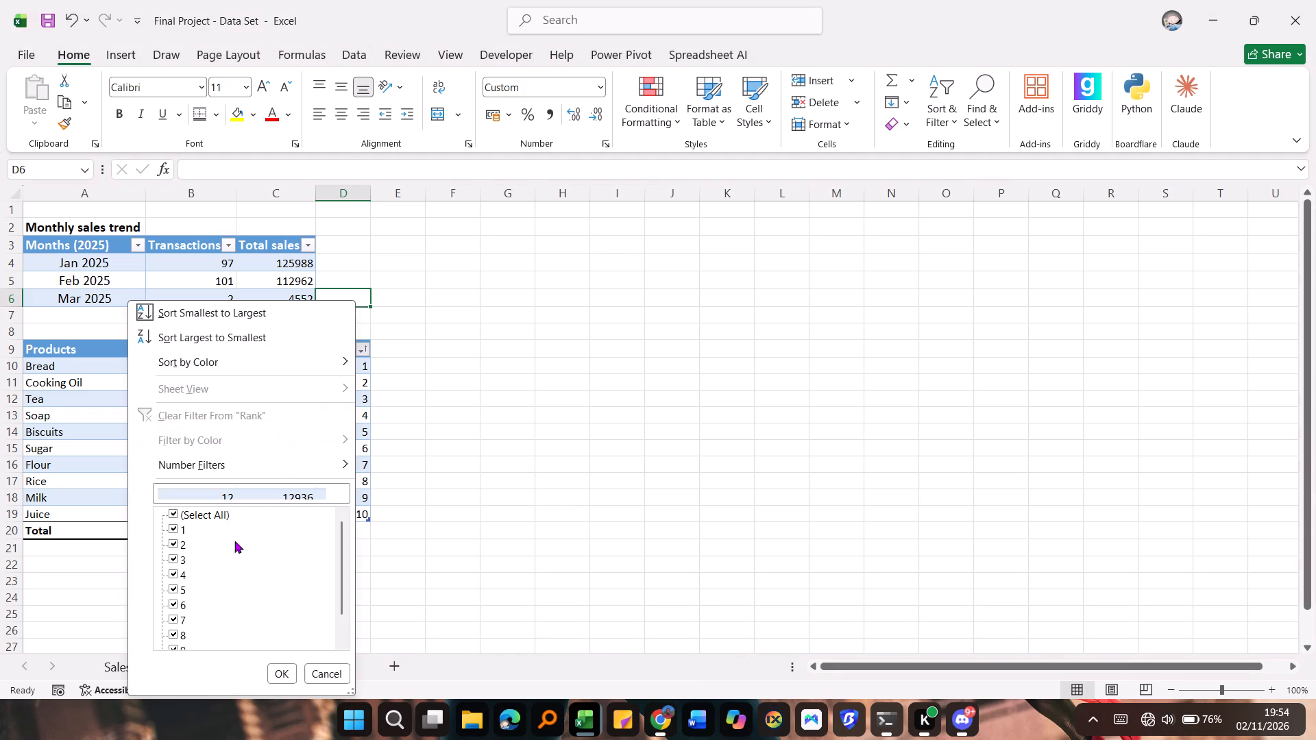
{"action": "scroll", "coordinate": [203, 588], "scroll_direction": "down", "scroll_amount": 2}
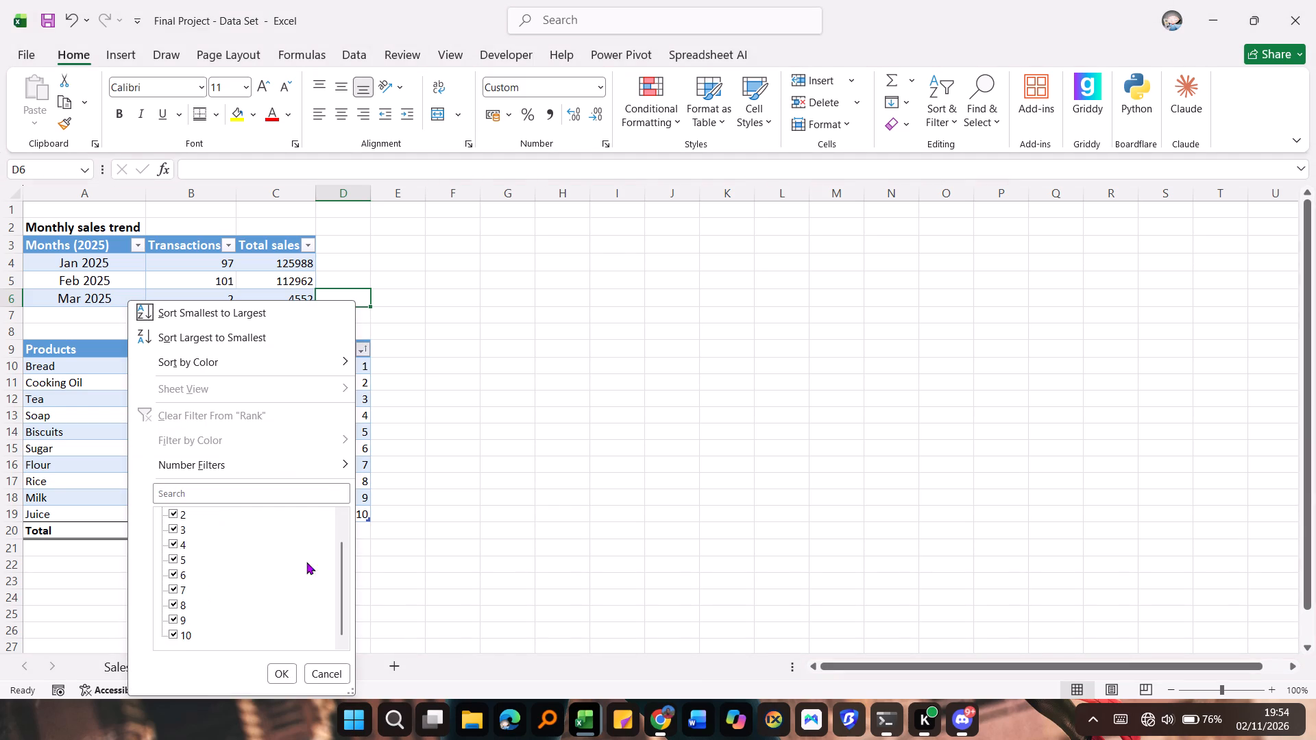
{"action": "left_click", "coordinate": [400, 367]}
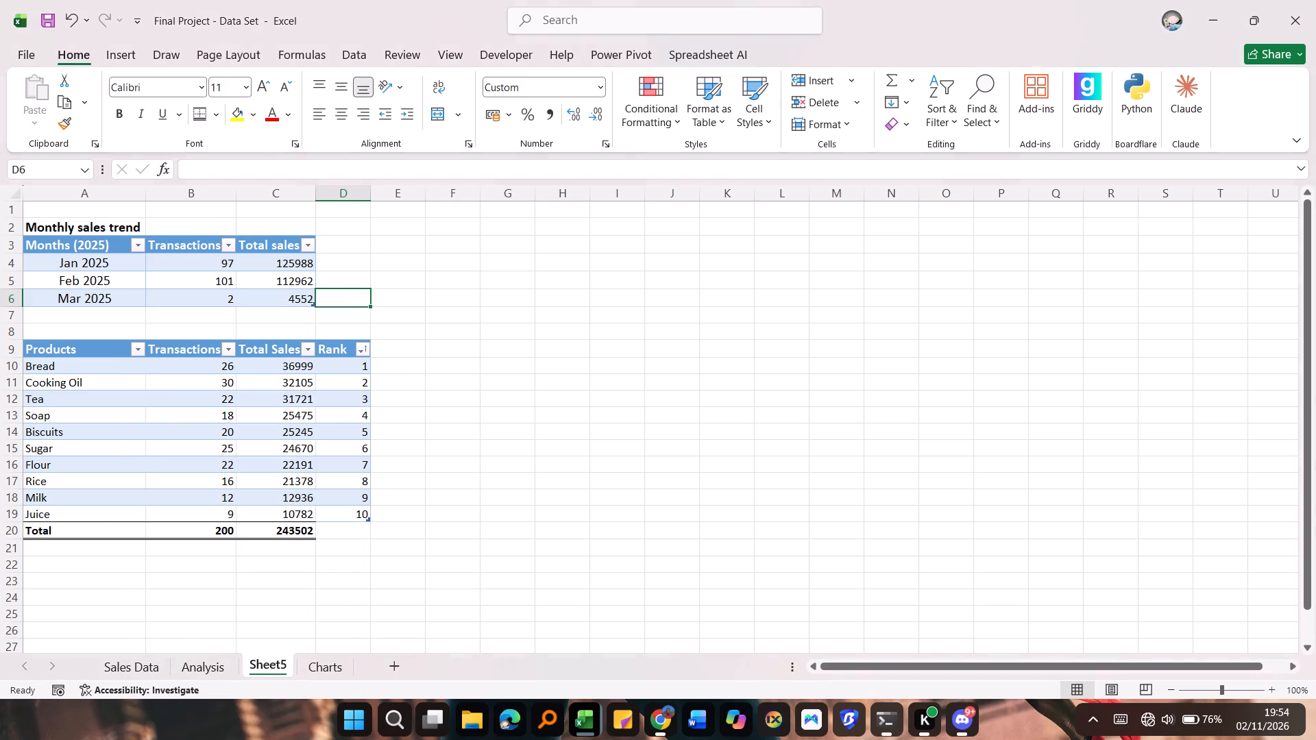
Insert a new table column before the Transactions column in the products table.
{"action": "left_click_drag", "start_coordinate": [59, 350], "coordinate": [332, 514]}
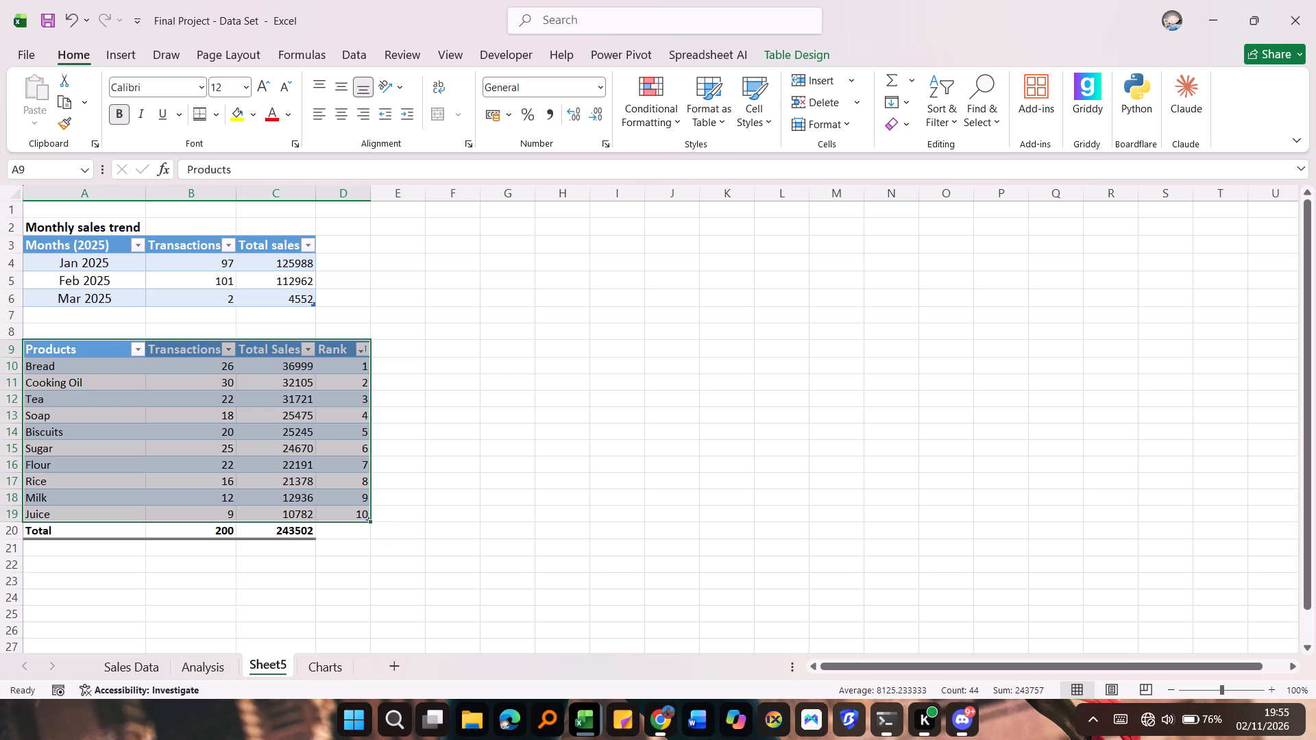
{"action": "left_click_drag", "start_coordinate": [180, 352], "coordinate": [178, 508]}
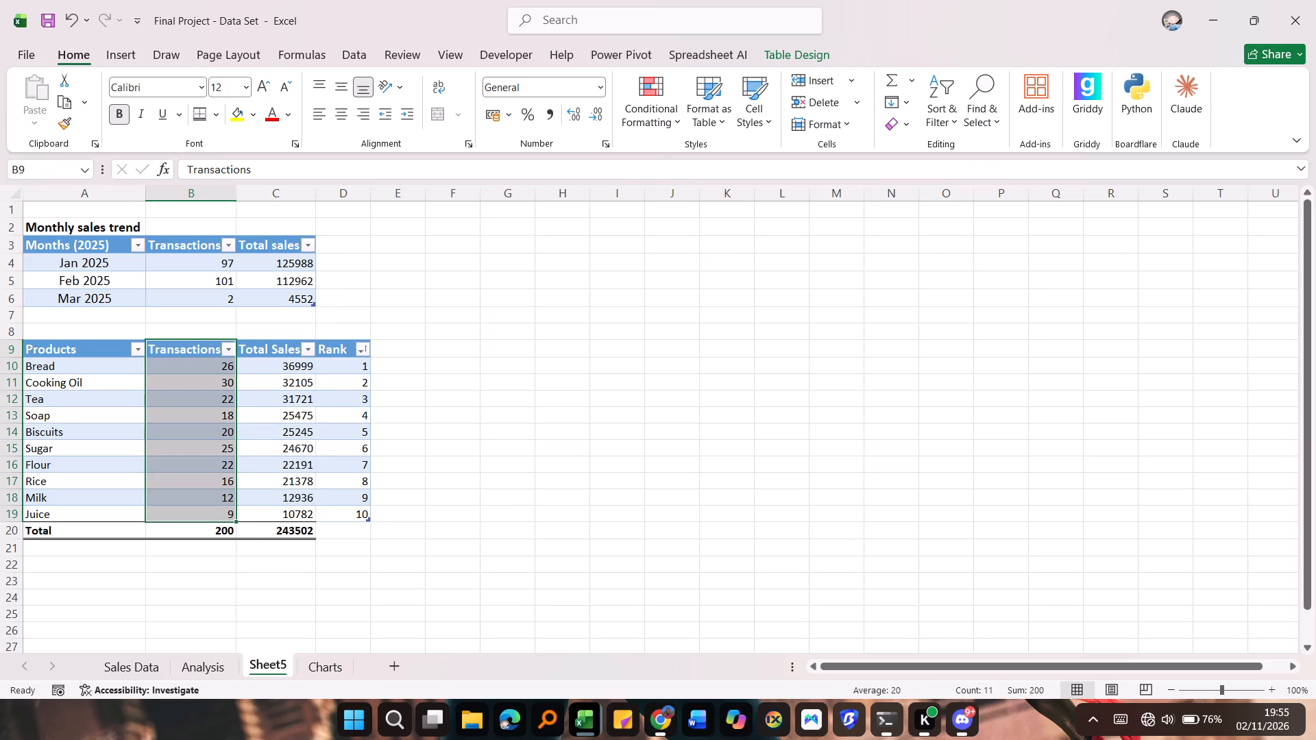
{"action": "right_click", "coordinate": [178, 508]}
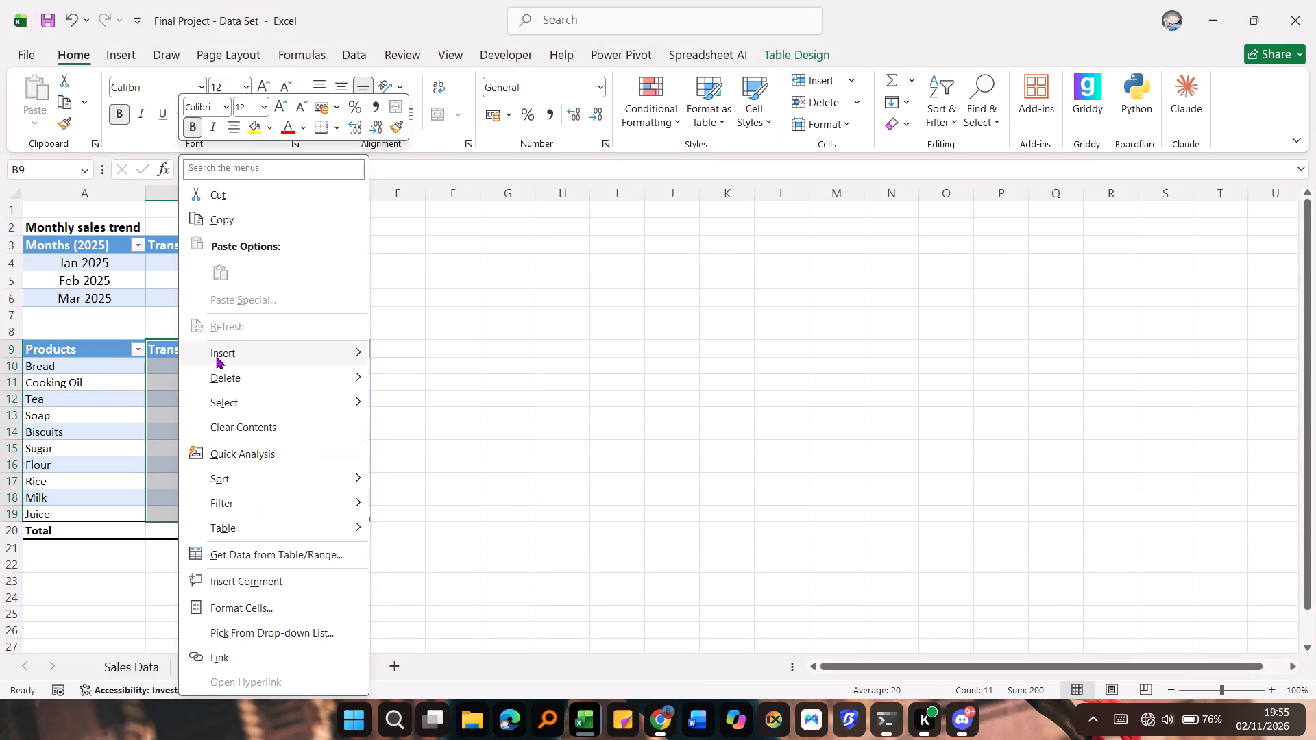
{"action": "left_click", "coordinate": [217, 354]}
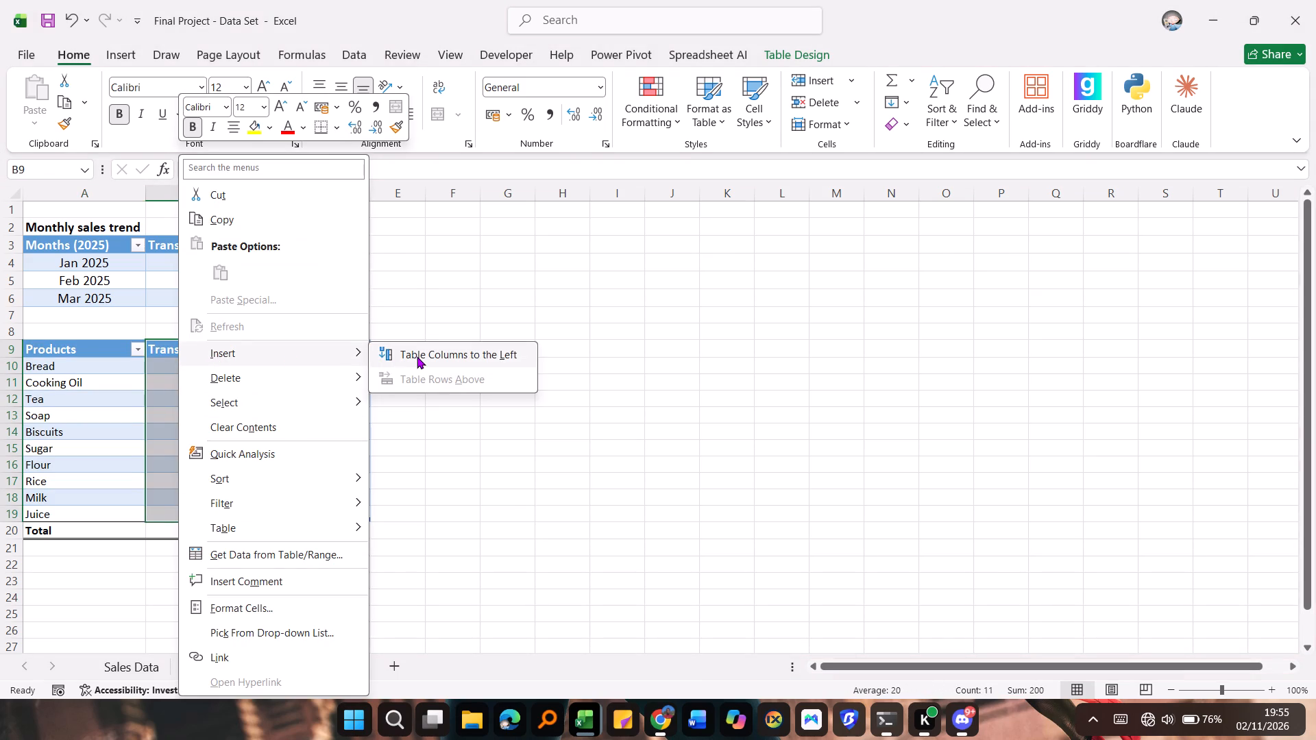
{"action": "left_click", "coordinate": [417, 356]}
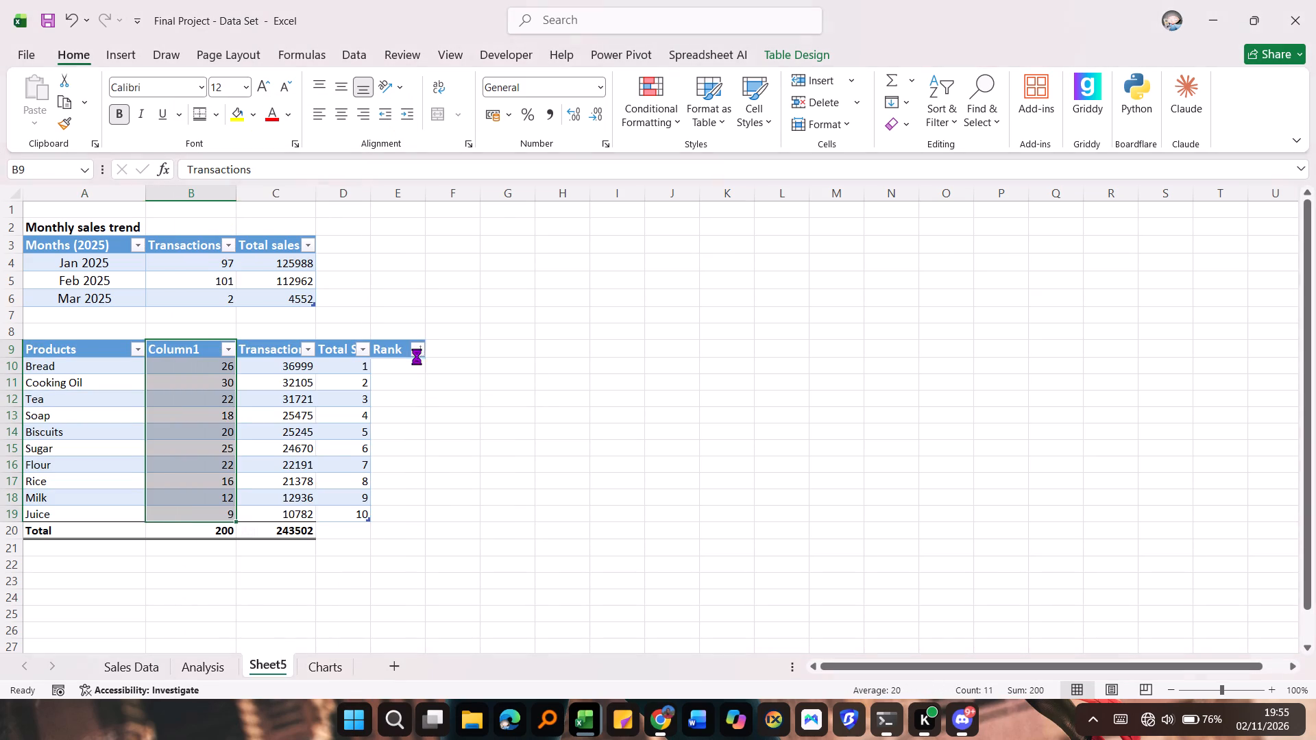
Rename the new column's header in B9 as "Unit sold".
{"action": "left_click", "coordinate": [175, 348]}
{"action": "left_click", "coordinate": [175, 348]}
{"action": "double_click", "coordinate": [175, 348]}
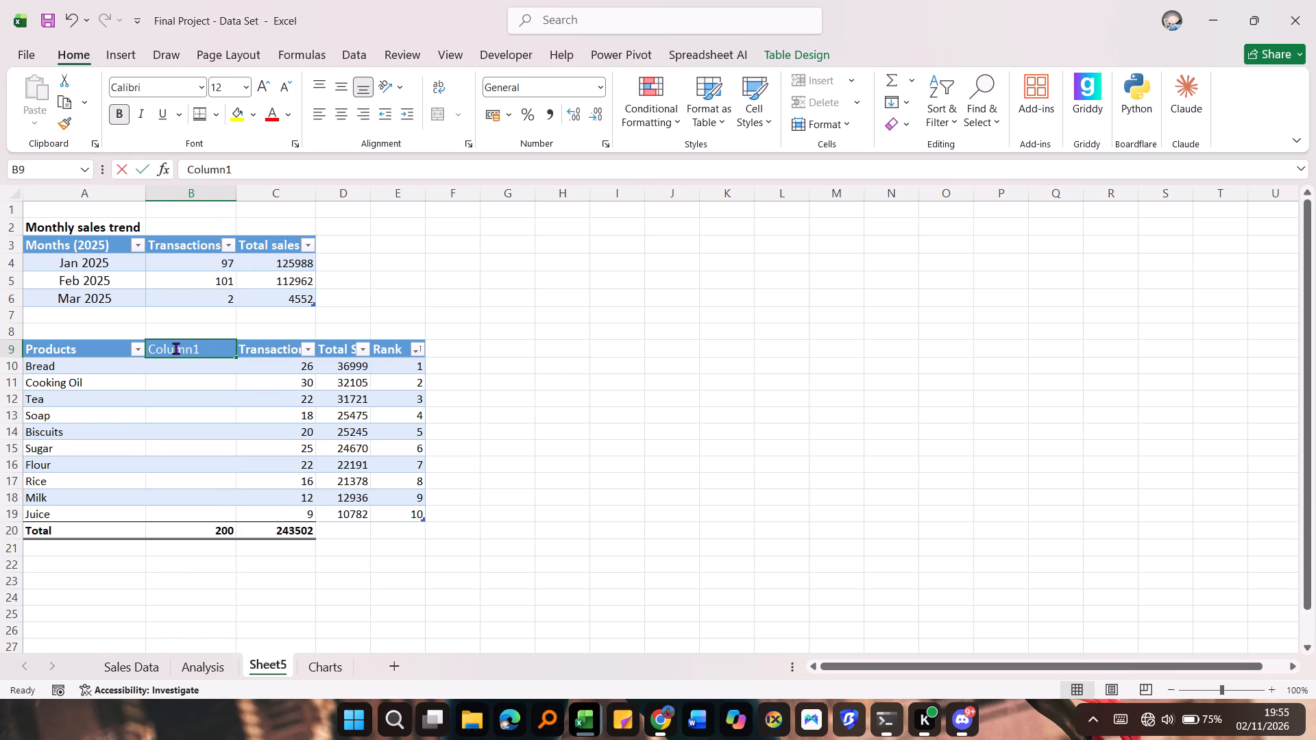
{"action": "left_click_drag", "start_coordinate": [215, 350], "coordinate": [213, 350]}
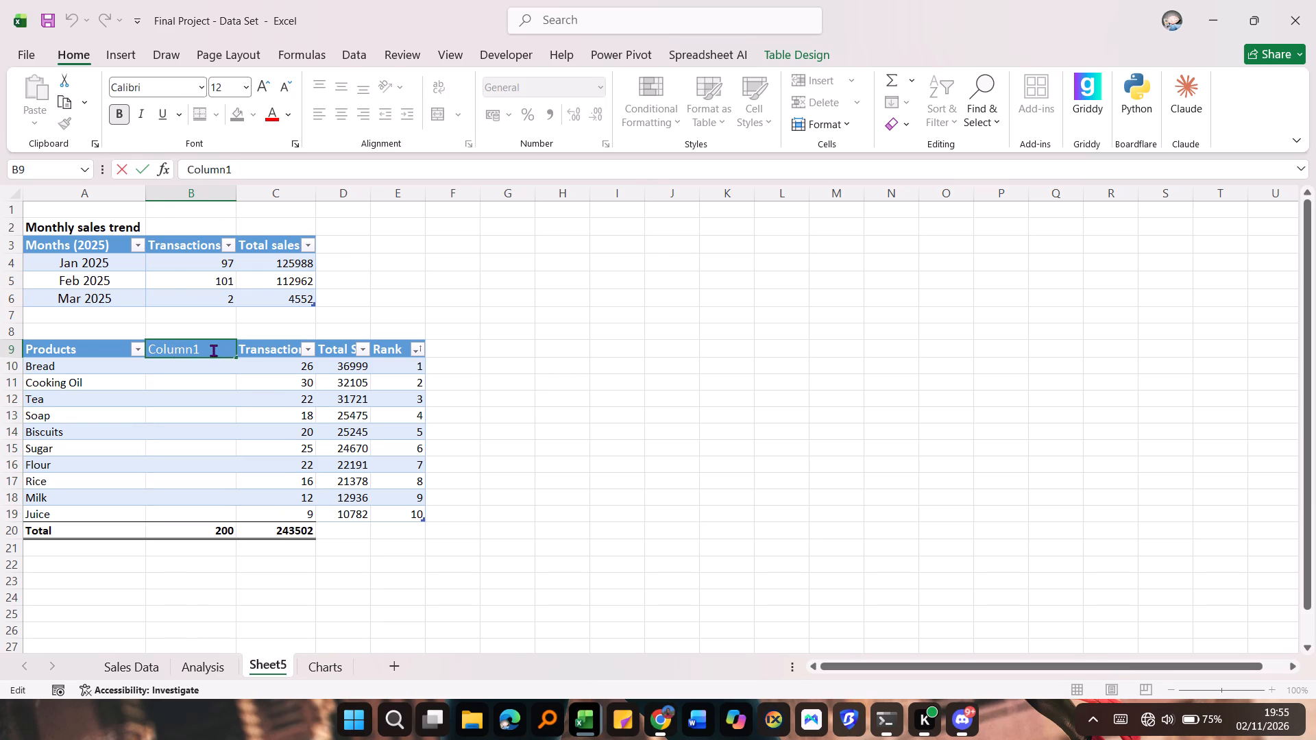
{"action": "left_click_drag", "start_coordinate": [213, 350], "coordinate": [136, 339]}
{"action": "type", "text": "unit"}
{"action": "key", "text": "space"}
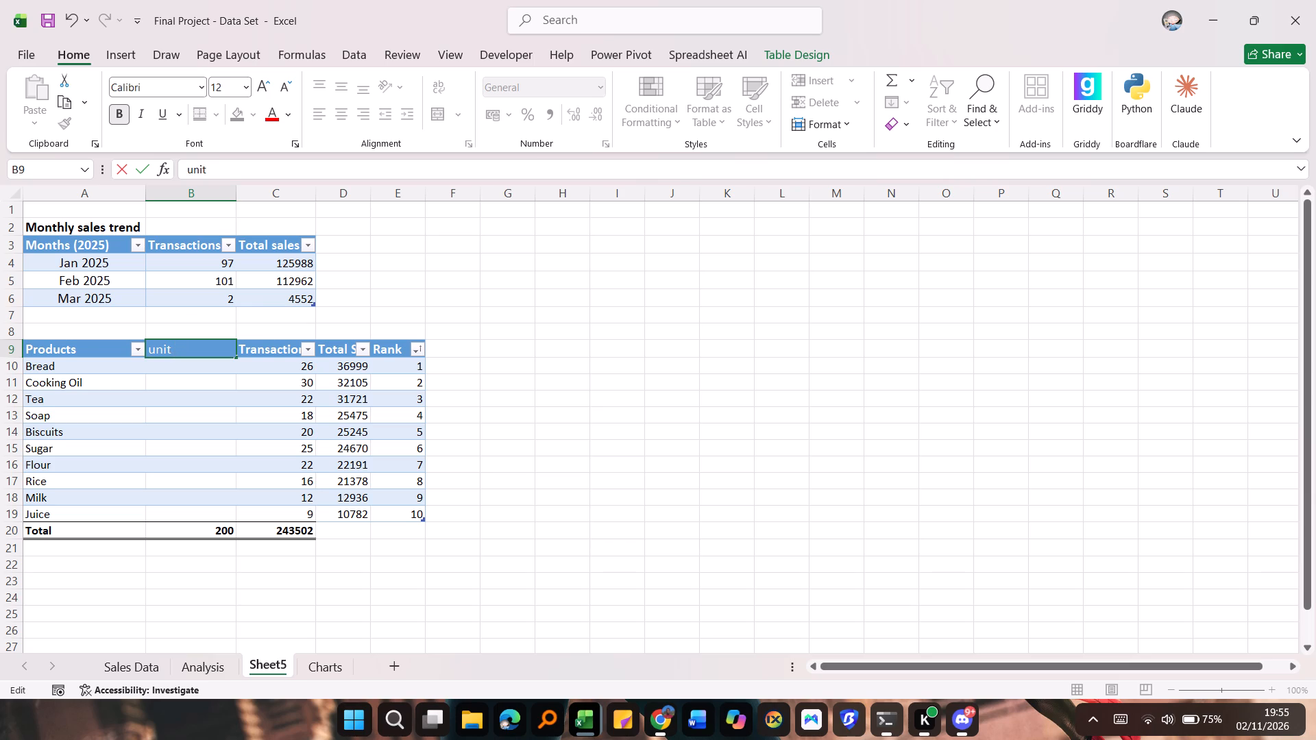
{"action": "key", "text": "BackSpace"}
{"action": "key", "text": "BackSpace"}
{"action": "key", "text": "BackSpace"}
{"action": "key", "text": "BackSpace"}
{"action": "key", "text": "BackSpace"}
{"action": "key", "text": "BackSpace"}
{"action": "key", "text": "BackSpace"}
{"action": "type", "text": "Unit"}
{"action": "key", "text": "space"}
{"action": "key", "text": "s"}
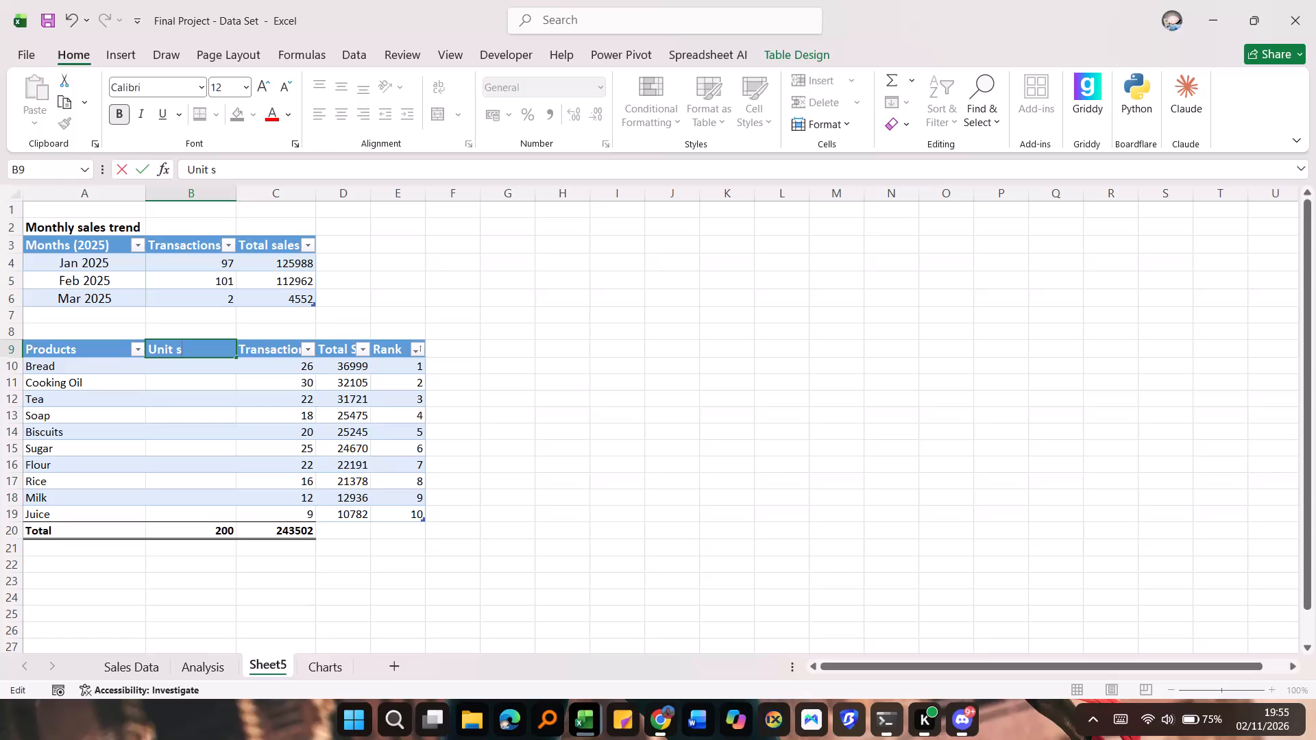
{"action": "type", "text": "old"}
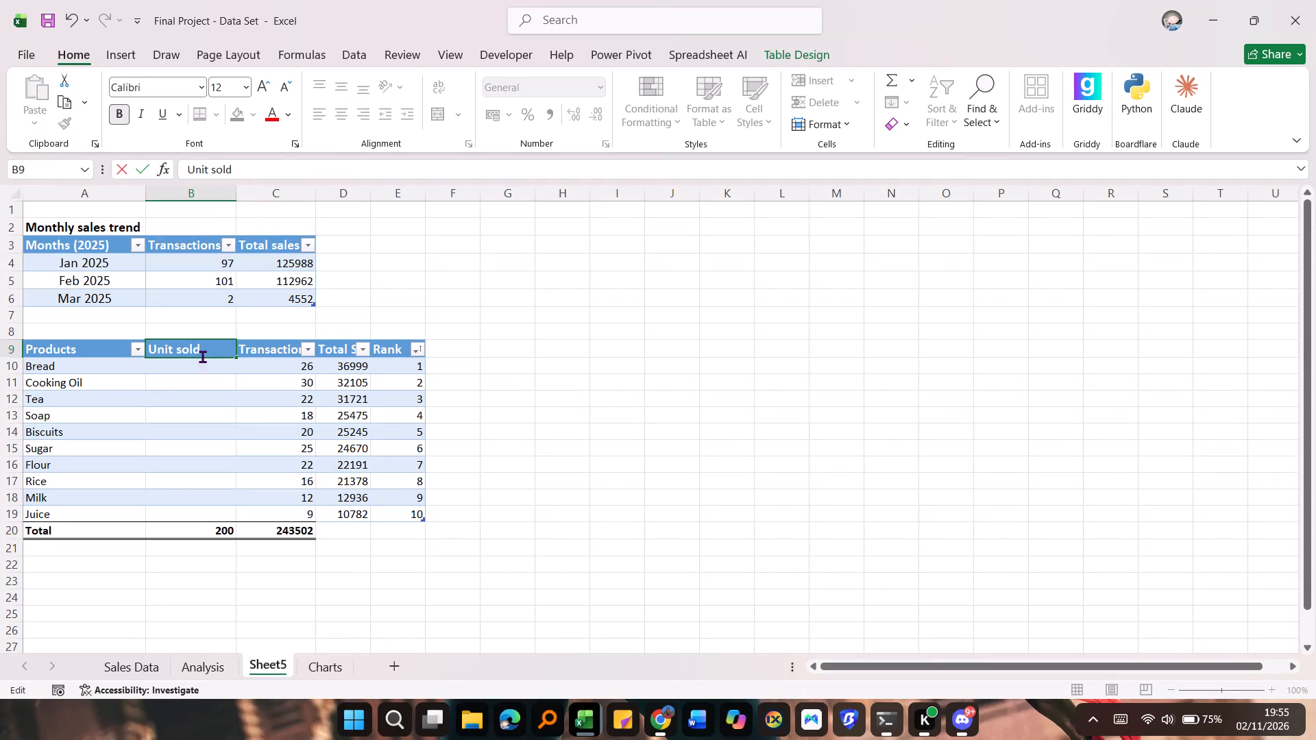
{"action": "left_click", "coordinate": [206, 367]}
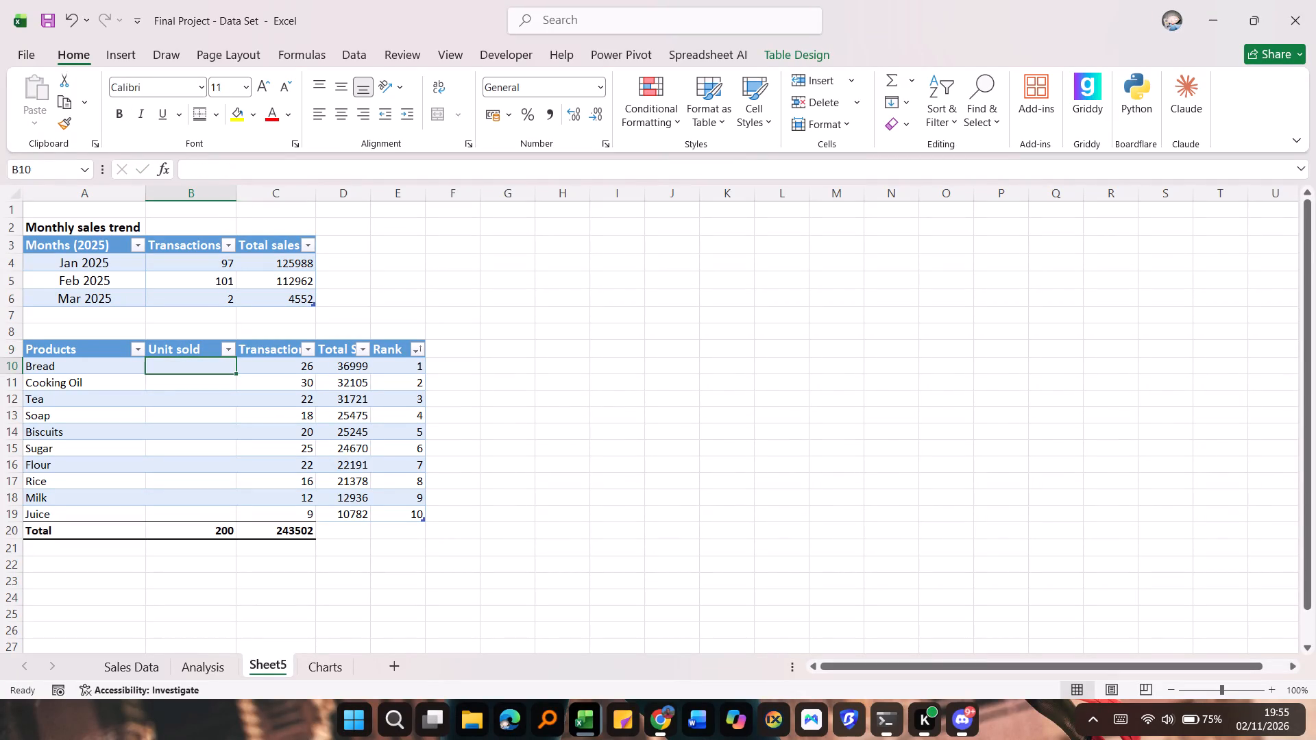
Start a COUNTIF formula in the Bread row's Unit sold cell, B10, with the absolute Unit Price range 'Sales Data'!$D$2:$D$201.
{"action": "left_click", "coordinate": [145, 673]}
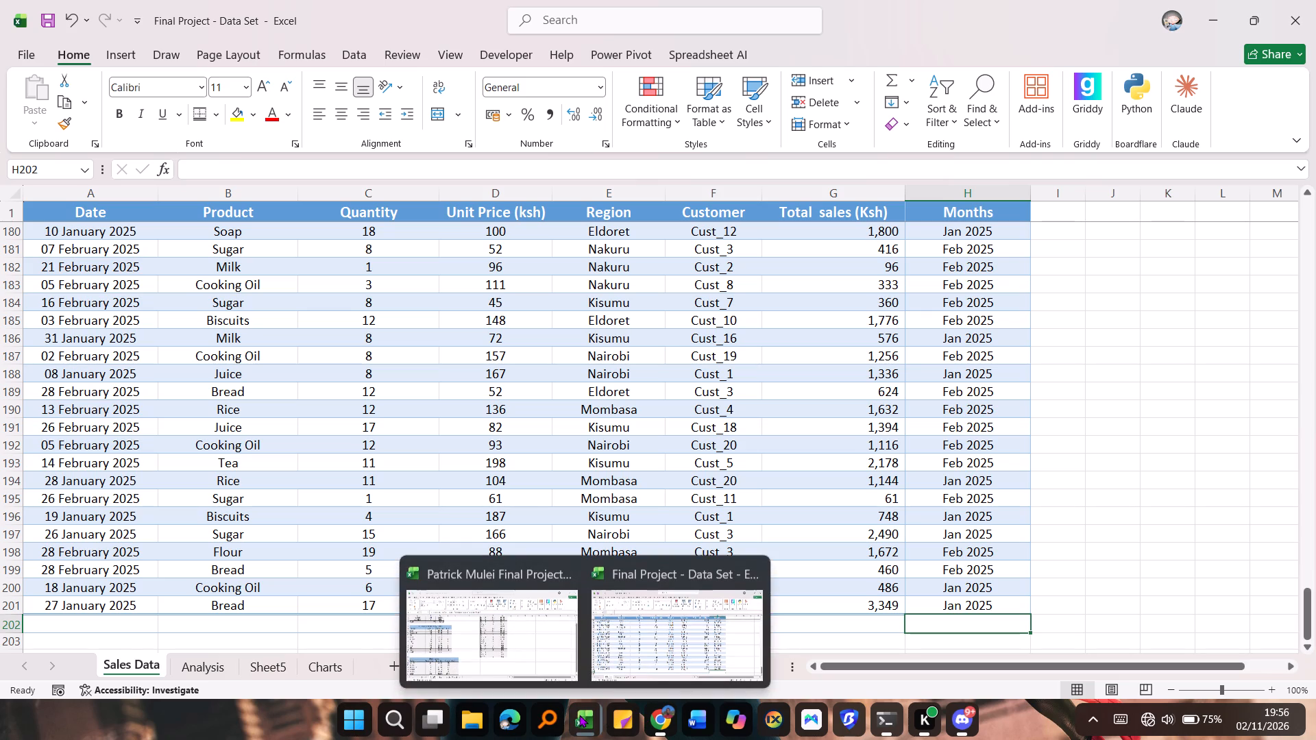
{"action": "left_click", "coordinate": [666, 637]}
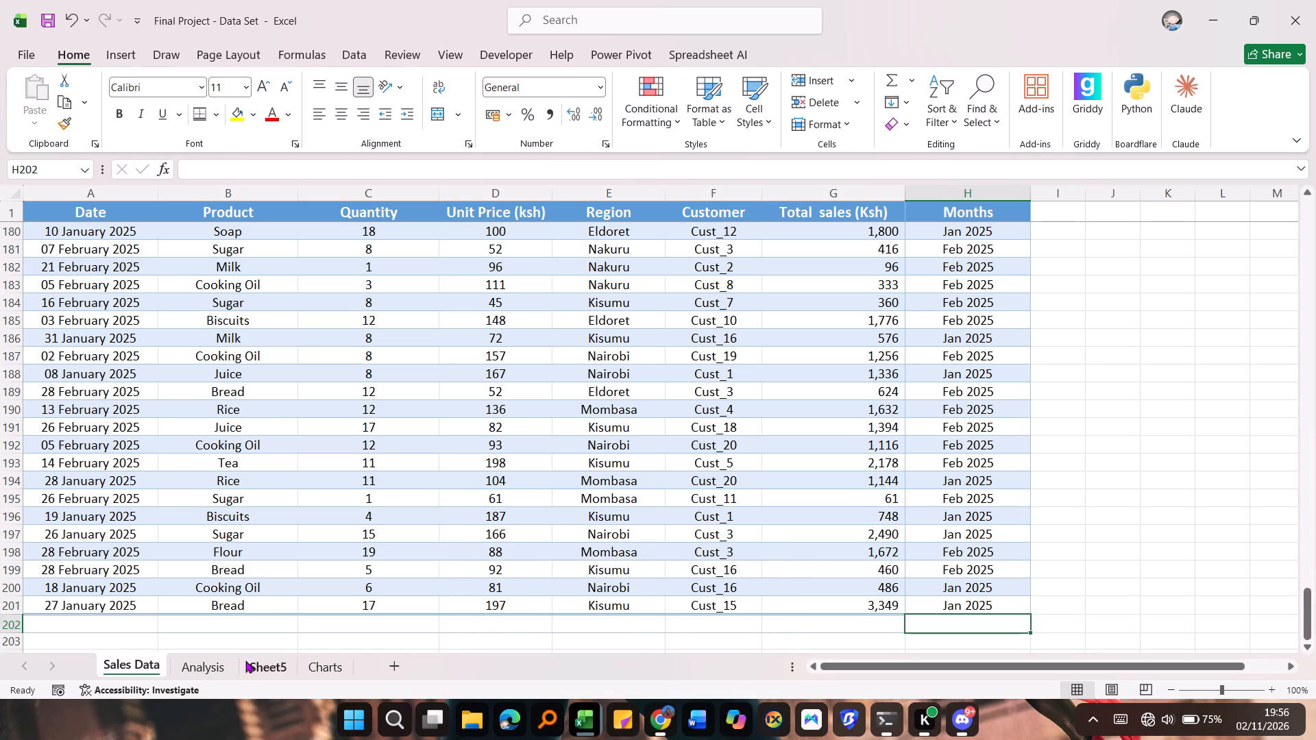
{"action": "left_click", "coordinate": [264, 673]}
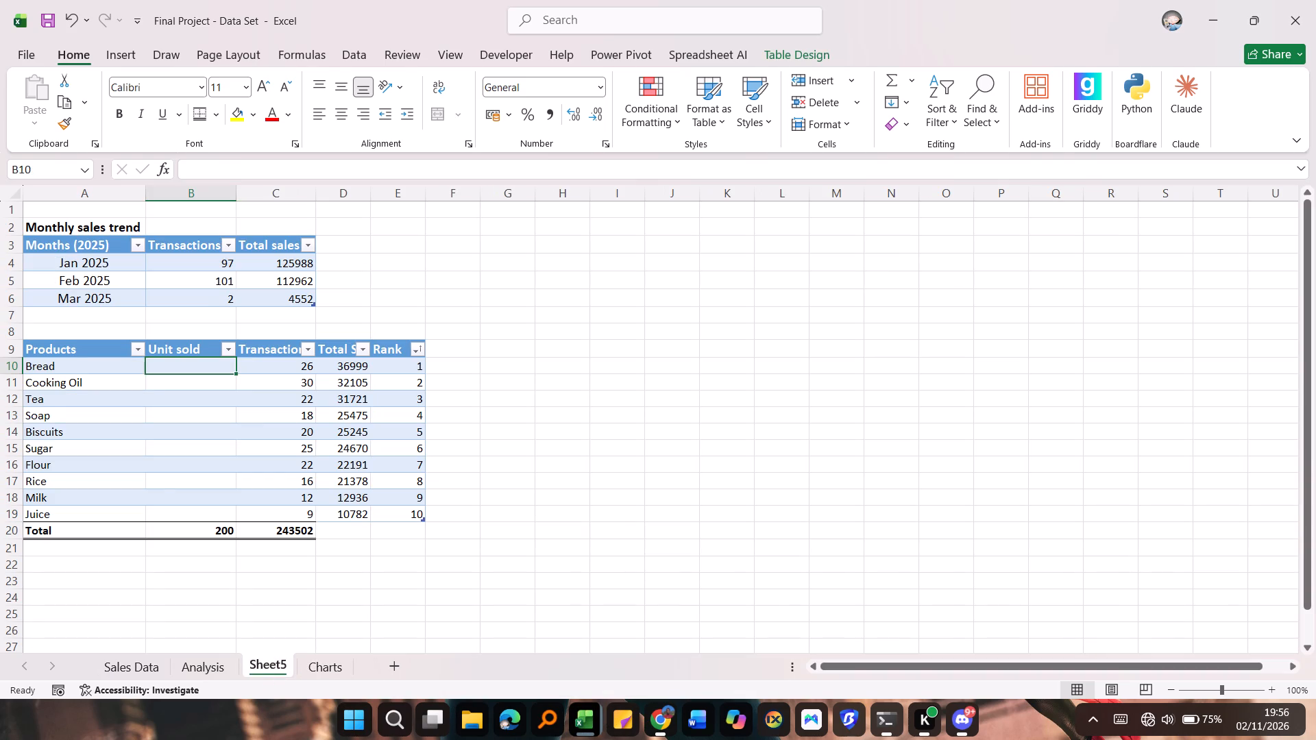
{"action": "type", "text": "=count"}
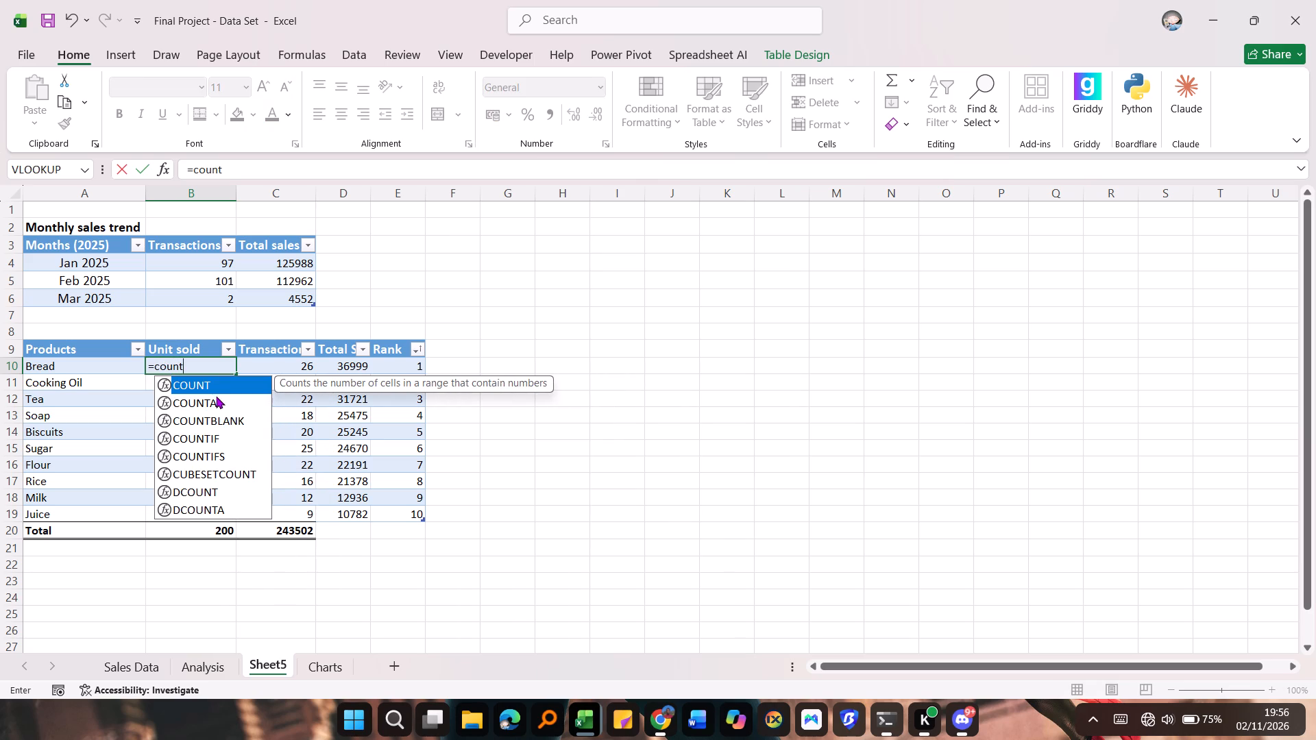
{"action": "double_click", "coordinate": [216, 439]}
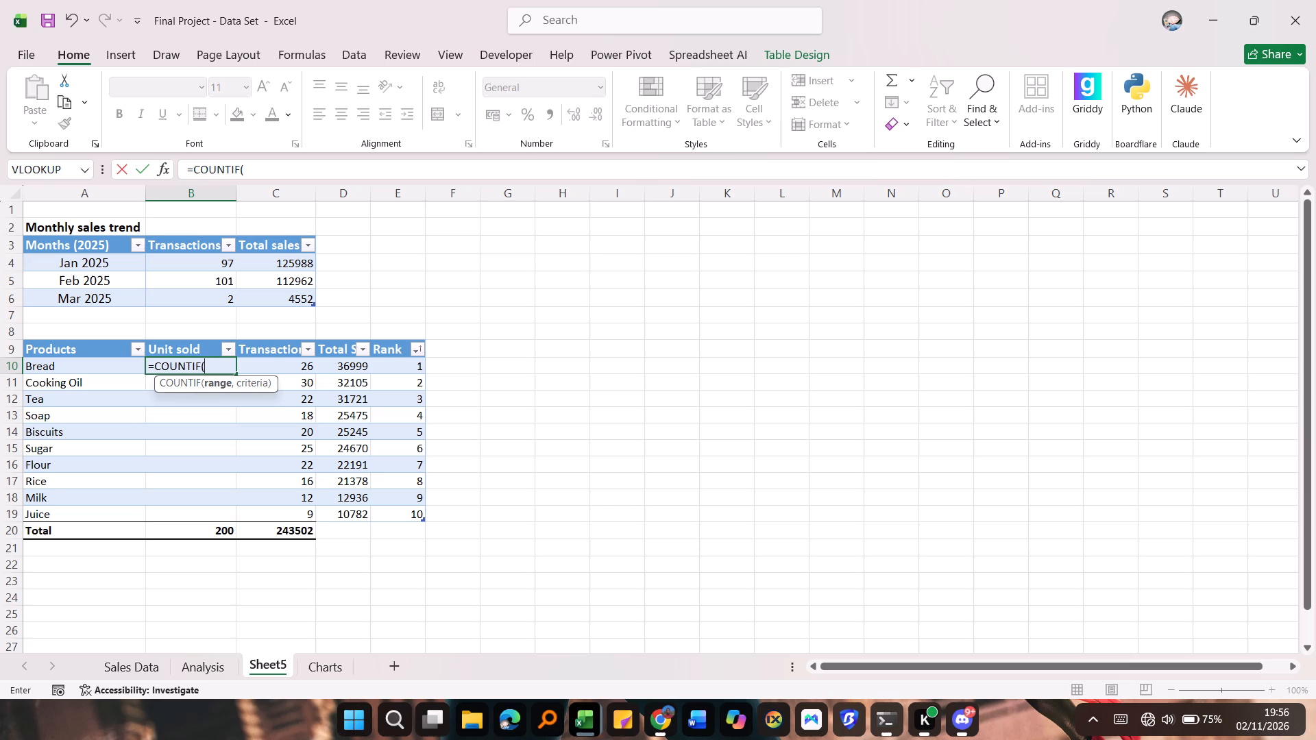
{"action": "left_click", "coordinate": [138, 671]}
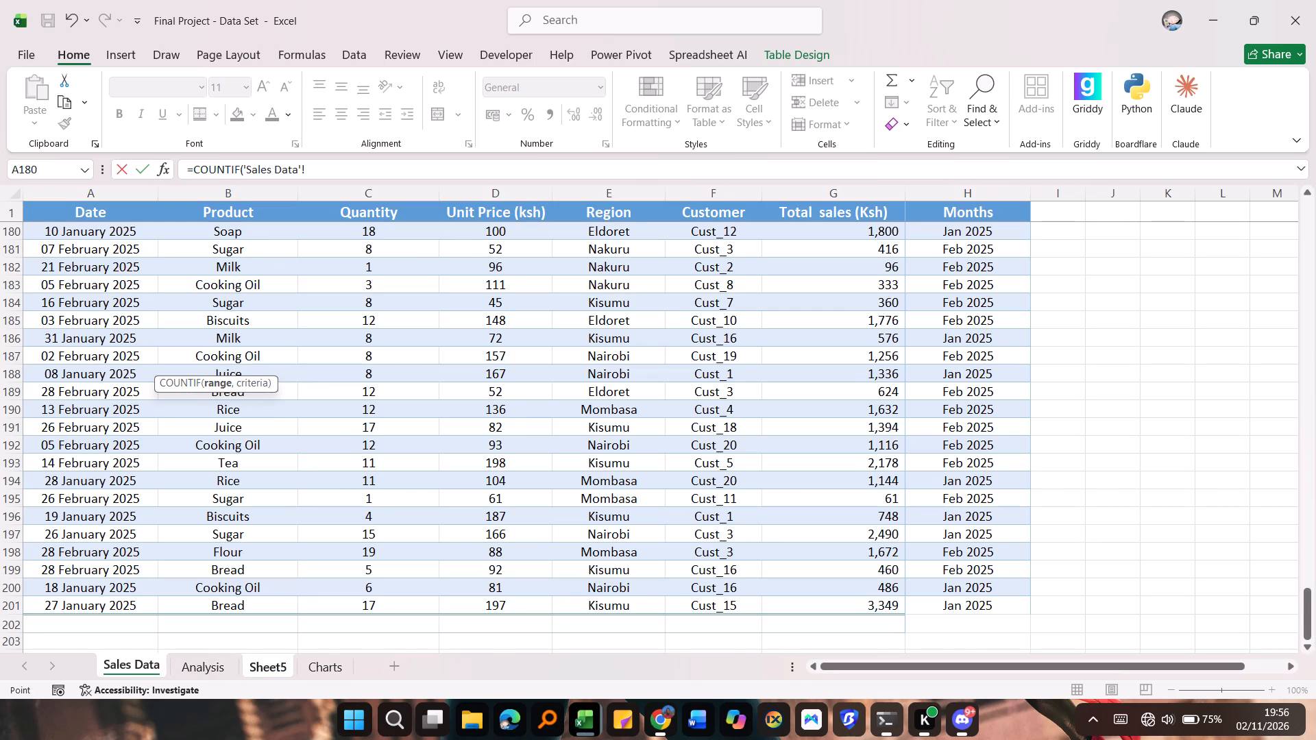
{"action": "scroll", "coordinate": [483, 228], "scroll_direction": "up", "scroll_amount": 16}
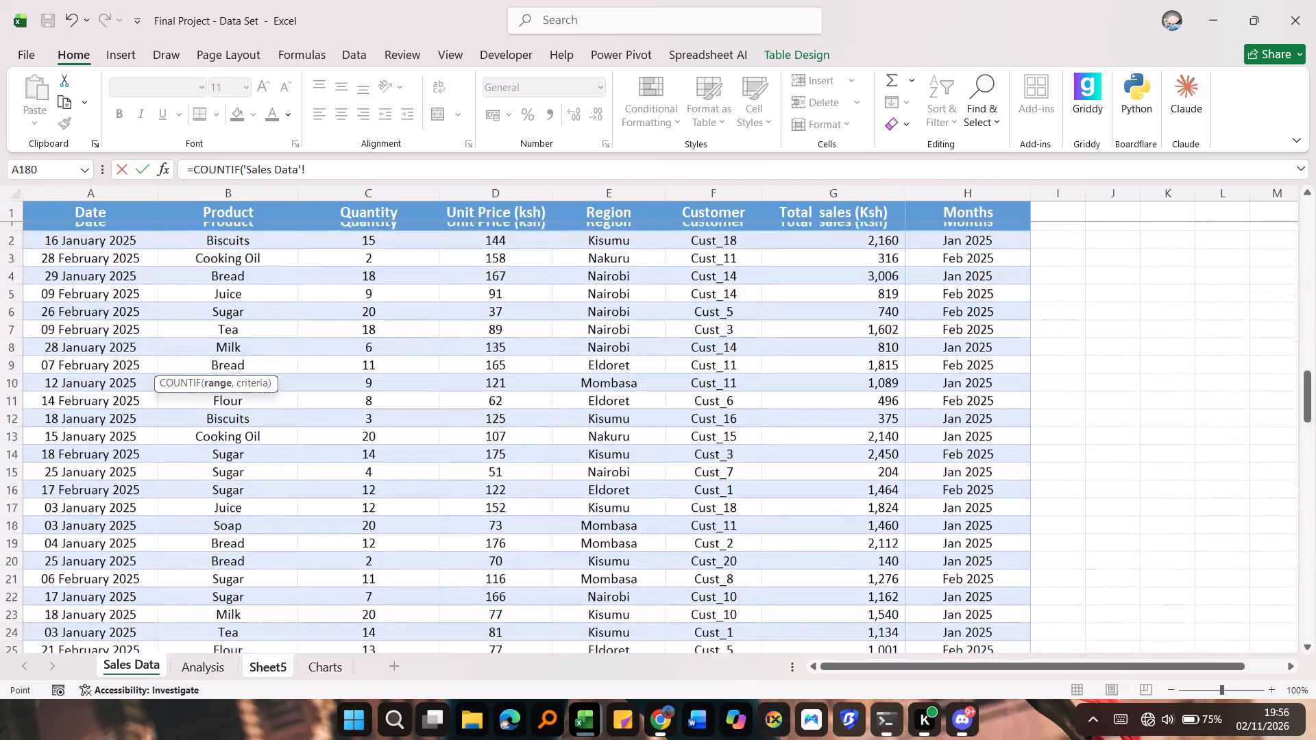
{"action": "left_click_drag", "start_coordinate": [488, 234], "coordinate": [478, 733]}
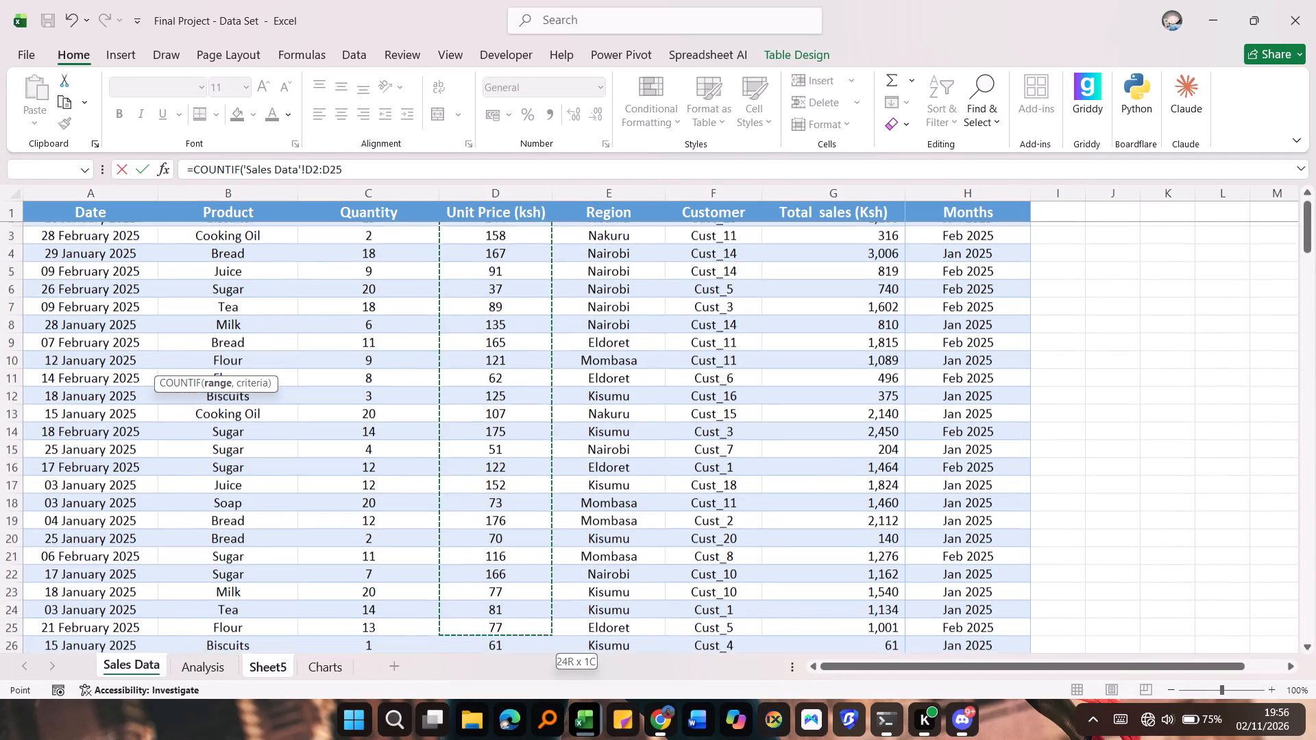
{"action": "left_click_drag", "start_coordinate": [478, 733], "coordinate": [478, 739]}
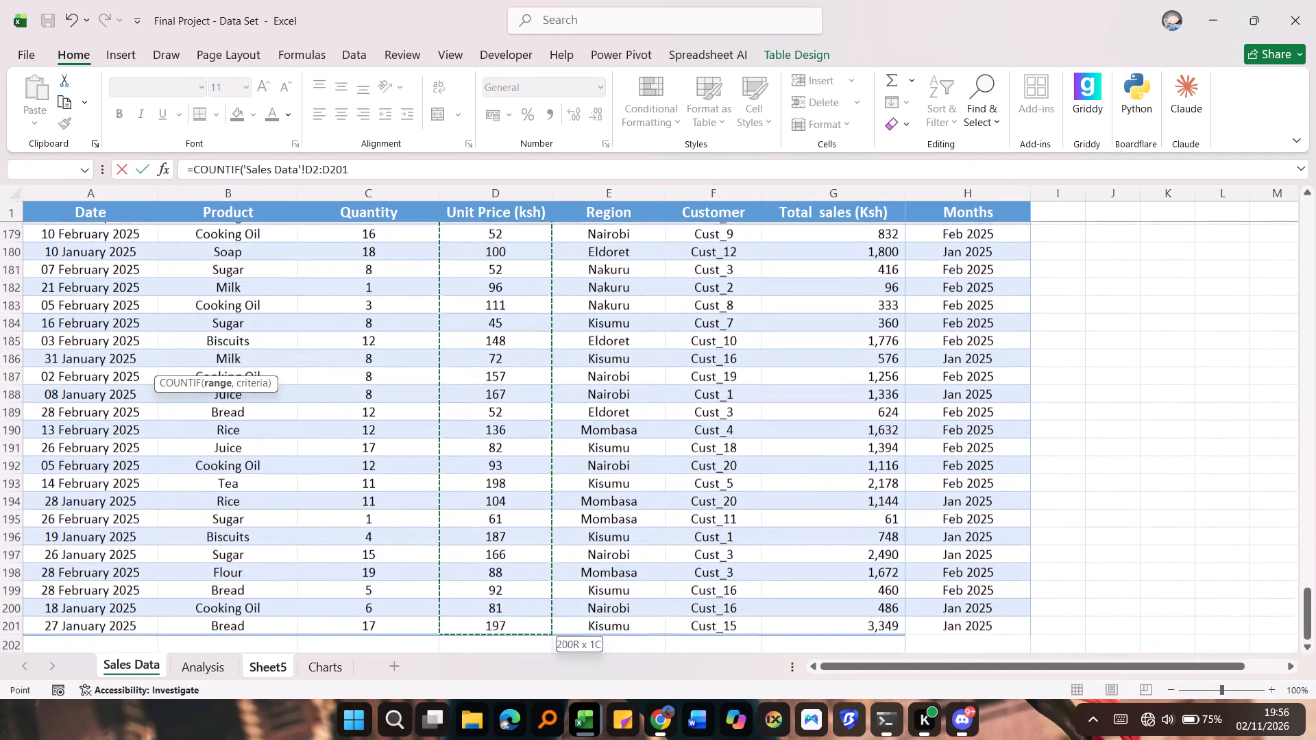
{"action": "left_click_drag", "start_coordinate": [478, 739], "coordinate": [475, 604]}
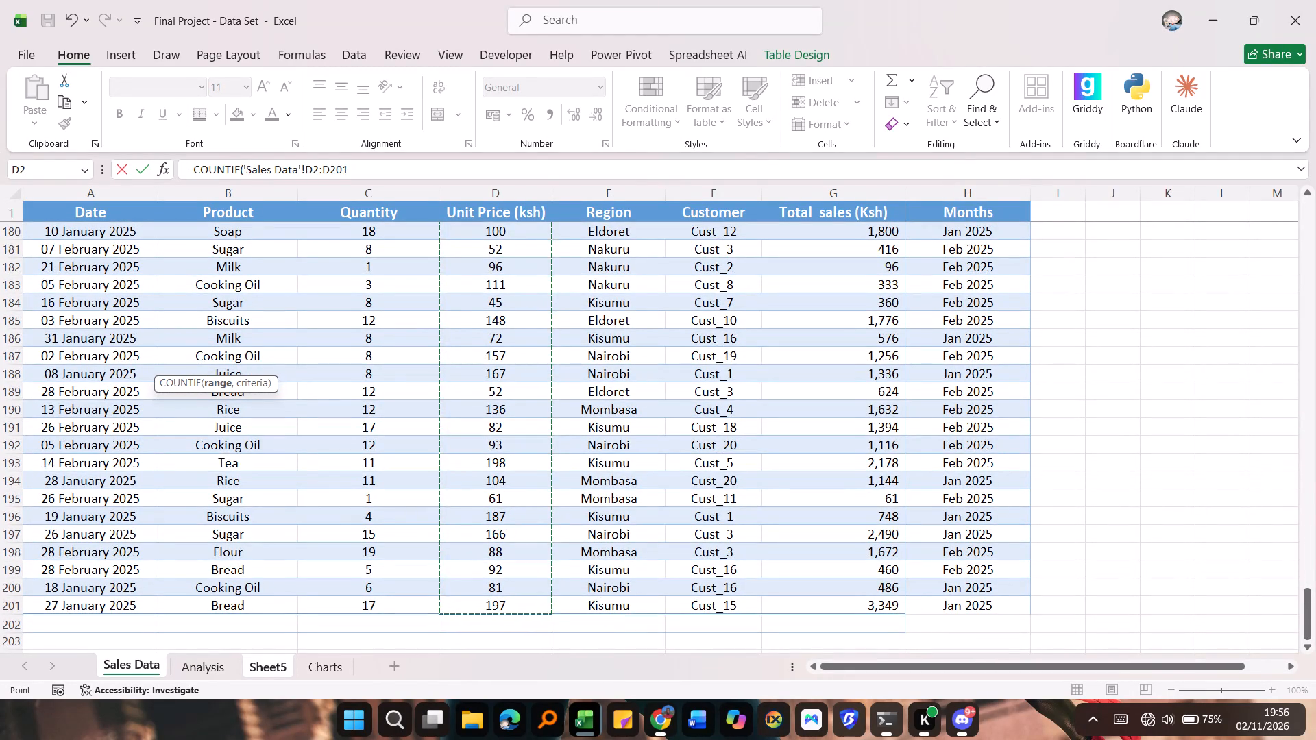
{"action": "key", "text": "F4"}
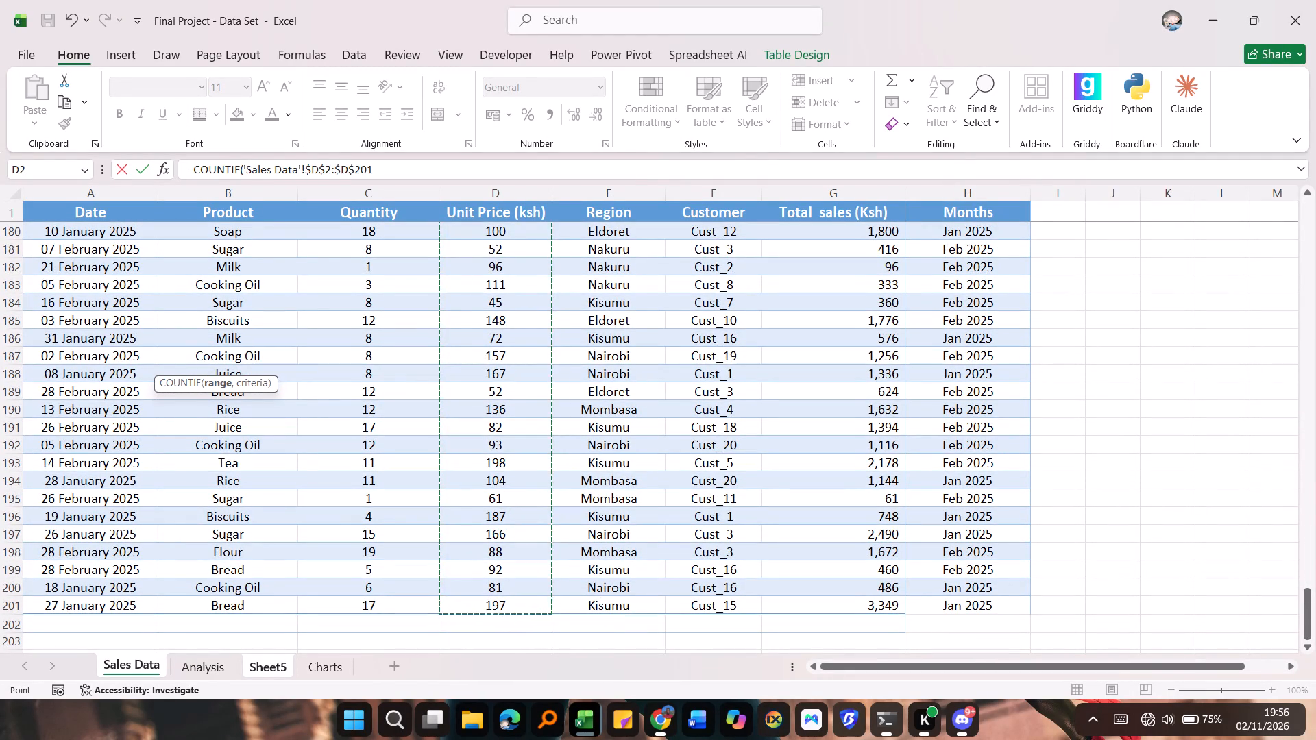
Add the absolute Product range 'Sales Data'!$B$2:$B$201 as the formula's second argument.
{"action": "left_click", "coordinate": [385, 167]}
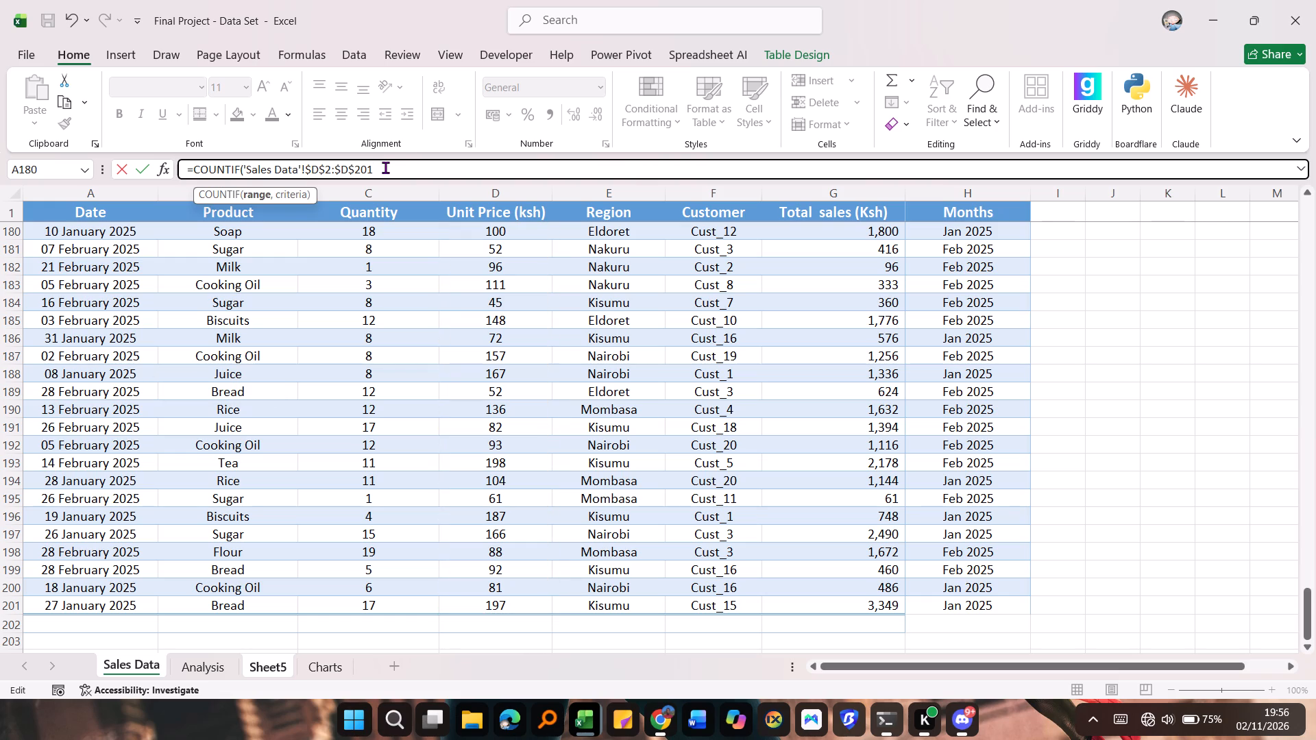
{"action": "key", "text": "comma"}
{"action": "scroll", "coordinate": [145, 320], "scroll_direction": "up", "scroll_amount": 12}
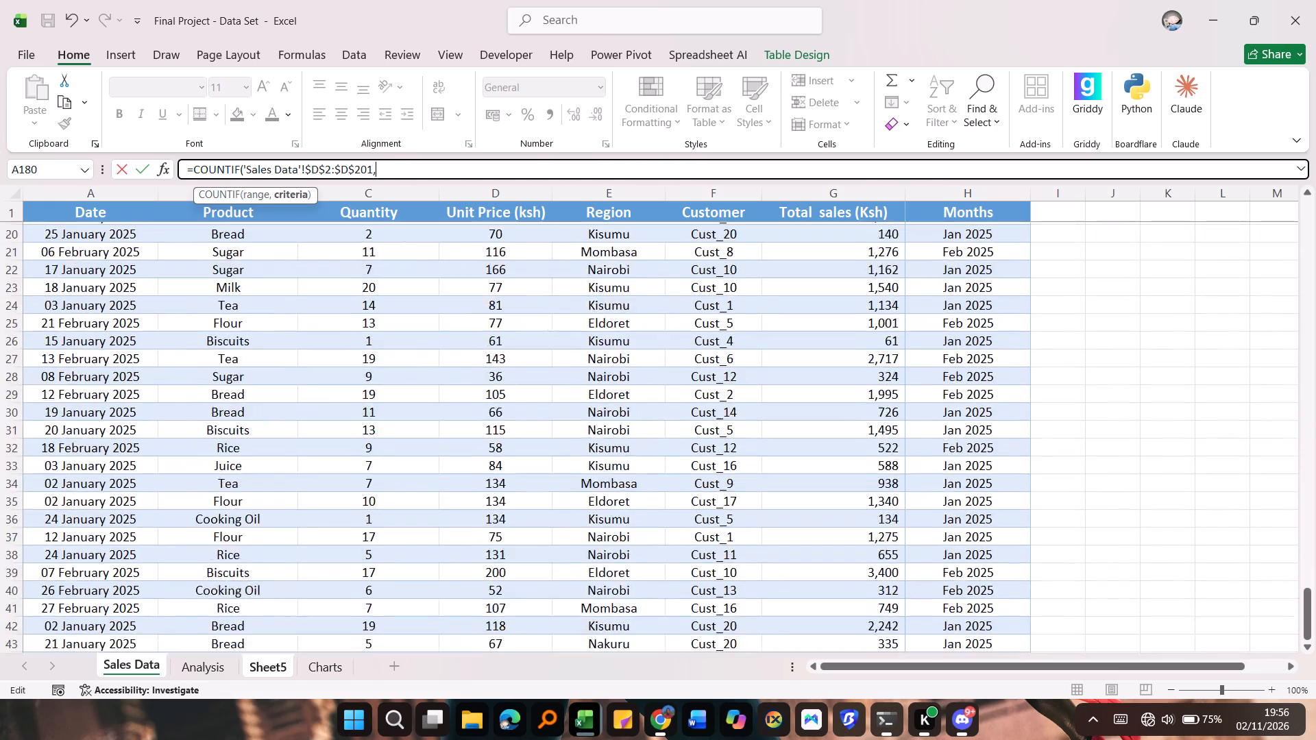
{"action": "scroll", "coordinate": [145, 320], "scroll_direction": "up", "scroll_amount": 11}
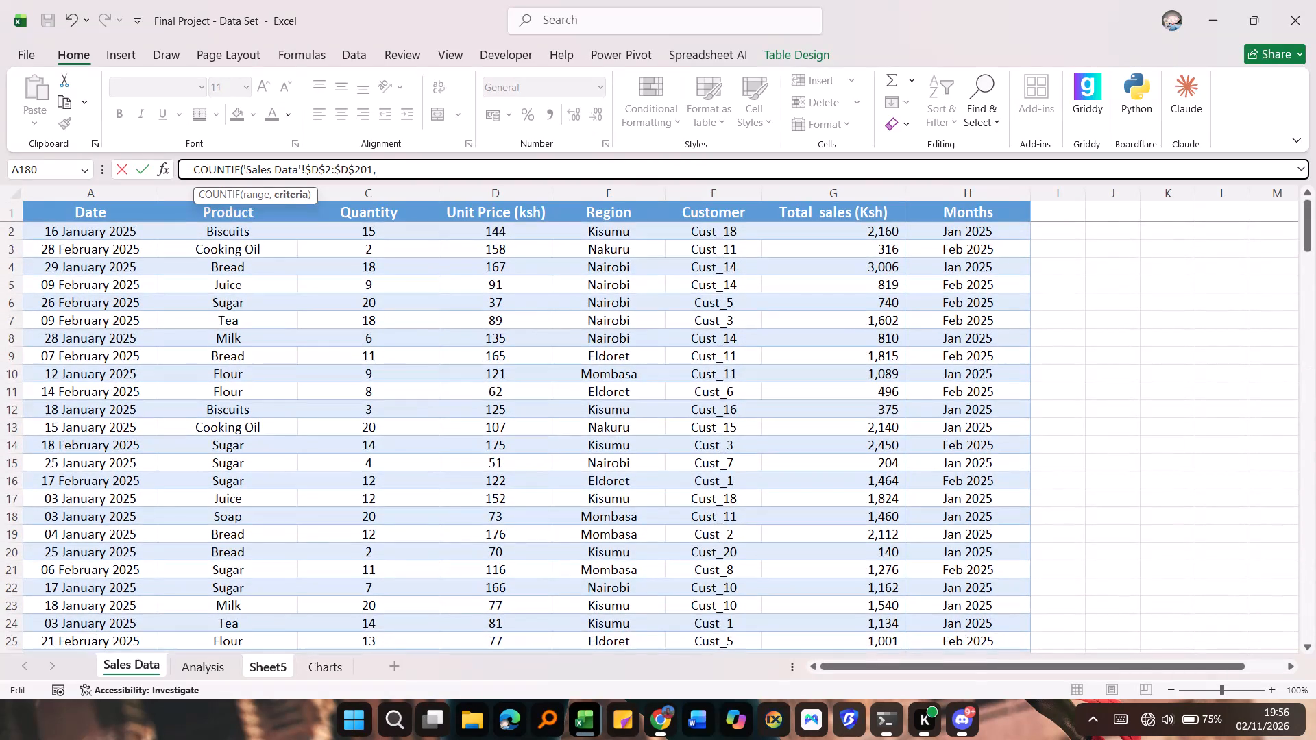
{"action": "left_click_drag", "start_coordinate": [229, 229], "coordinate": [188, 739]}
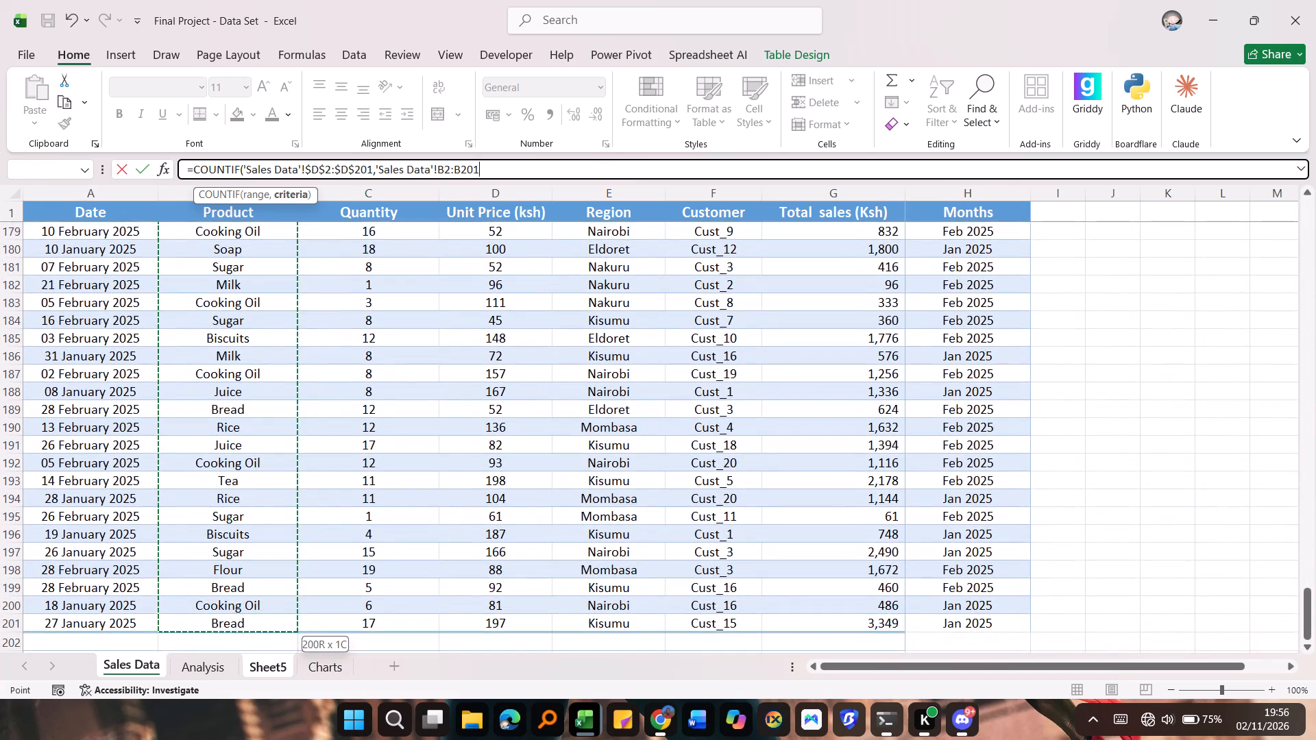
{"action": "left_click_drag", "start_coordinate": [188, 739], "coordinate": [197, 598]}
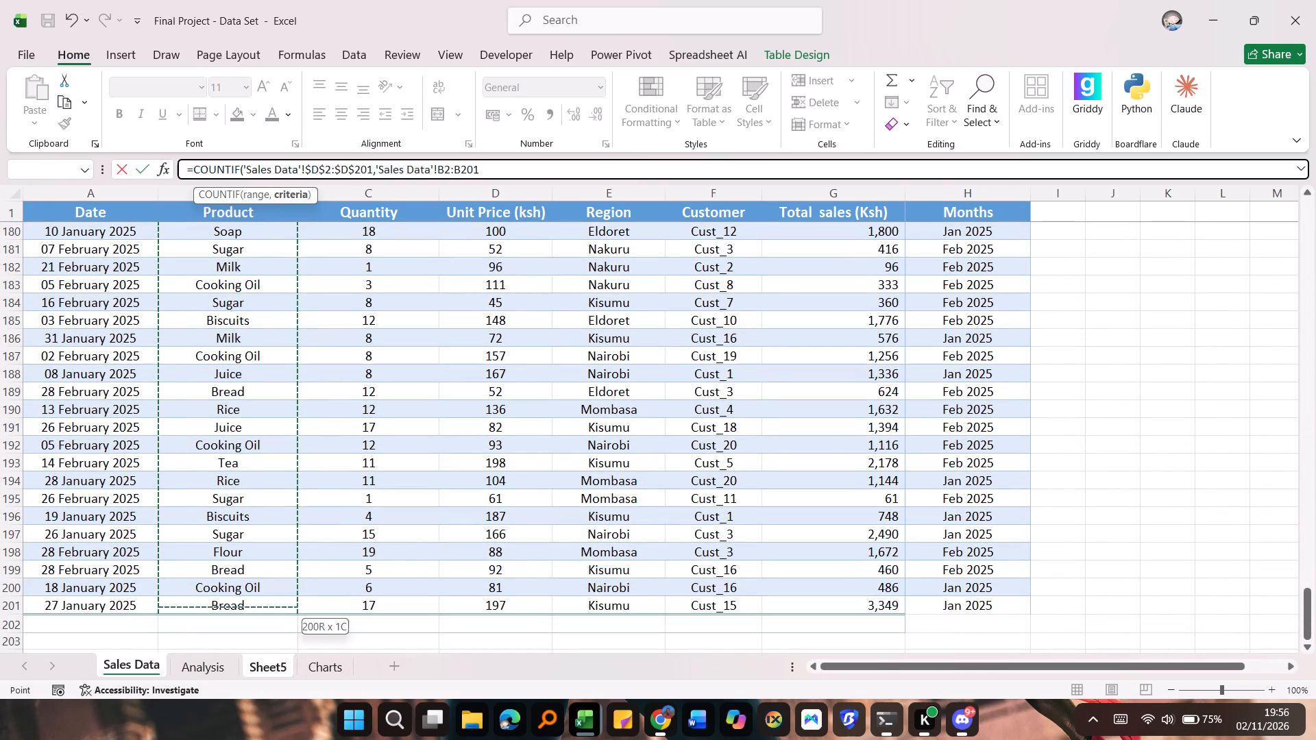
{"action": "left_click_drag", "start_coordinate": [197, 598], "coordinate": [197, 605]}
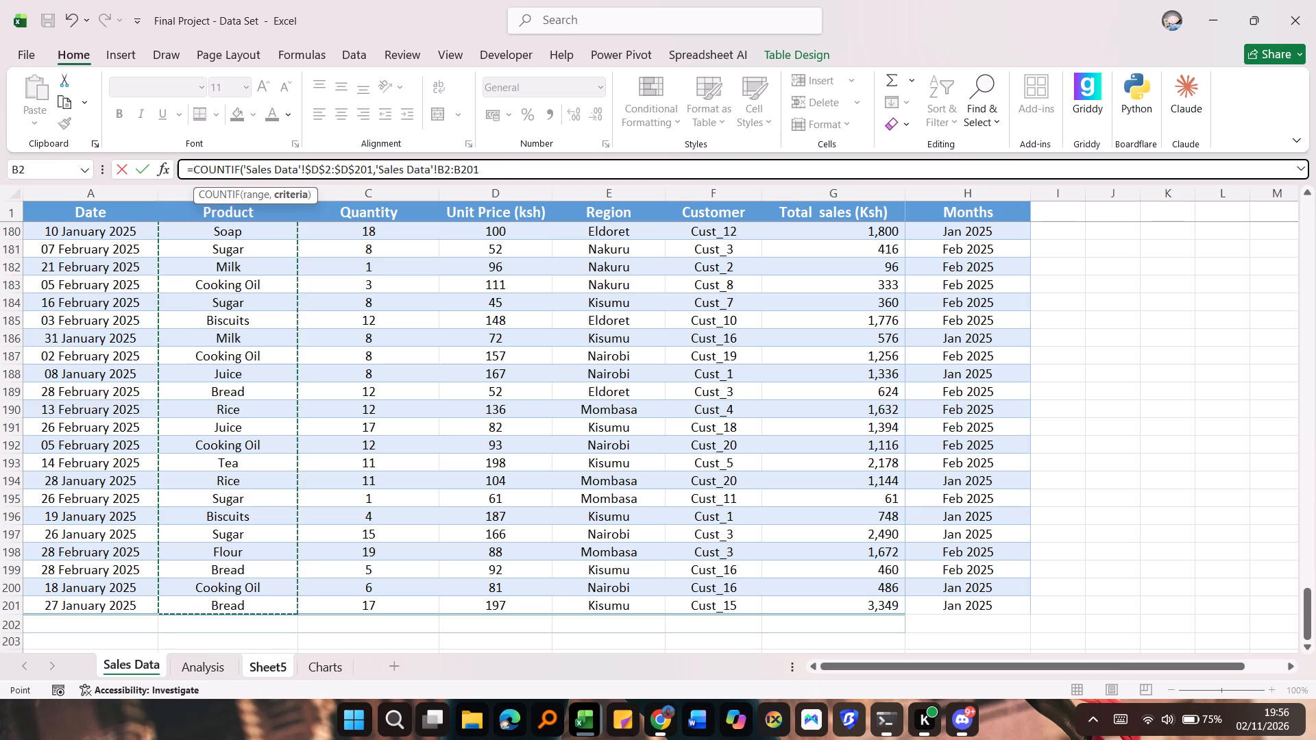
{"action": "key", "text": "comma"}
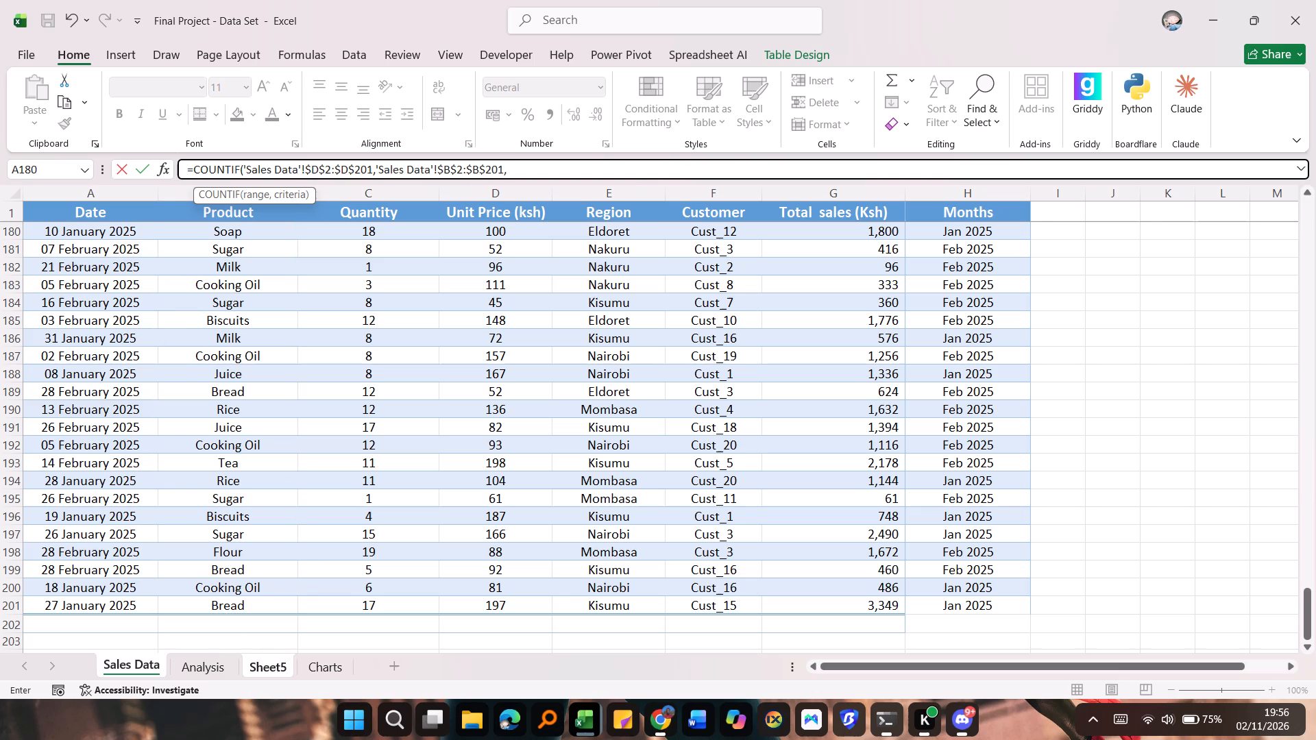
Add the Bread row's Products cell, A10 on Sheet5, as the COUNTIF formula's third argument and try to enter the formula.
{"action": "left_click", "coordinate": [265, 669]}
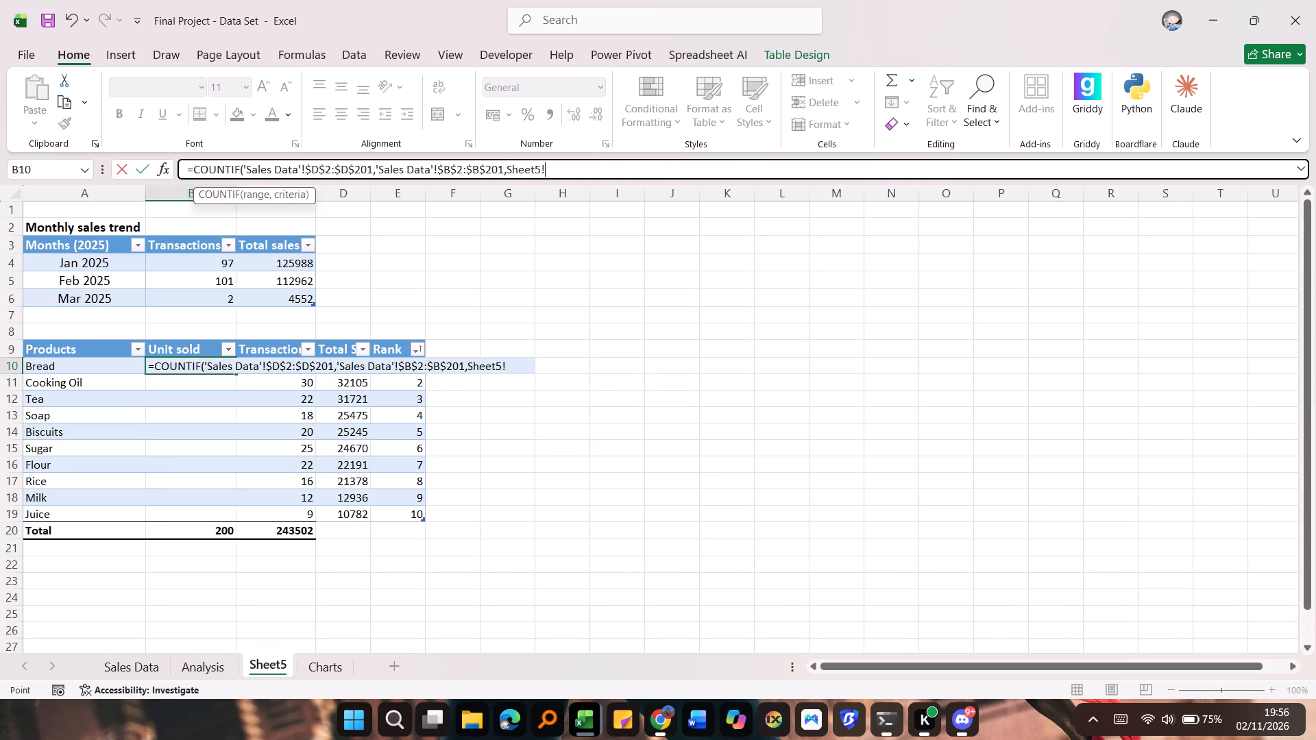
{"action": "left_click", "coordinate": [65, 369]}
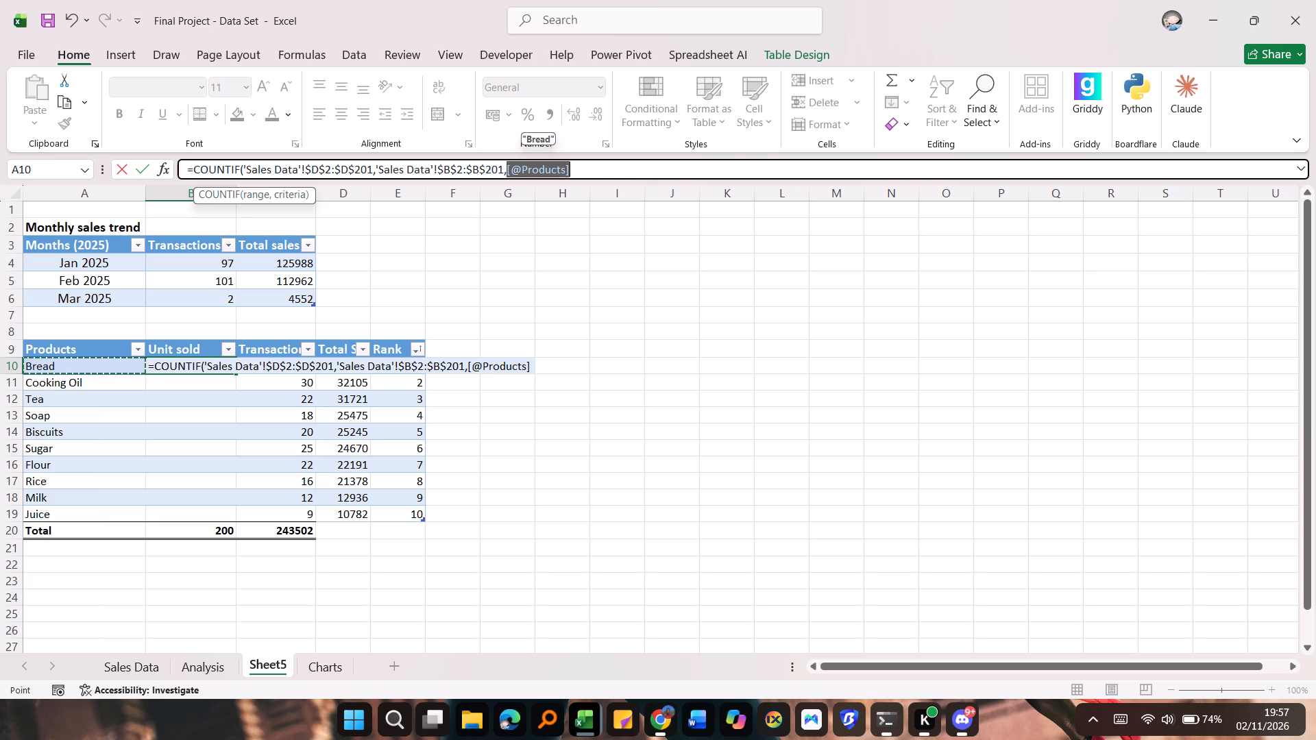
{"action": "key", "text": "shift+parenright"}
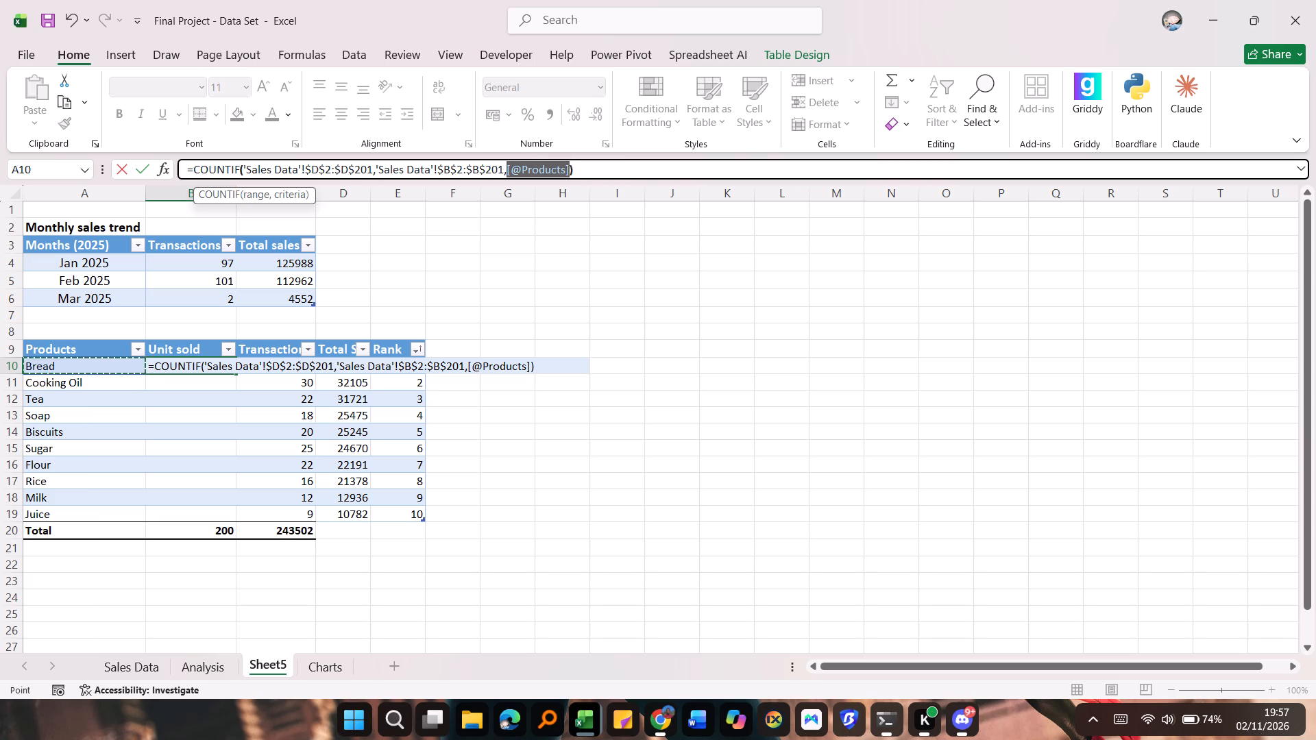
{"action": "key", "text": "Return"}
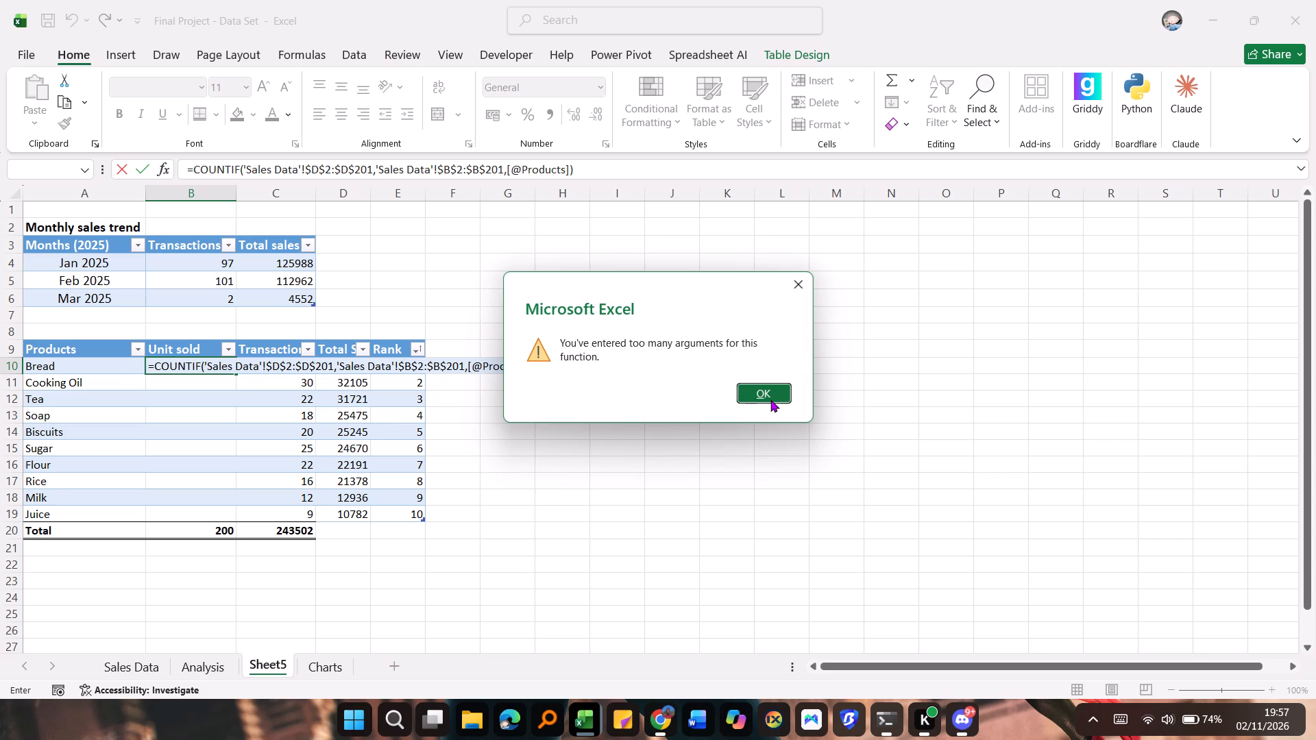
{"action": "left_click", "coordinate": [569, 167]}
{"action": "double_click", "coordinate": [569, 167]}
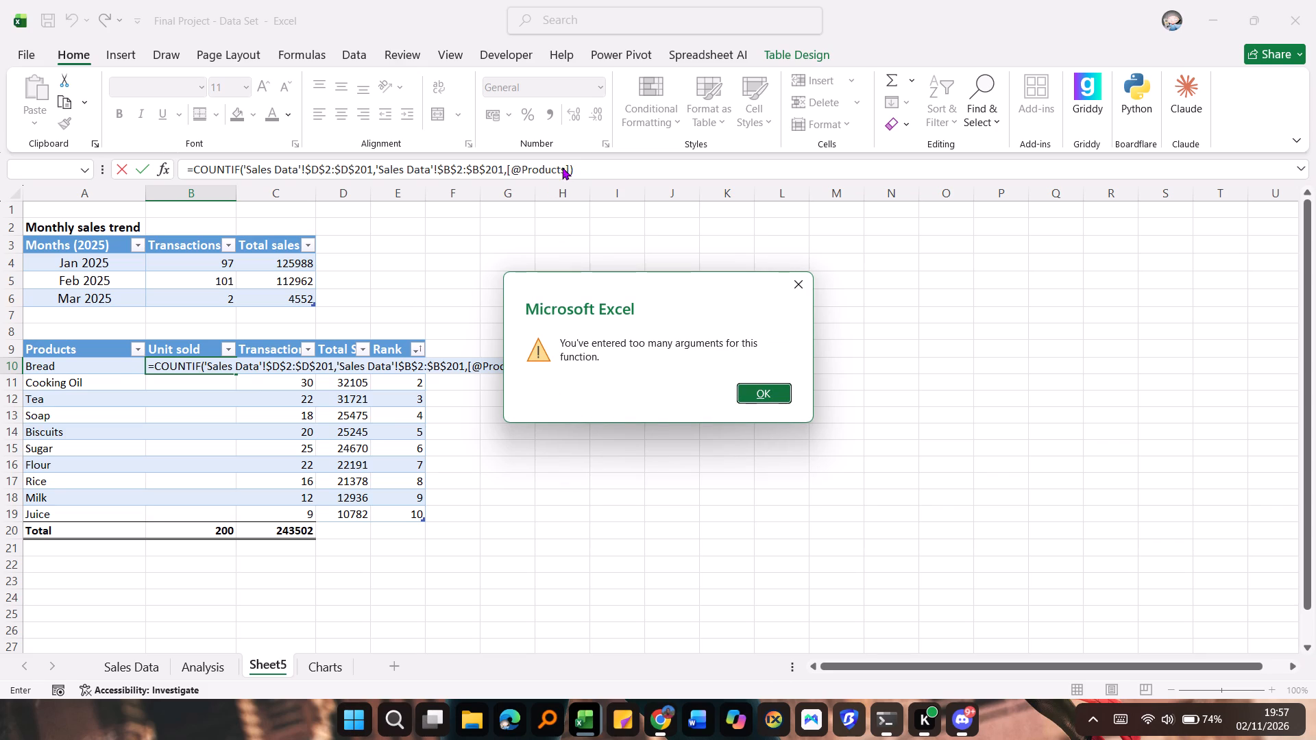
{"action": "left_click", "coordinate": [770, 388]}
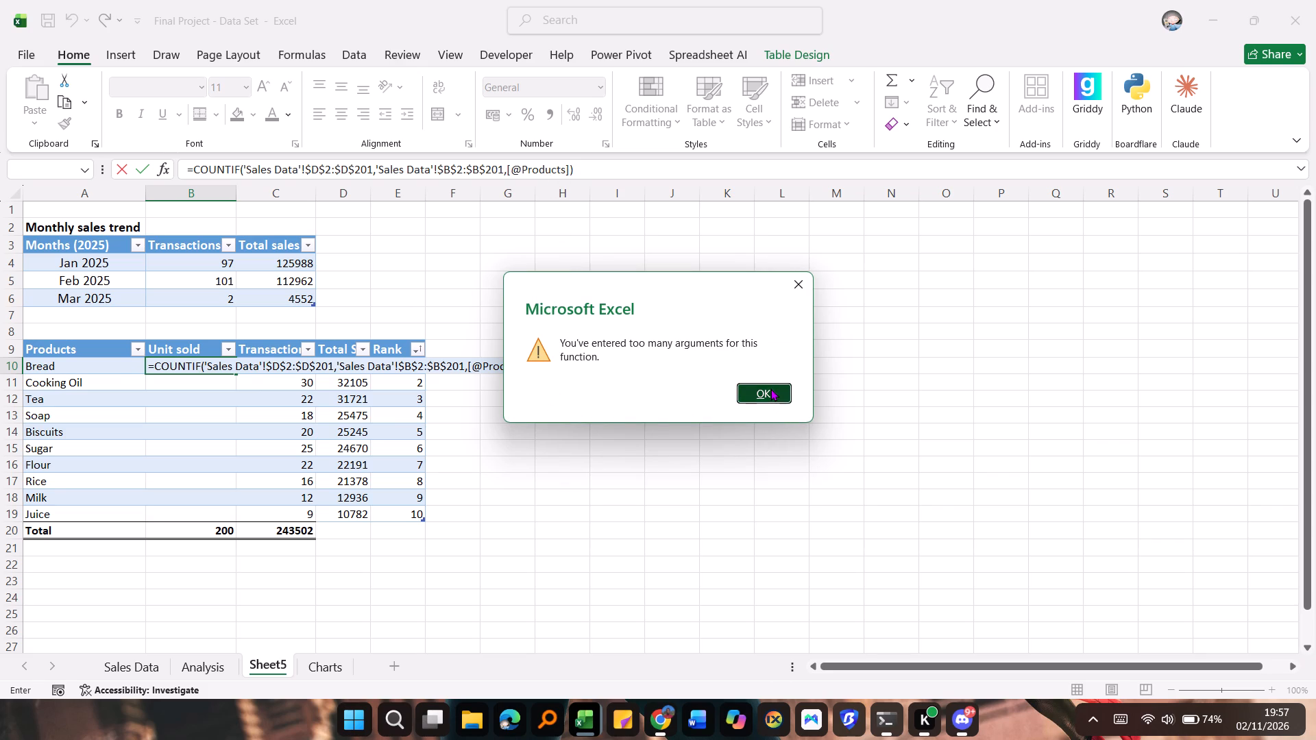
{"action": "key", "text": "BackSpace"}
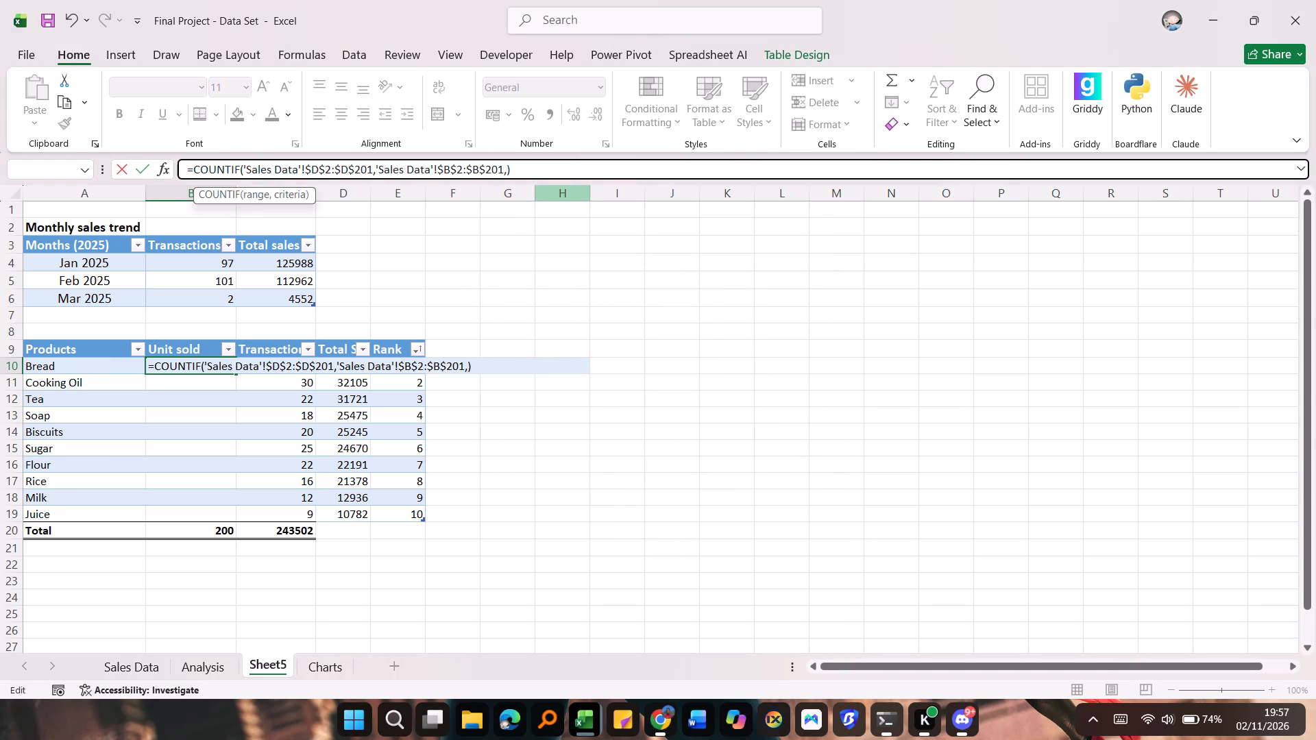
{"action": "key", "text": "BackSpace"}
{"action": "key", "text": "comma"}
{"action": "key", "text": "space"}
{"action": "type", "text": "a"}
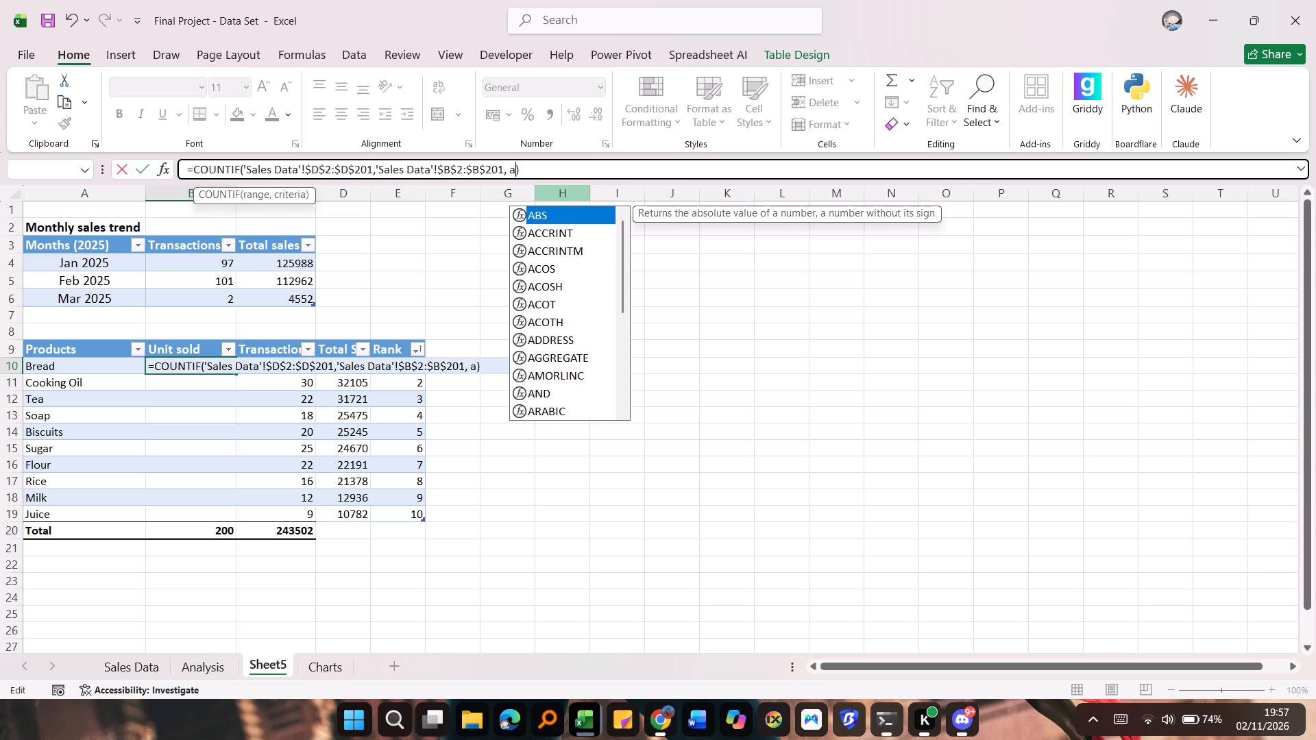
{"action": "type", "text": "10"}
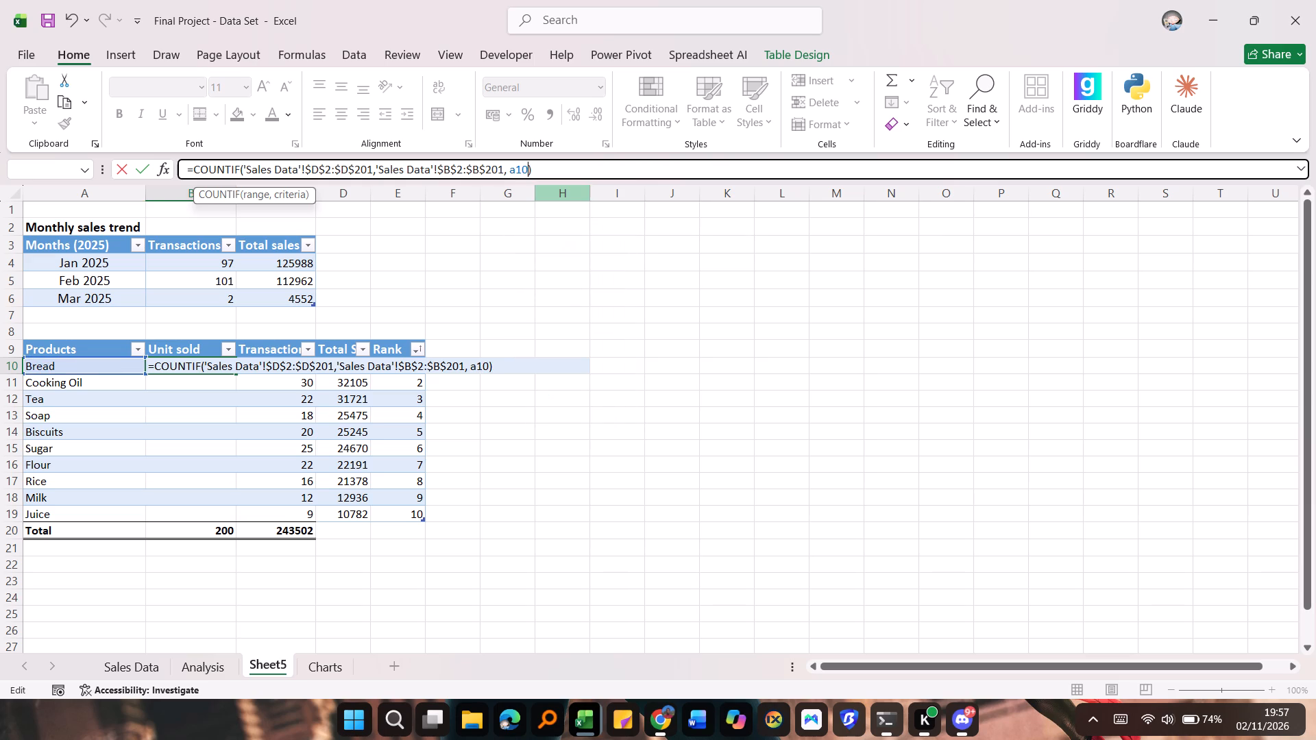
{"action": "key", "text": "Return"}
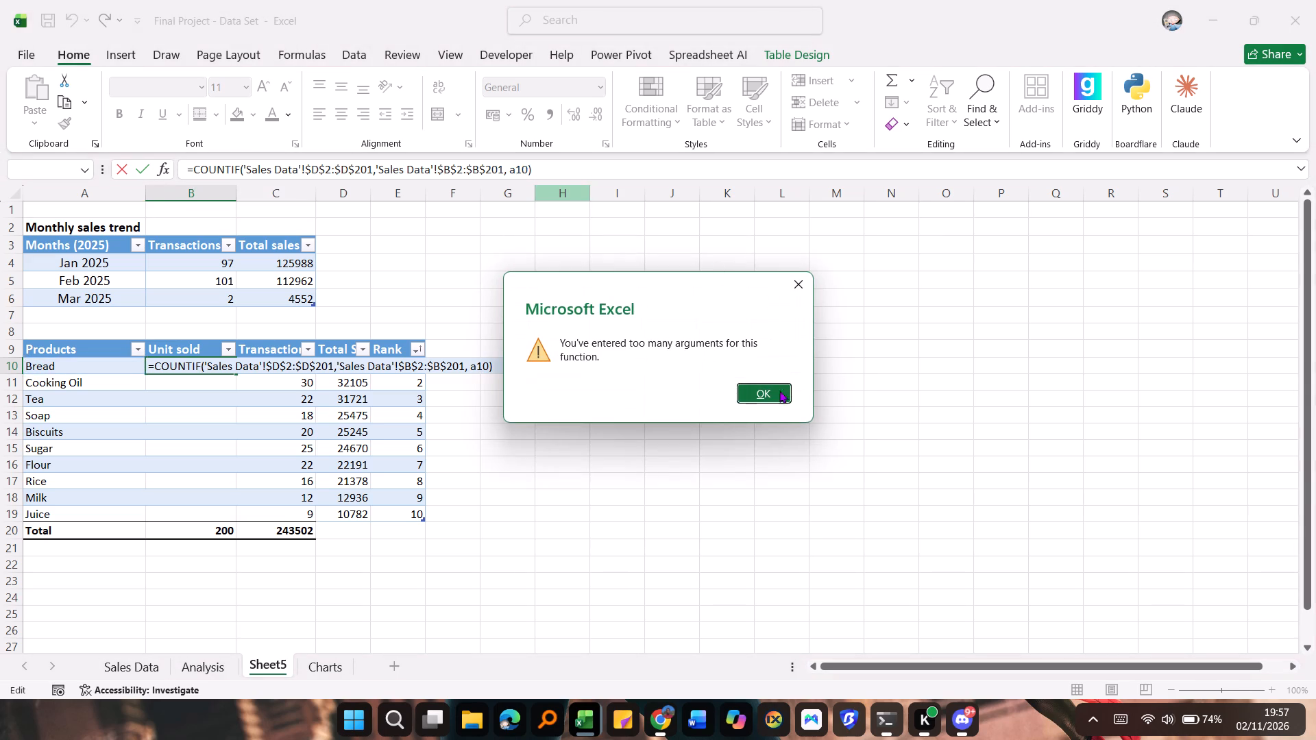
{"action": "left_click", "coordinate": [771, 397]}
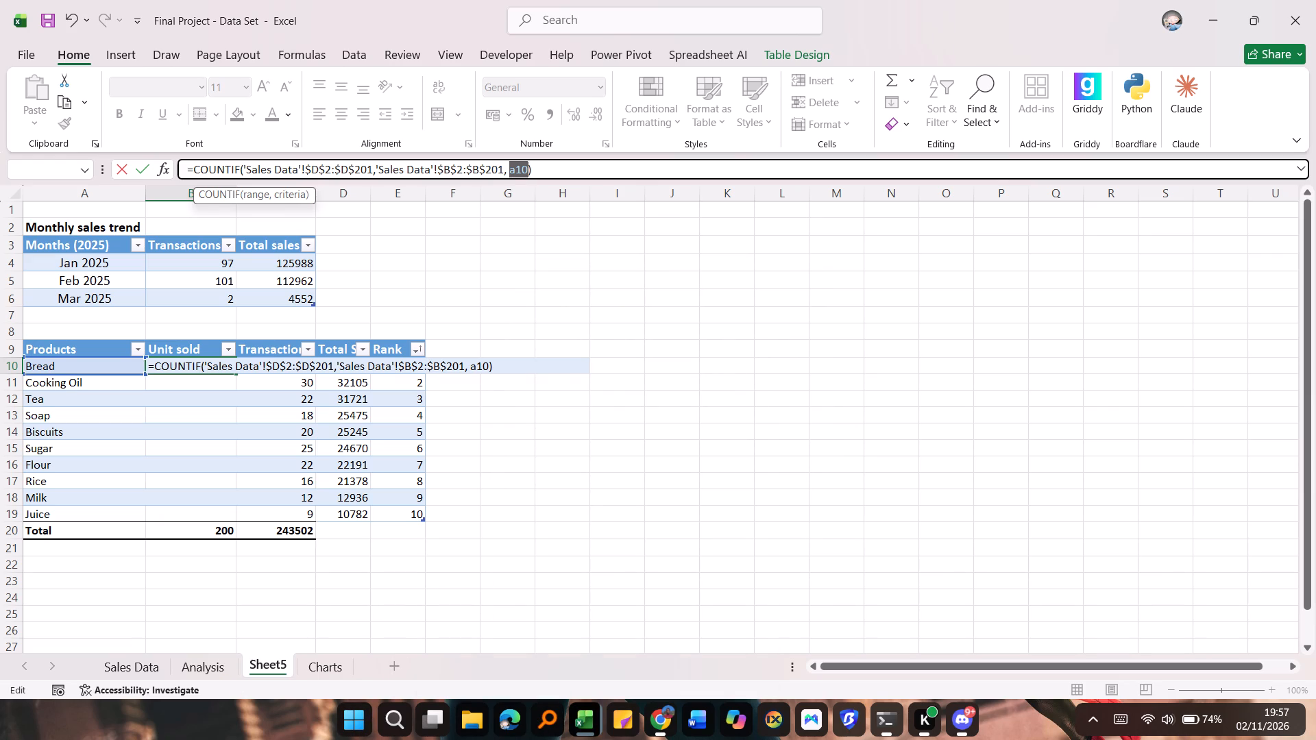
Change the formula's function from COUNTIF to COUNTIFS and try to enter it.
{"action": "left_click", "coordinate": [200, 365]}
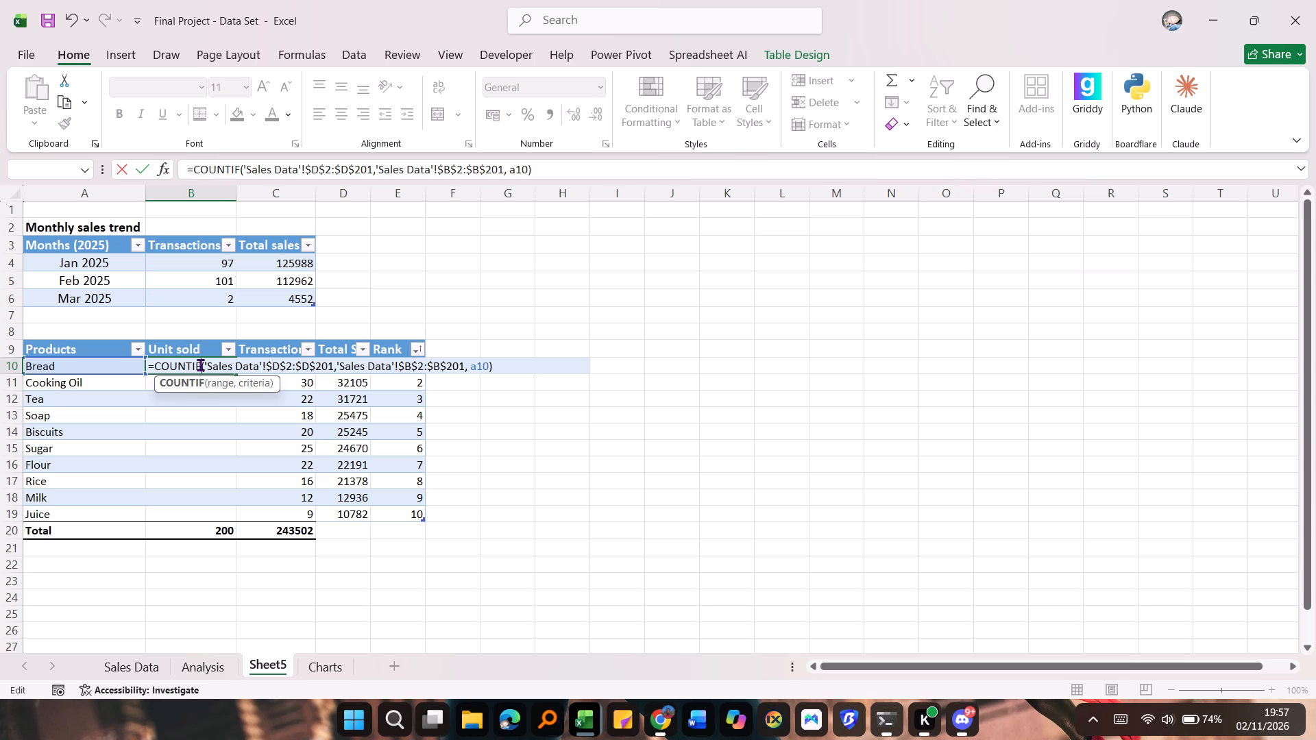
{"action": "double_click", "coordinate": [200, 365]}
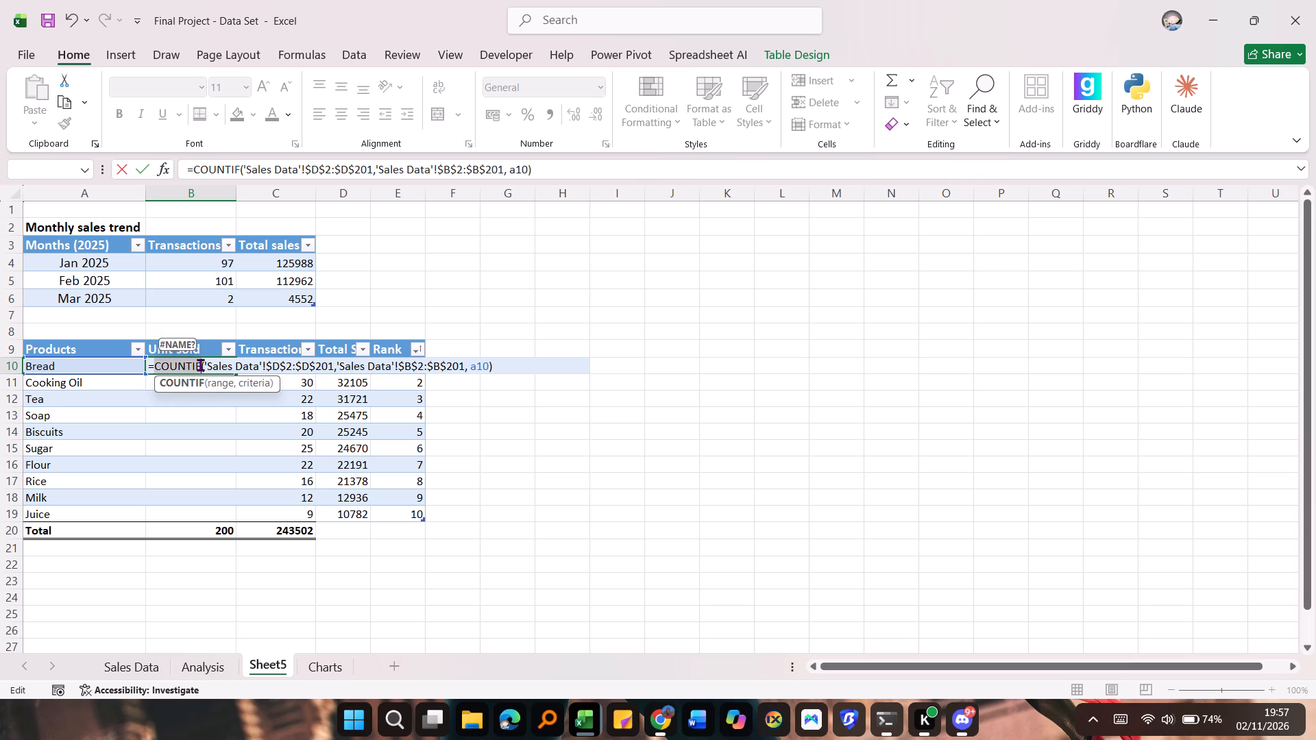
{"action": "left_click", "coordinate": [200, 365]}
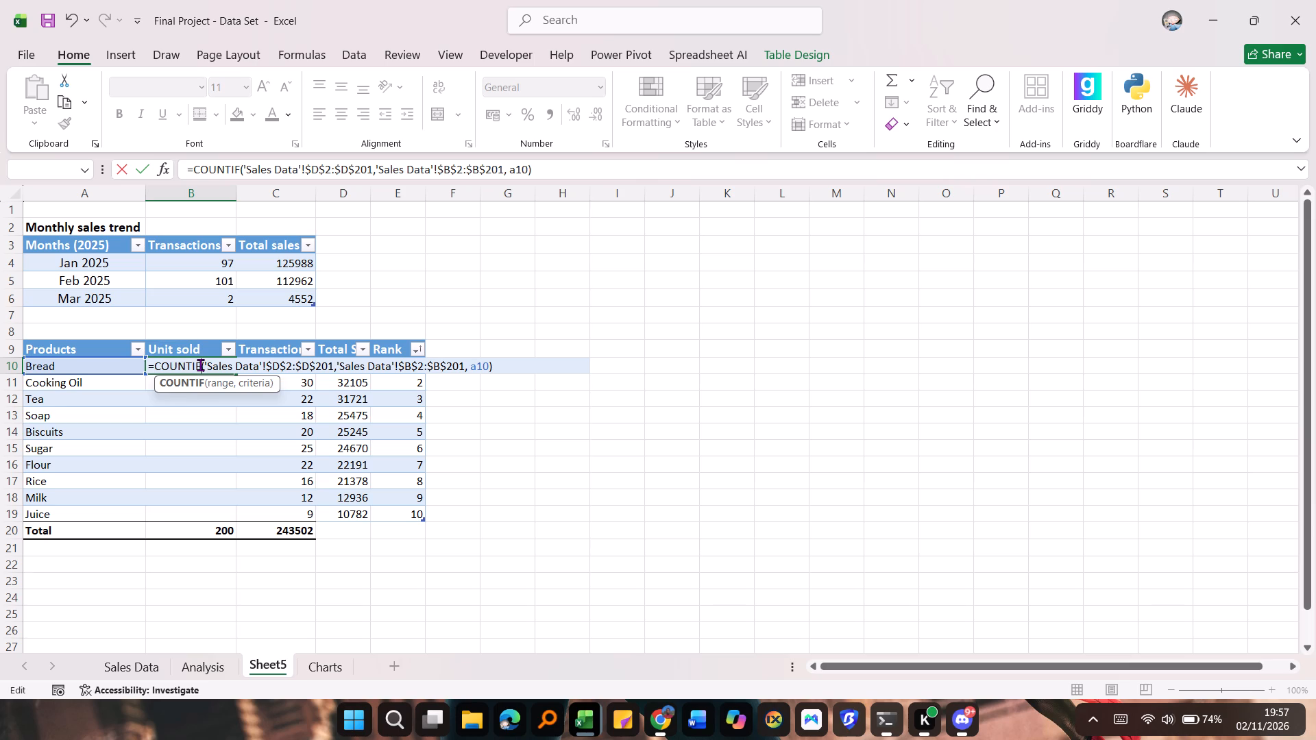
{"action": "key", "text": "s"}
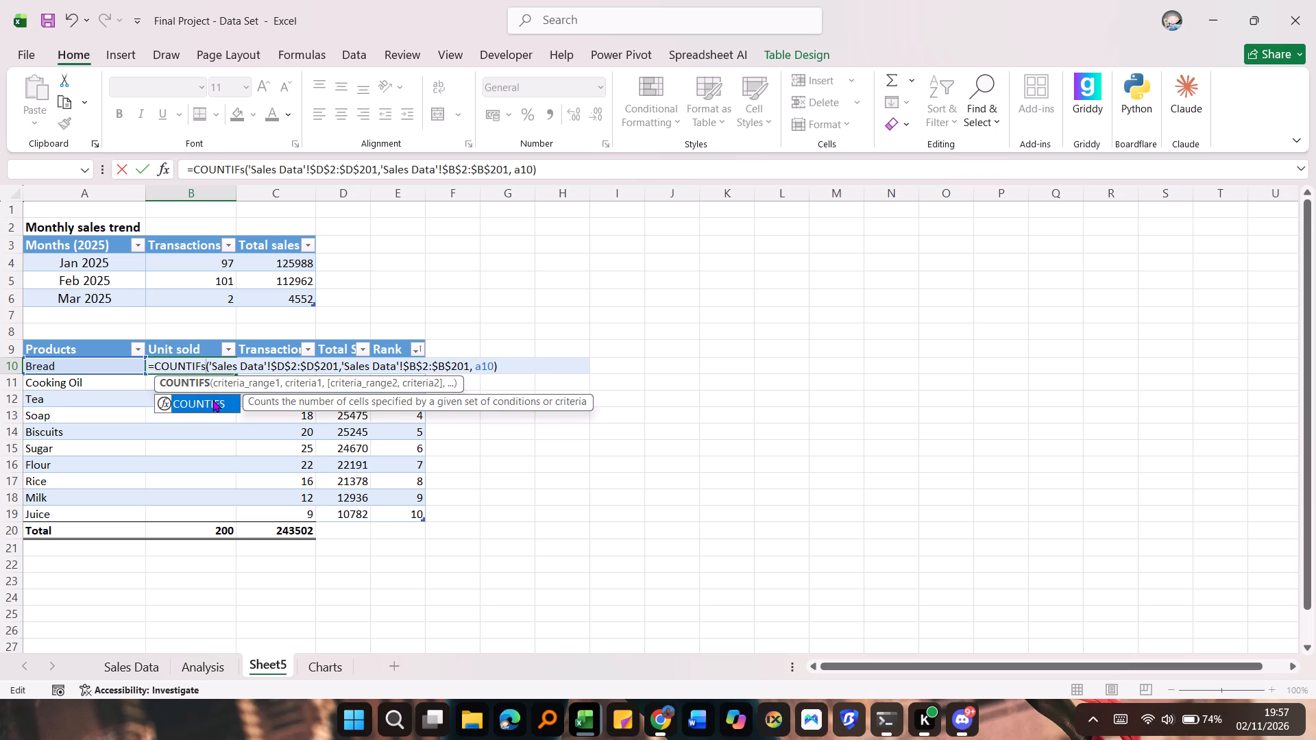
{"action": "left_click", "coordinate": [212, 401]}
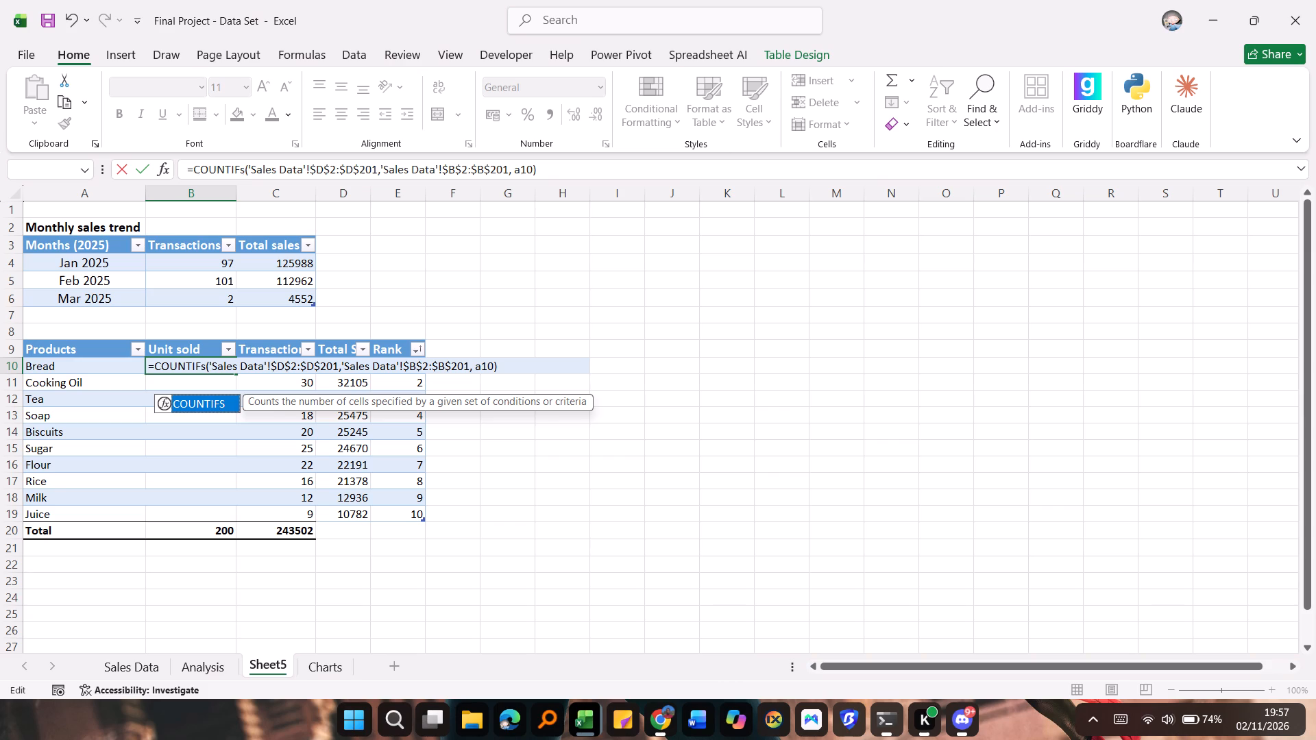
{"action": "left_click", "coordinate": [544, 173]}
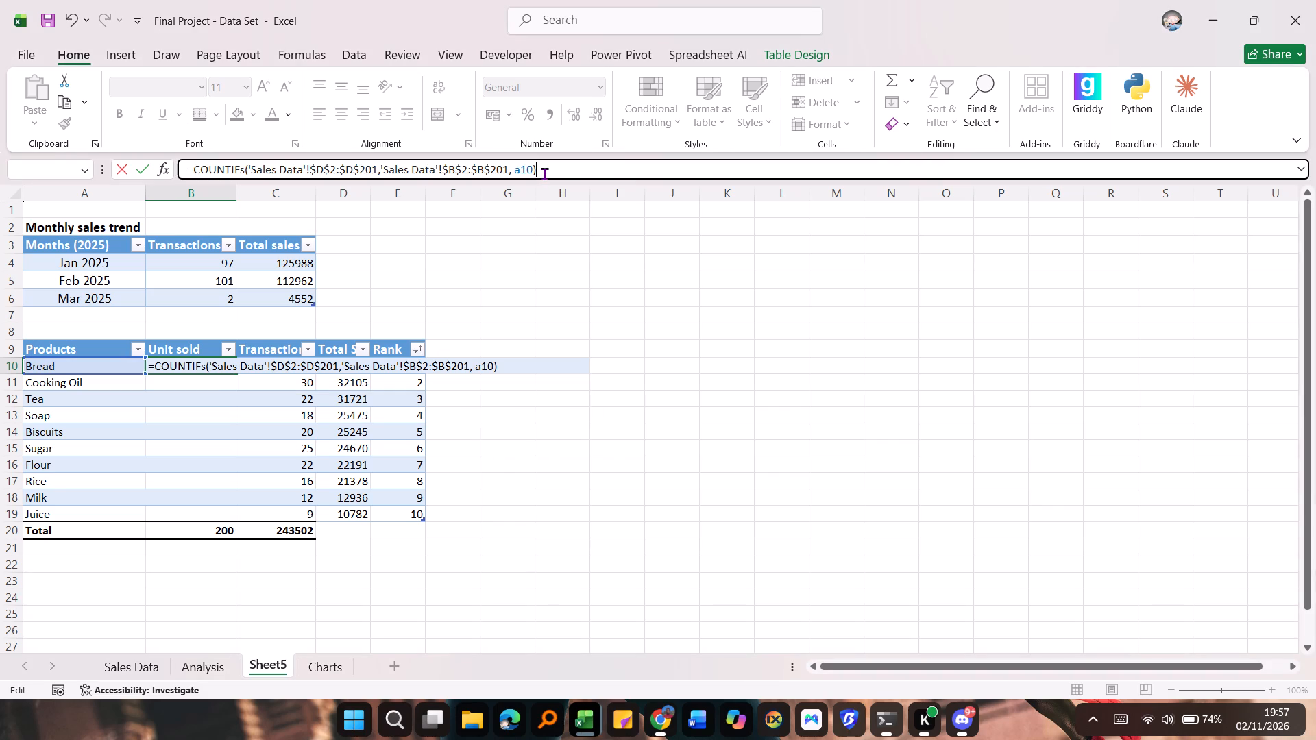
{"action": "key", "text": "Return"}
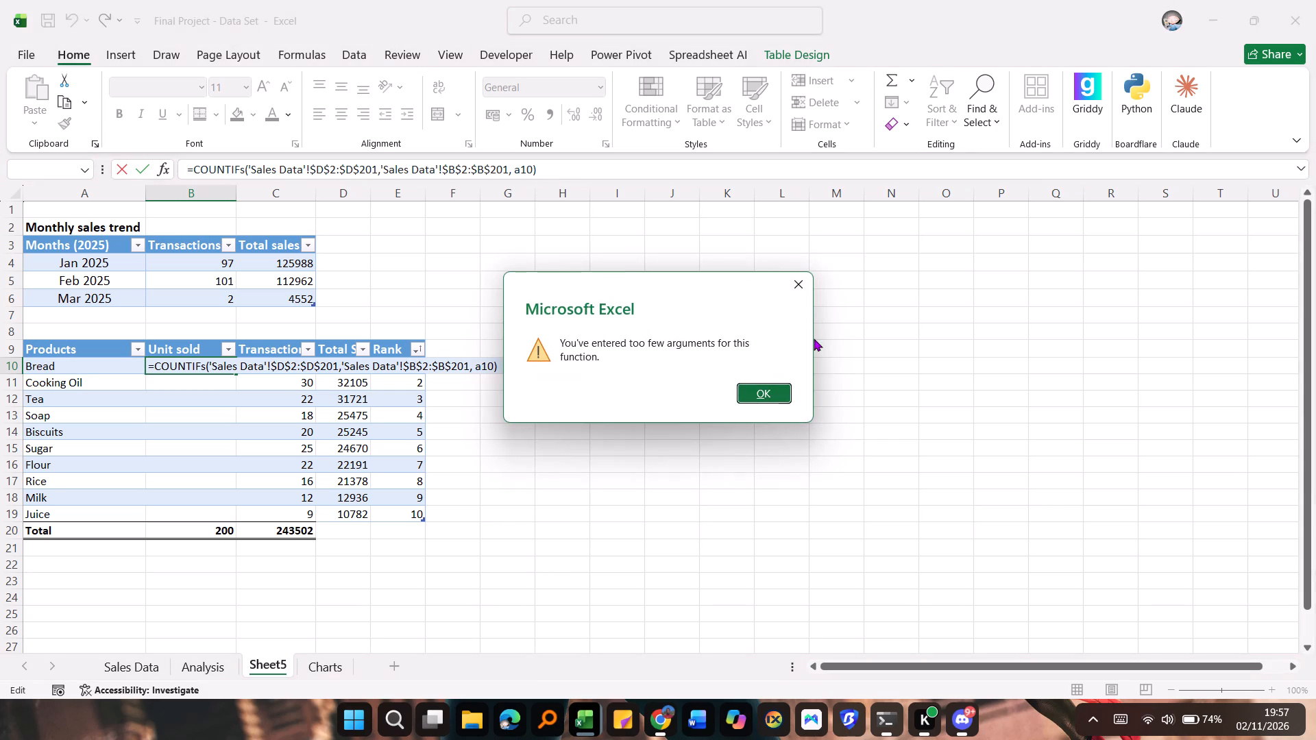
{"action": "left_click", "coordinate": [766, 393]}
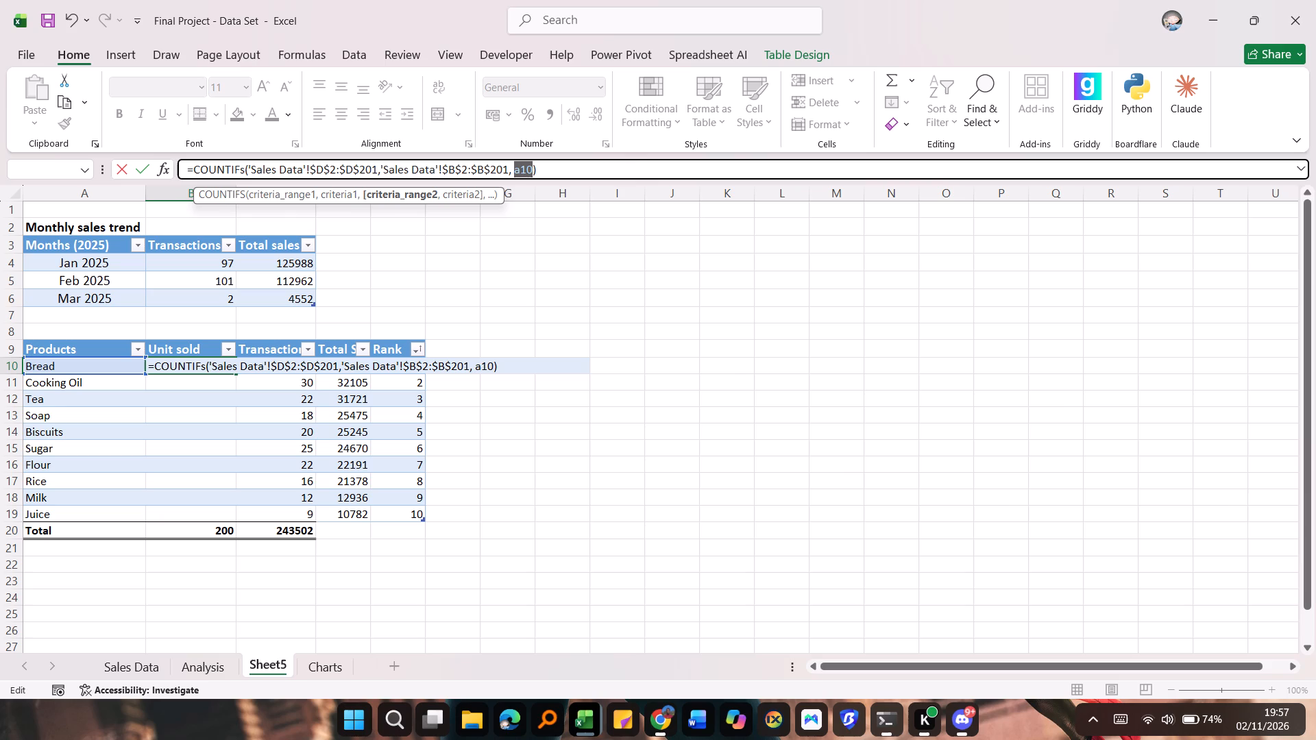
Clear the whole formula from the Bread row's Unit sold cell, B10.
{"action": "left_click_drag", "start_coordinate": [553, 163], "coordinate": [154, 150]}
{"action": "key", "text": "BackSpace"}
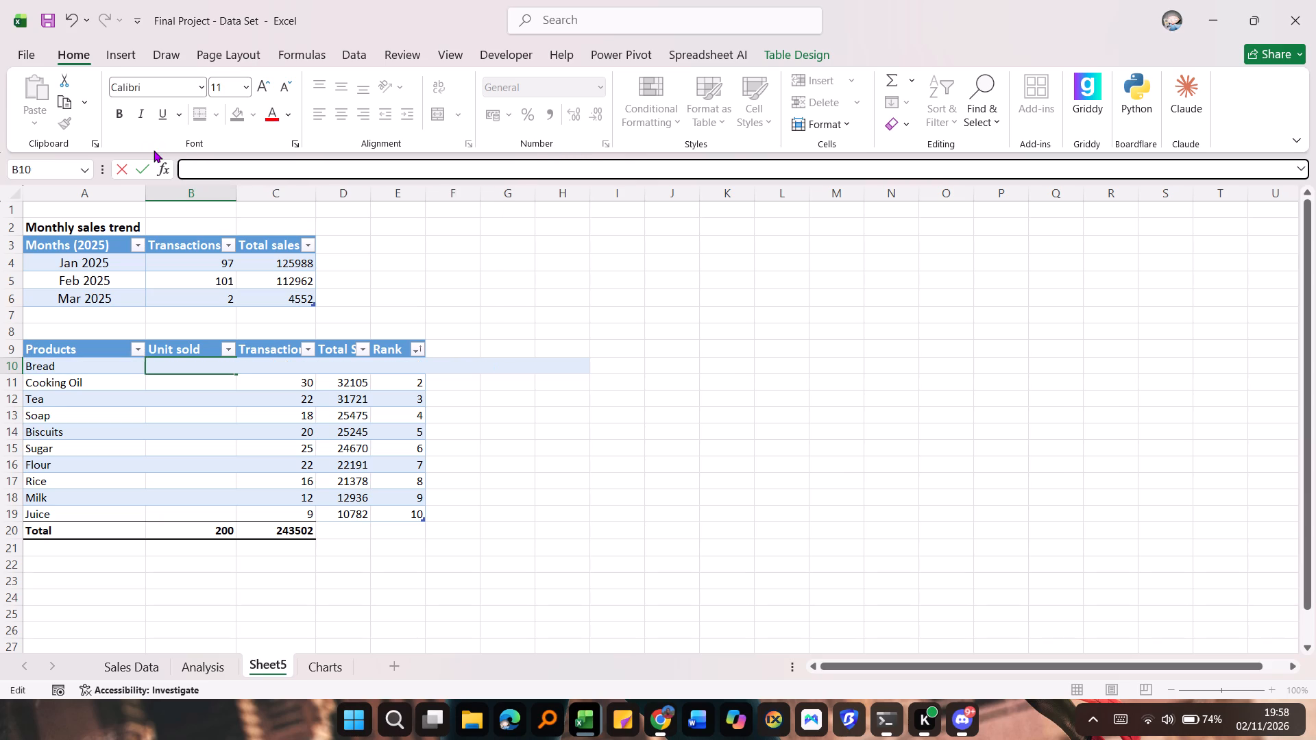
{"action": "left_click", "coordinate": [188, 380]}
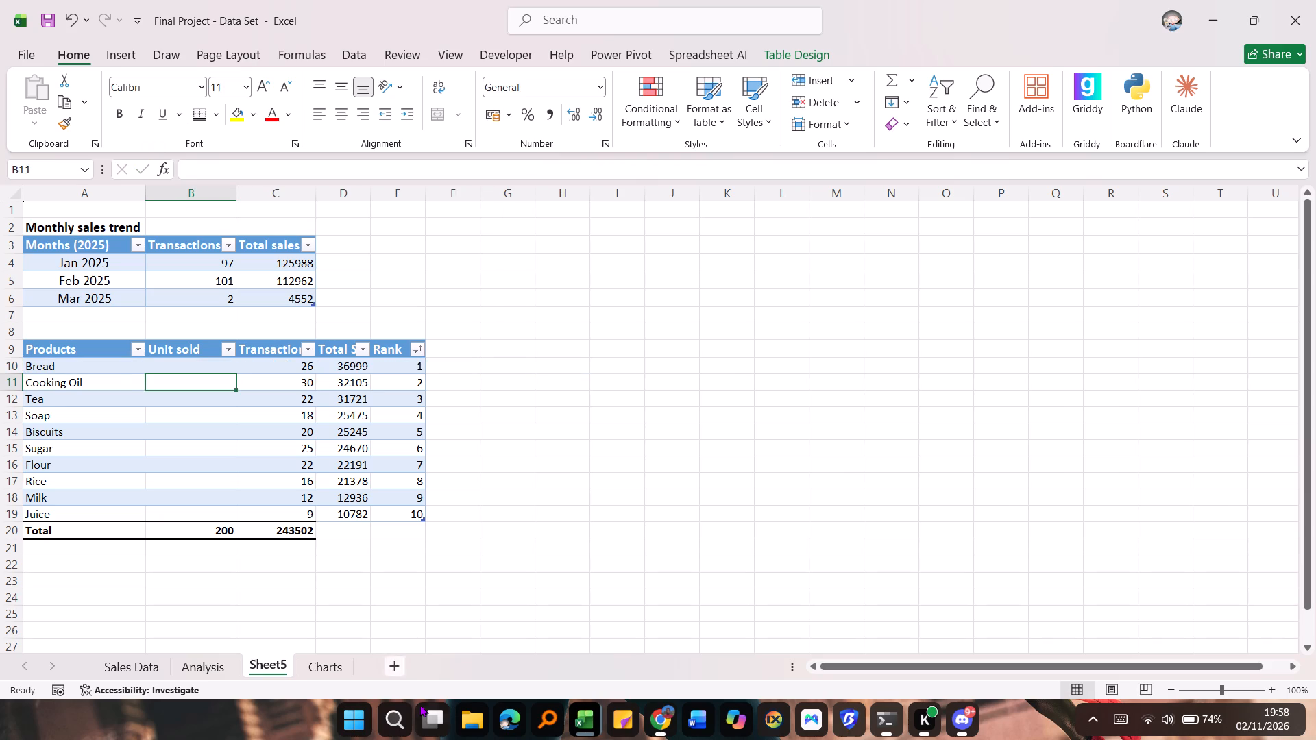
Switch to the completed project workbook and examine the Bread row's Unit sold formula in B11 of its Analysis sheet.
{"action": "left_click", "coordinate": [570, 716]}
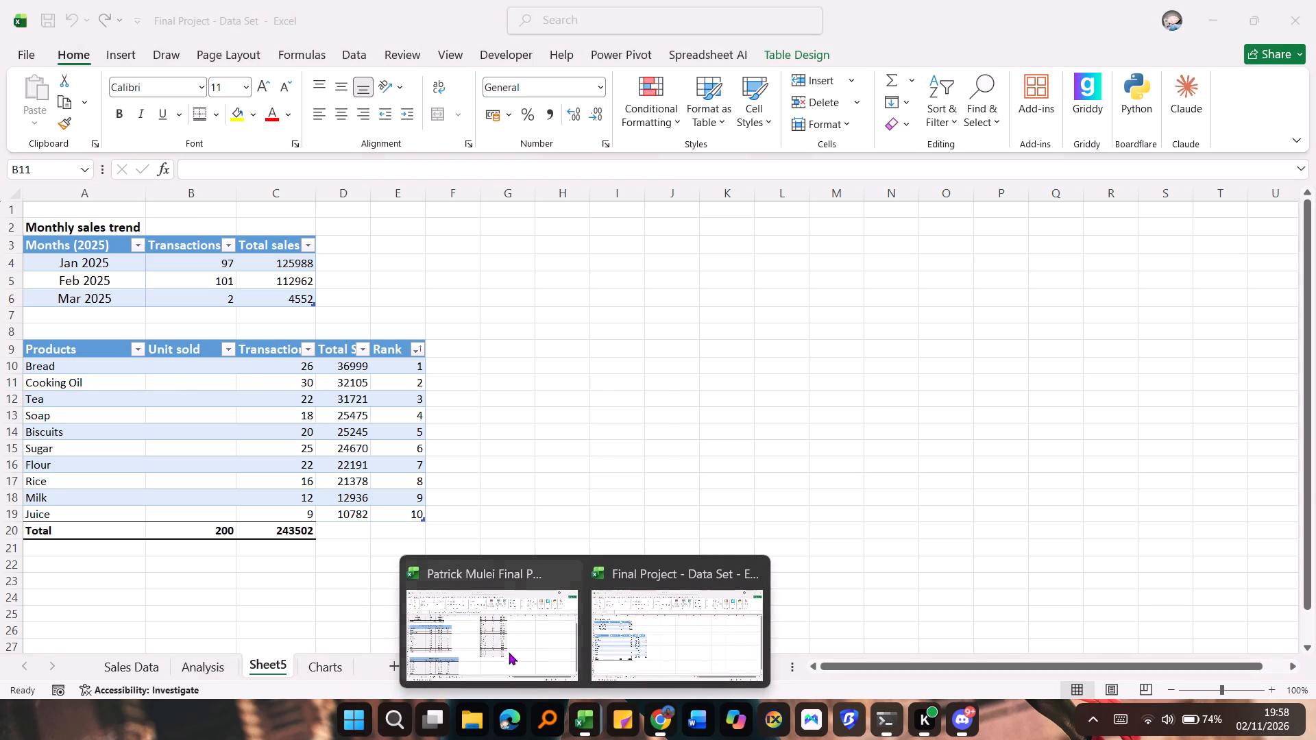
{"action": "left_click", "coordinate": [498, 634]}
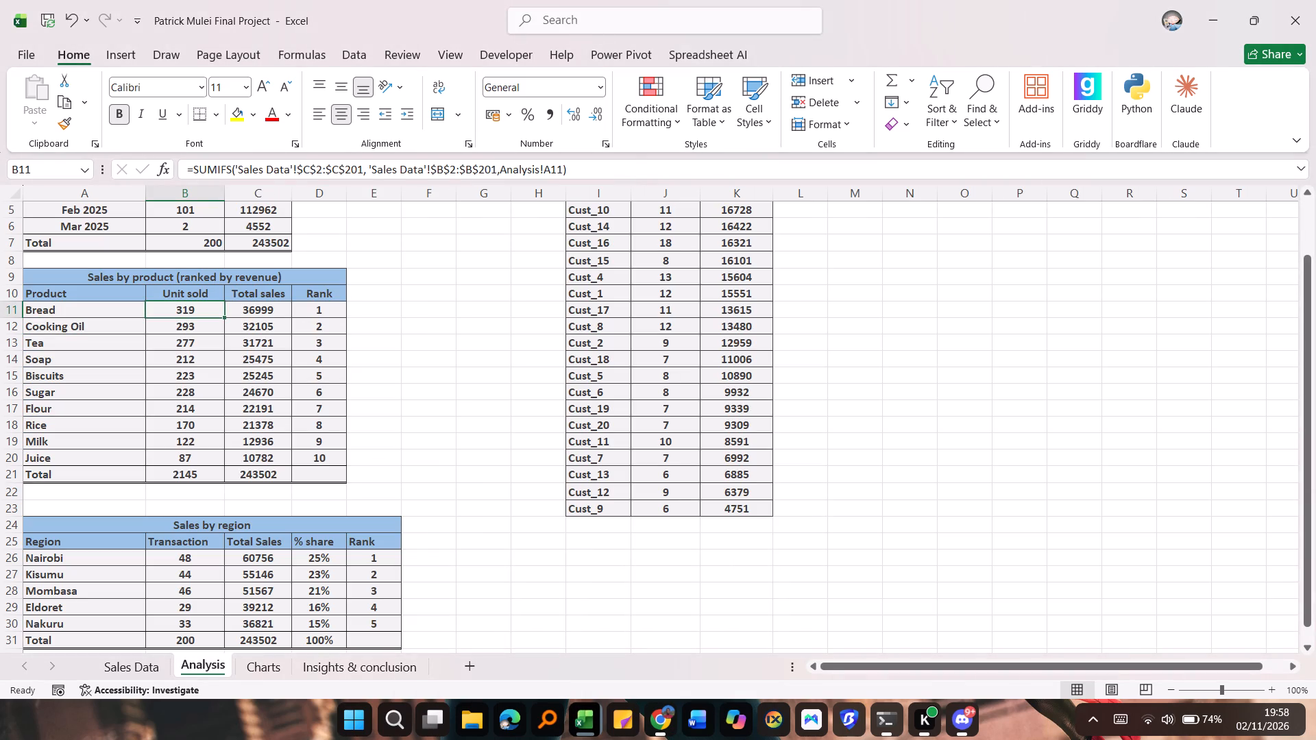
{"action": "left_click", "coordinate": [191, 310]}
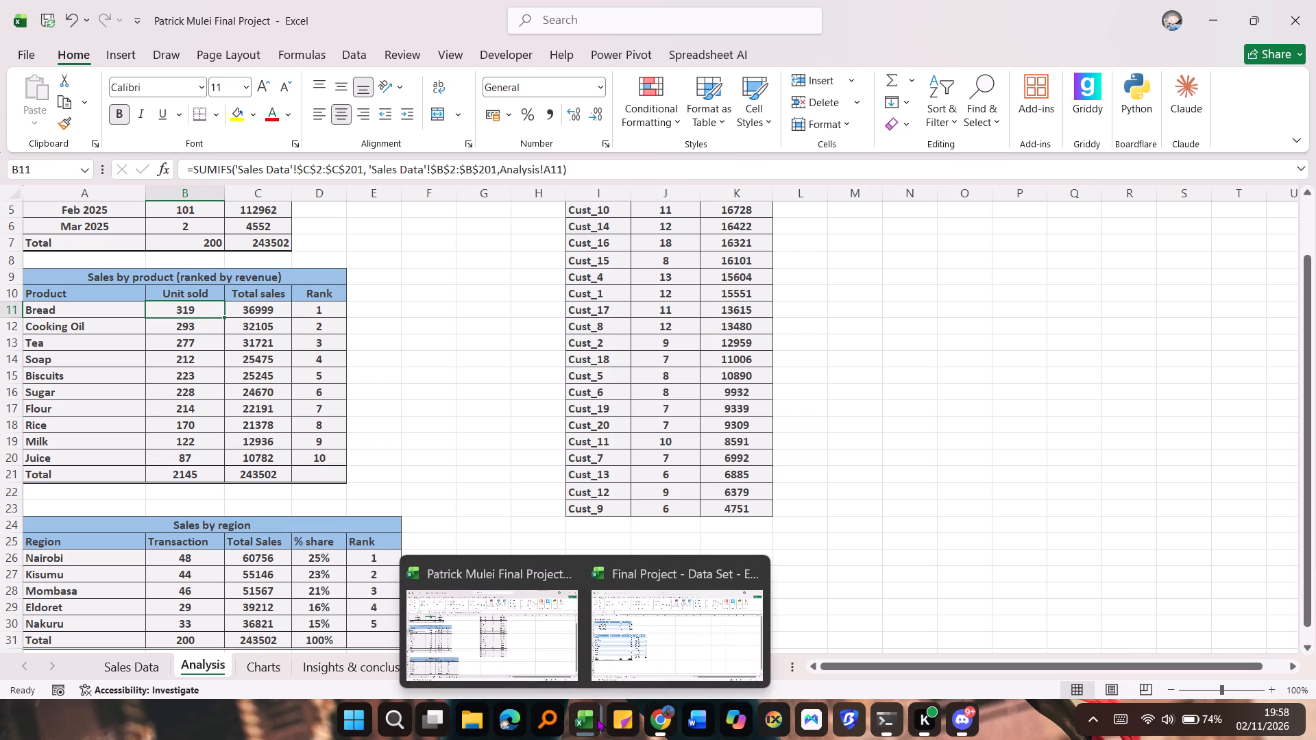
Return to the Data Set workbook and start a SUMIFS formula in Sheet5's B10 with sum range 'Sales Data'!$D$2:$D$201.
{"action": "left_click", "coordinate": [660, 612]}
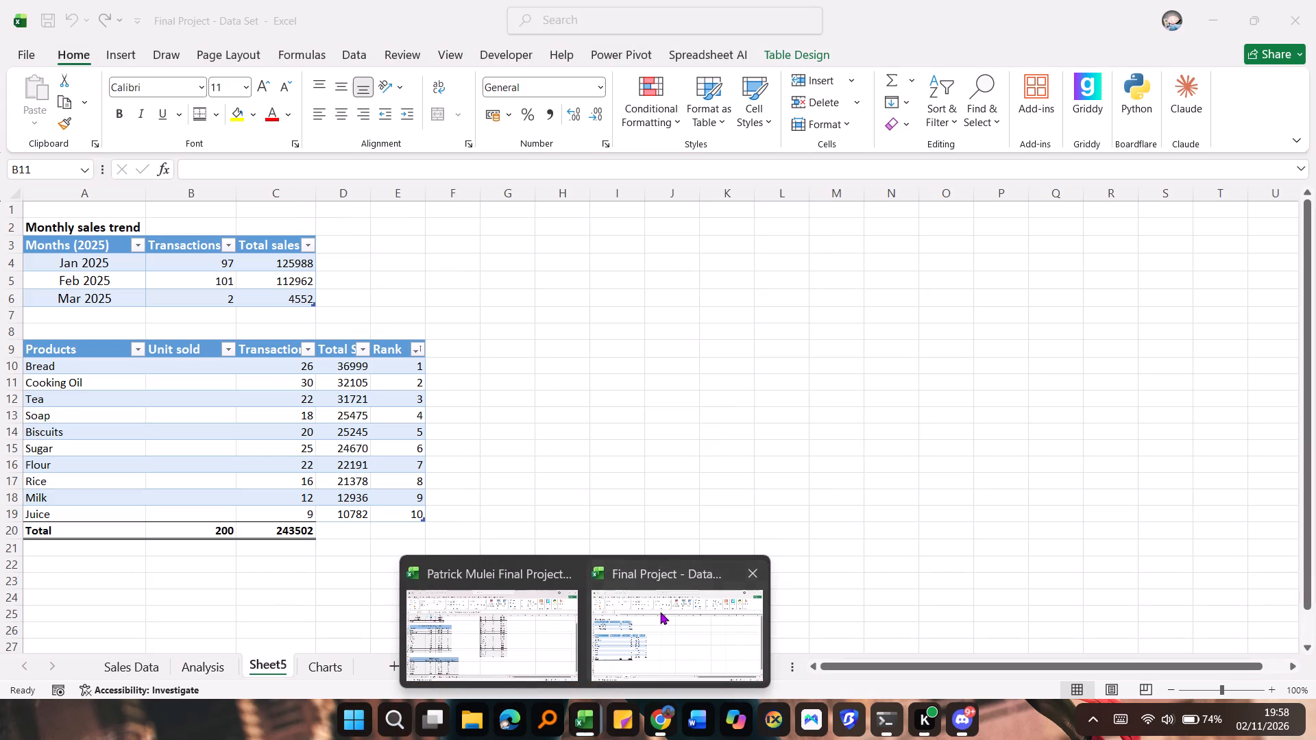
{"action": "left_click", "coordinate": [162, 370]}
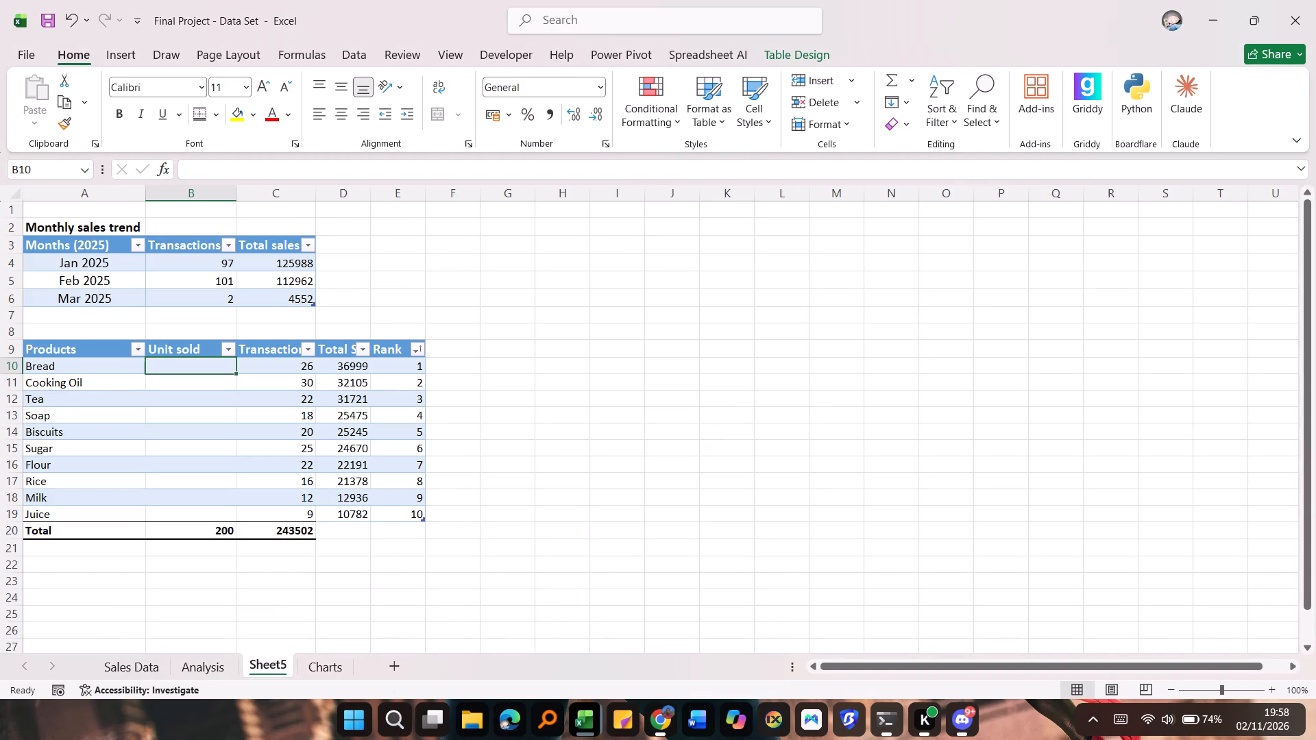
{"action": "type", "text": "=s"}
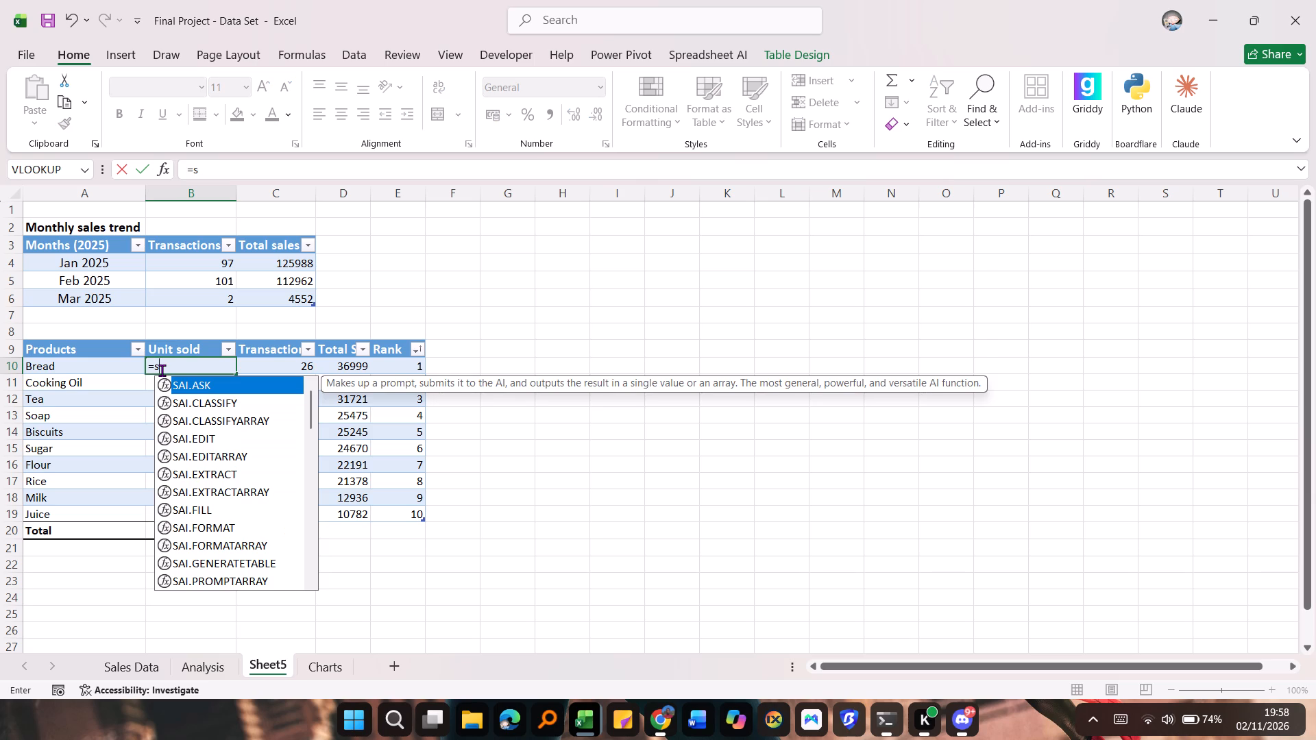
{"action": "type", "text": "um"}
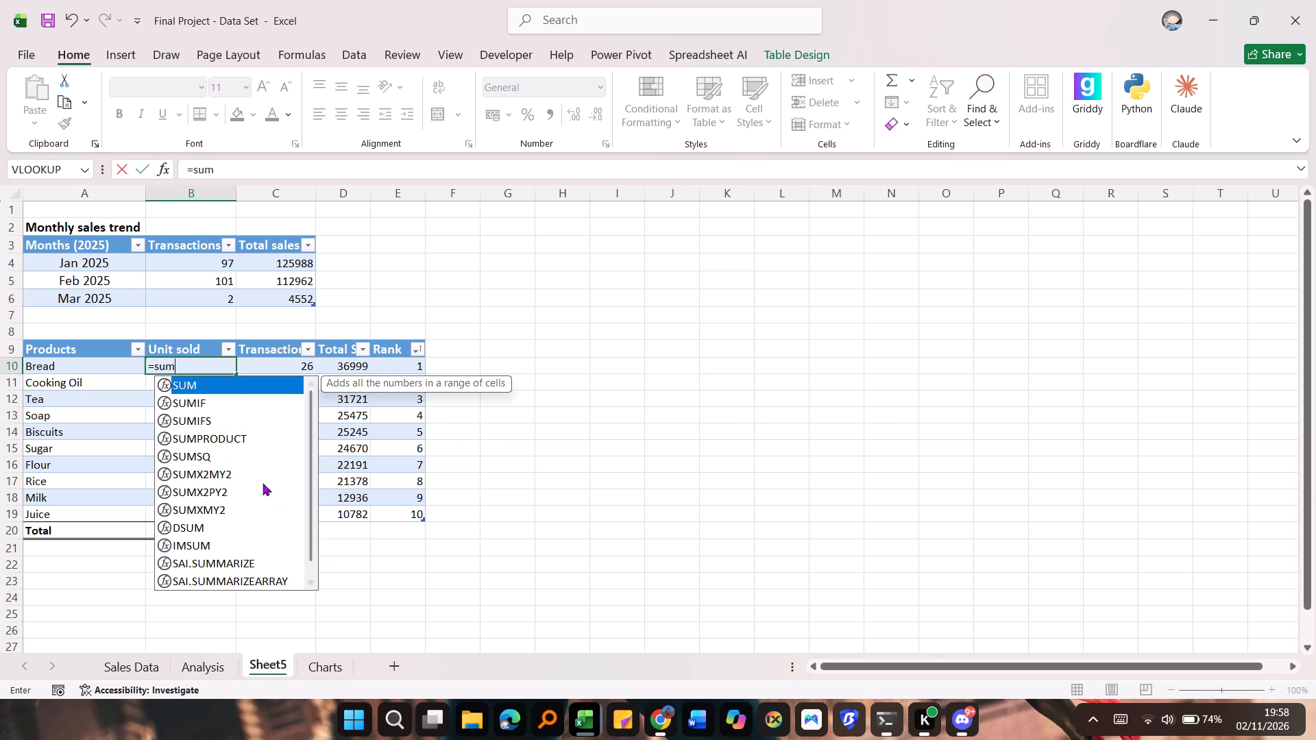
{"action": "double_click", "coordinate": [208, 419]}
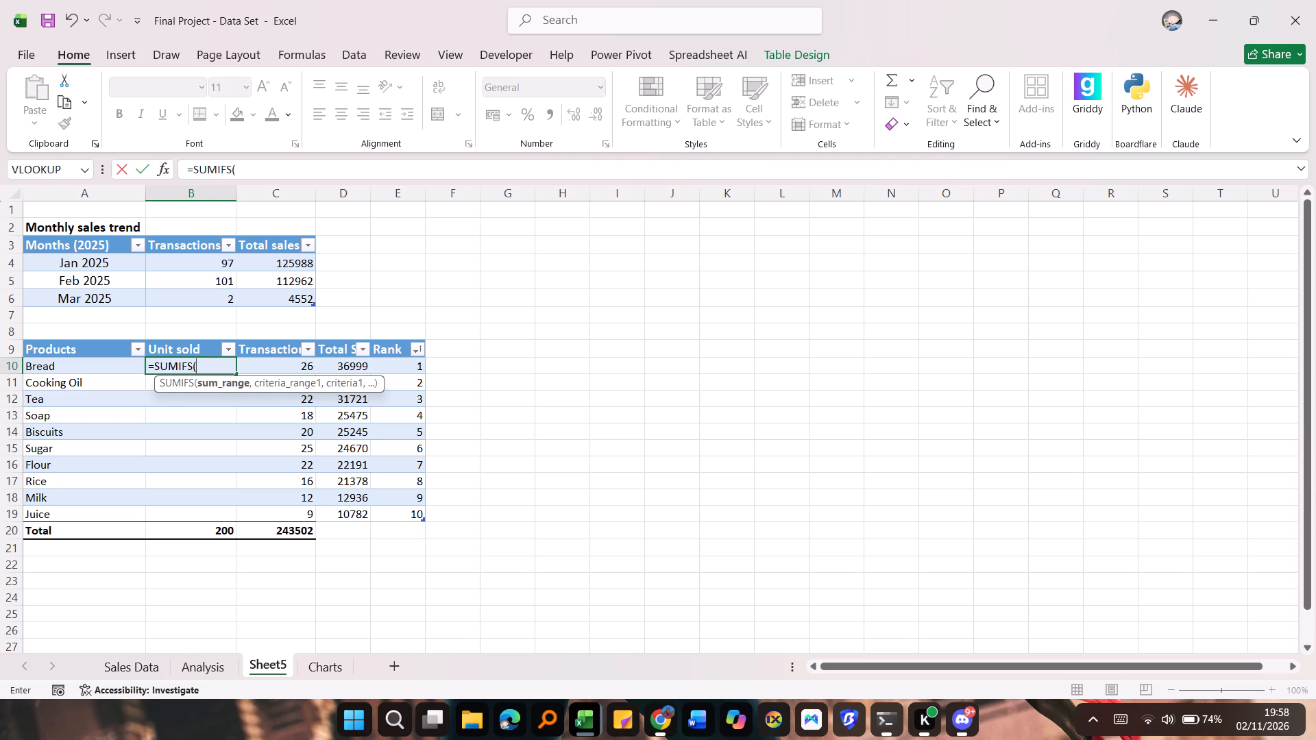
{"action": "left_click", "coordinate": [139, 666]}
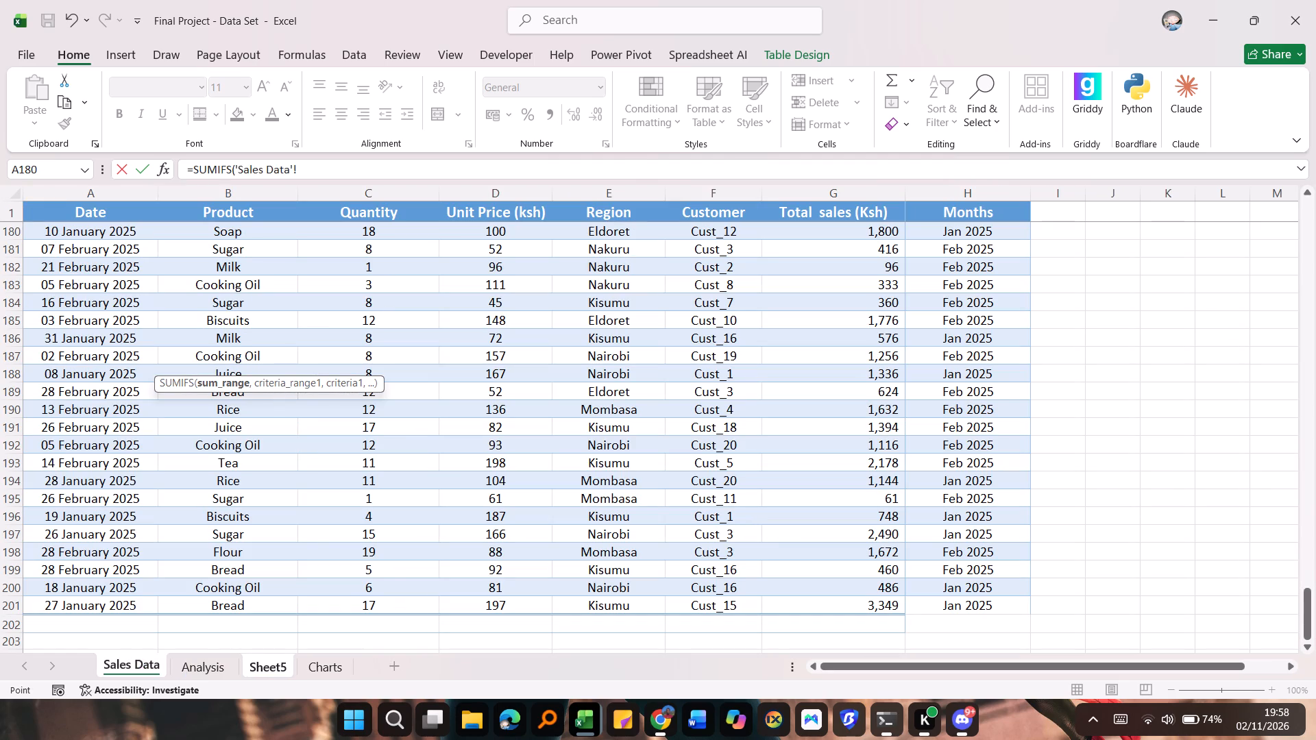
{"action": "scroll", "coordinate": [491, 243], "scroll_direction": "up", "scroll_amount": 12}
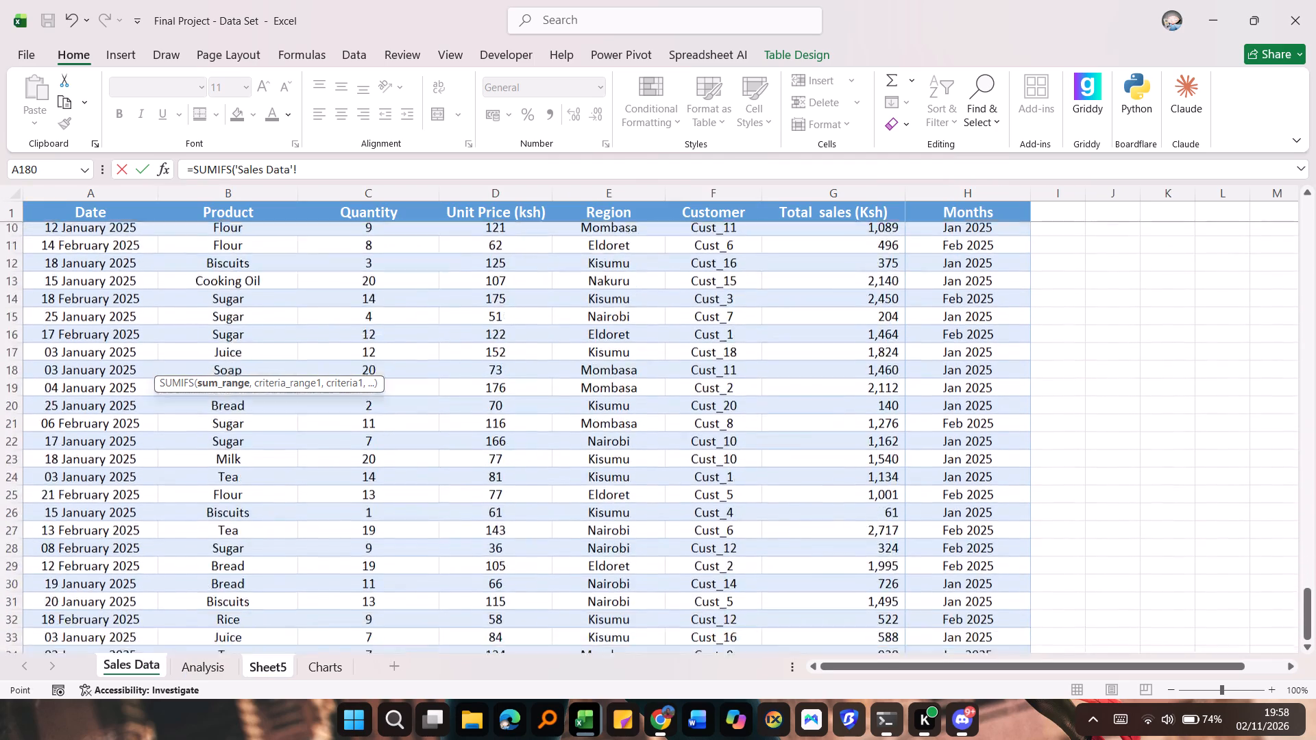
{"action": "scroll", "coordinate": [491, 243], "scroll_direction": "up", "scroll_amount": 13}
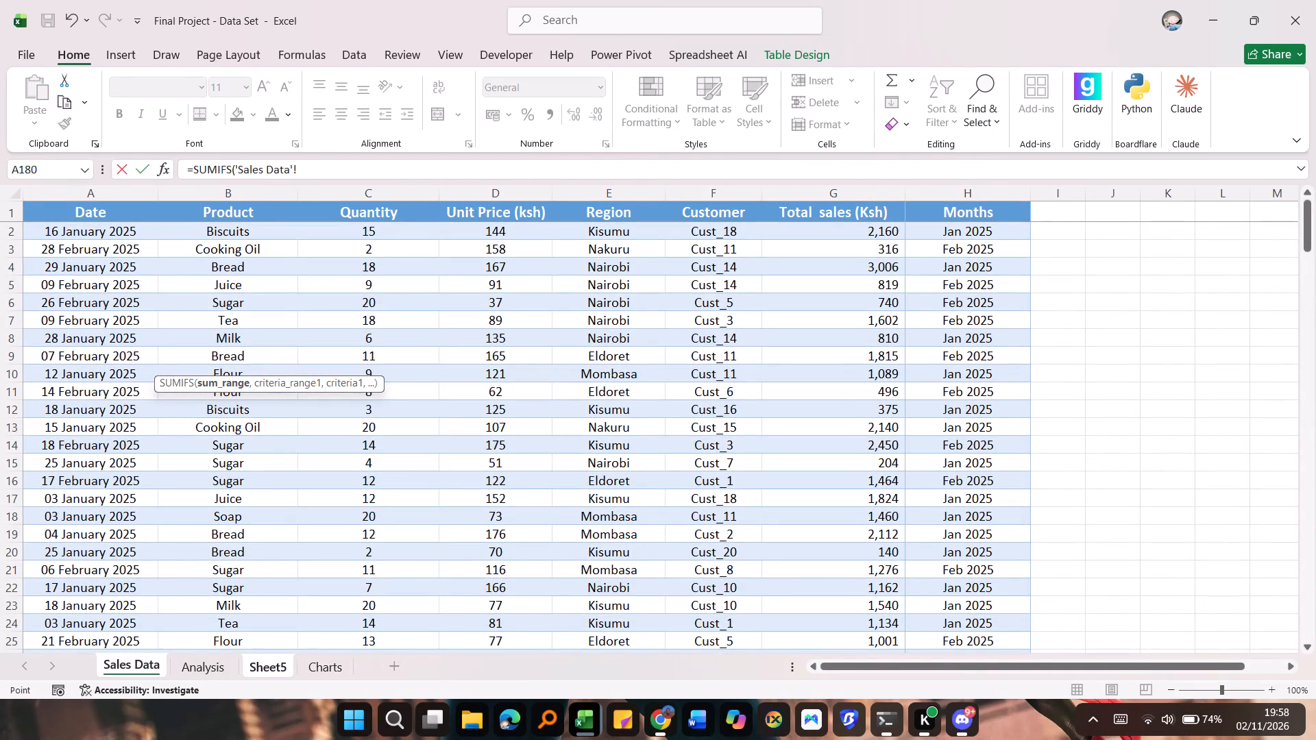
{"action": "left_click_drag", "start_coordinate": [497, 230], "coordinate": [489, 739]}
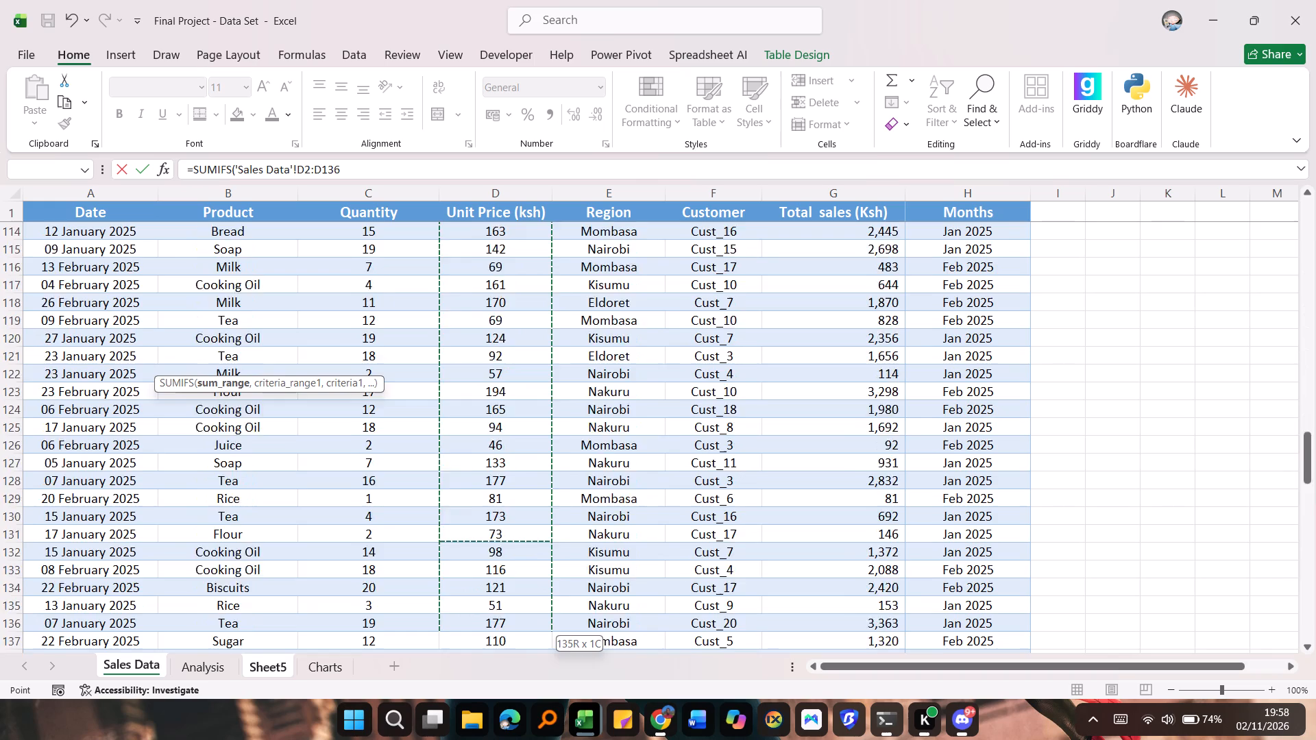
{"action": "left_click_drag", "start_coordinate": [489, 739], "coordinate": [489, 652]}
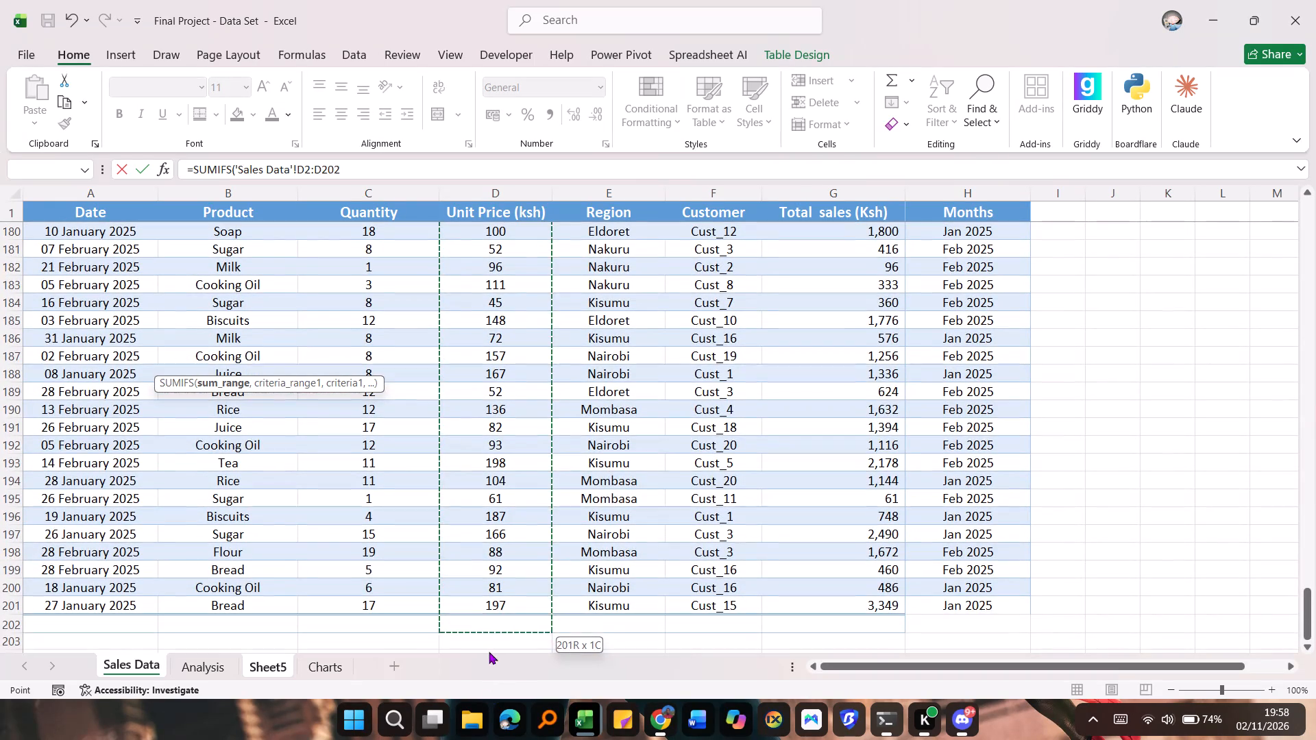
{"action": "left_click_drag", "start_coordinate": [489, 652], "coordinate": [488, 606]}
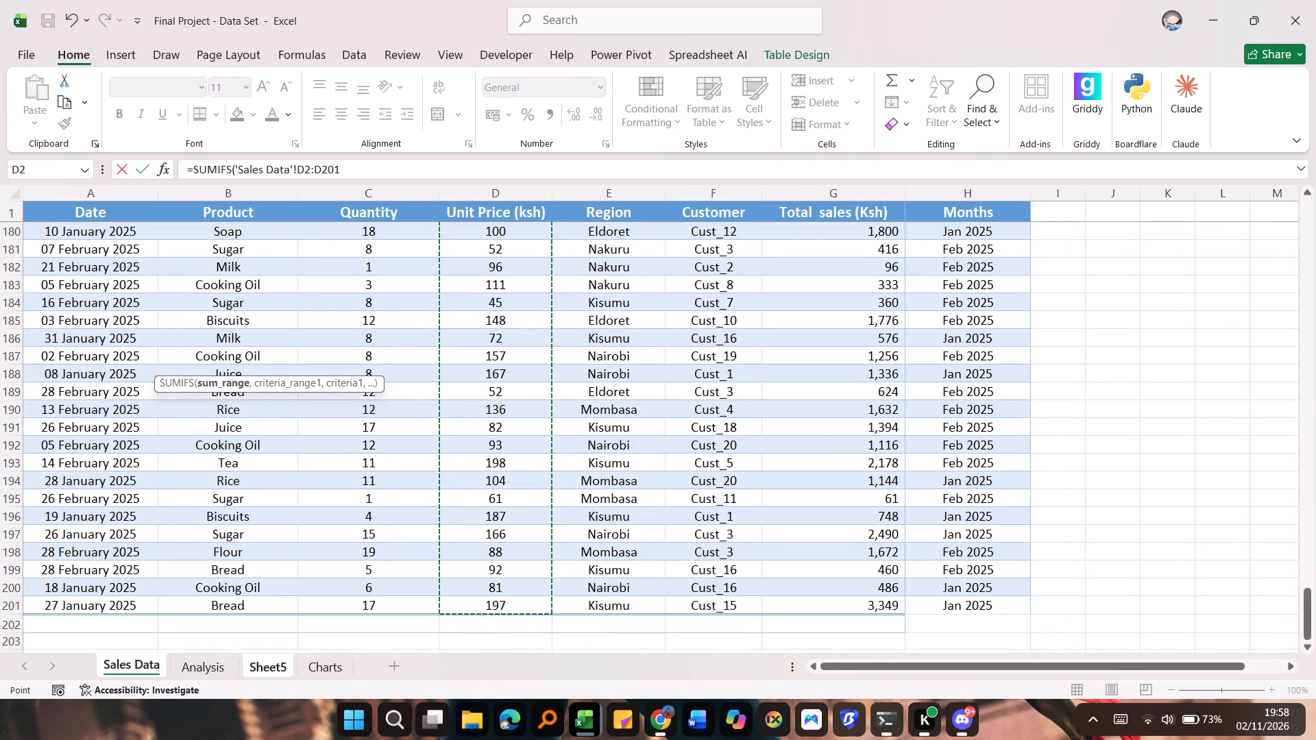
{"action": "key", "text": "comma"}
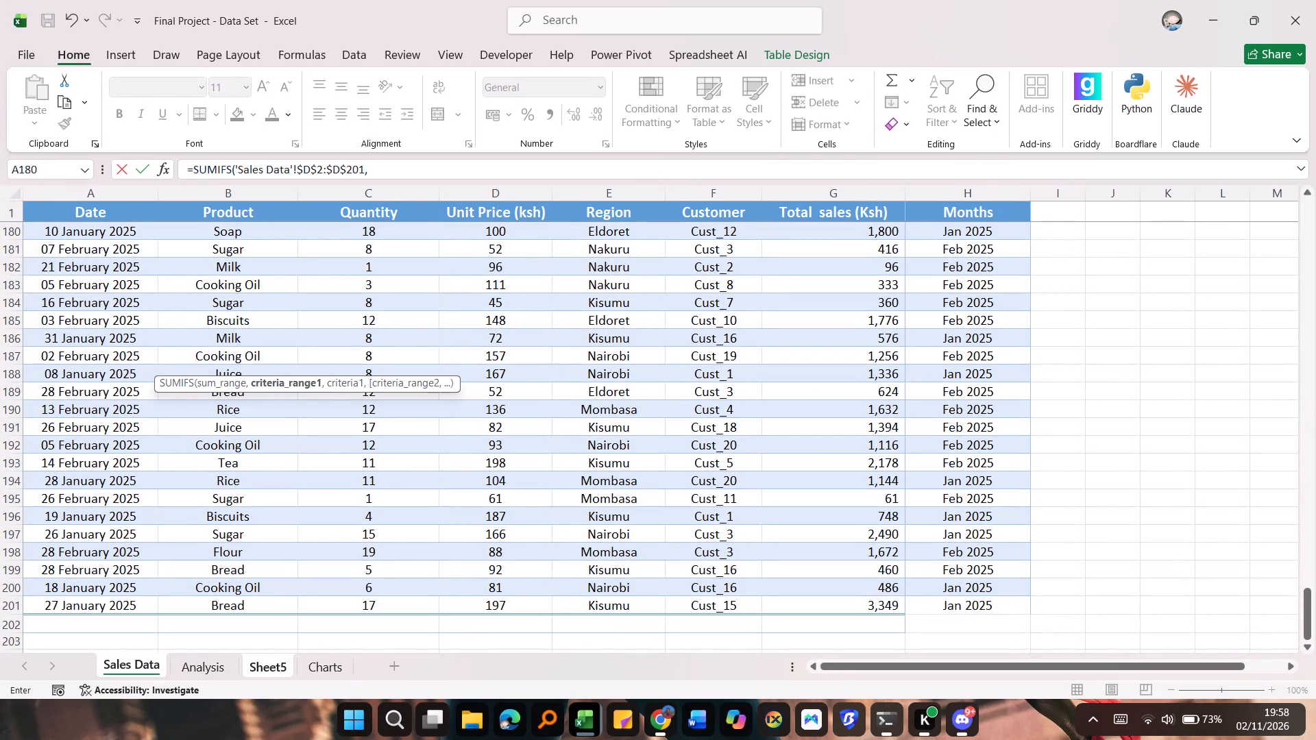
Add the Product column range 'Sales Data'!$B$2:$B$201 as the SUMIFS formula's first criteria range, followed by a comma.
{"action": "scroll", "coordinate": [321, 413], "scroll_direction": "up", "scroll_amount": 10}
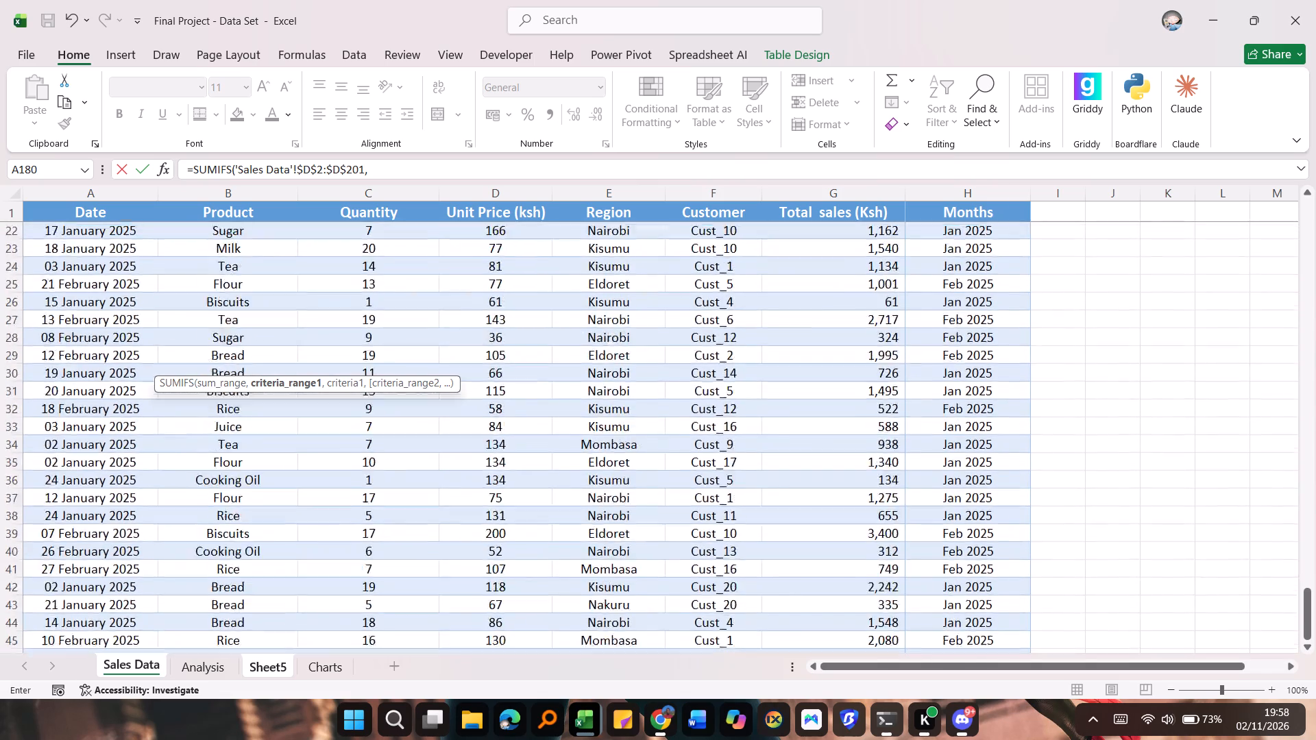
{"action": "scroll", "coordinate": [321, 413], "scroll_direction": "up", "scroll_amount": 11}
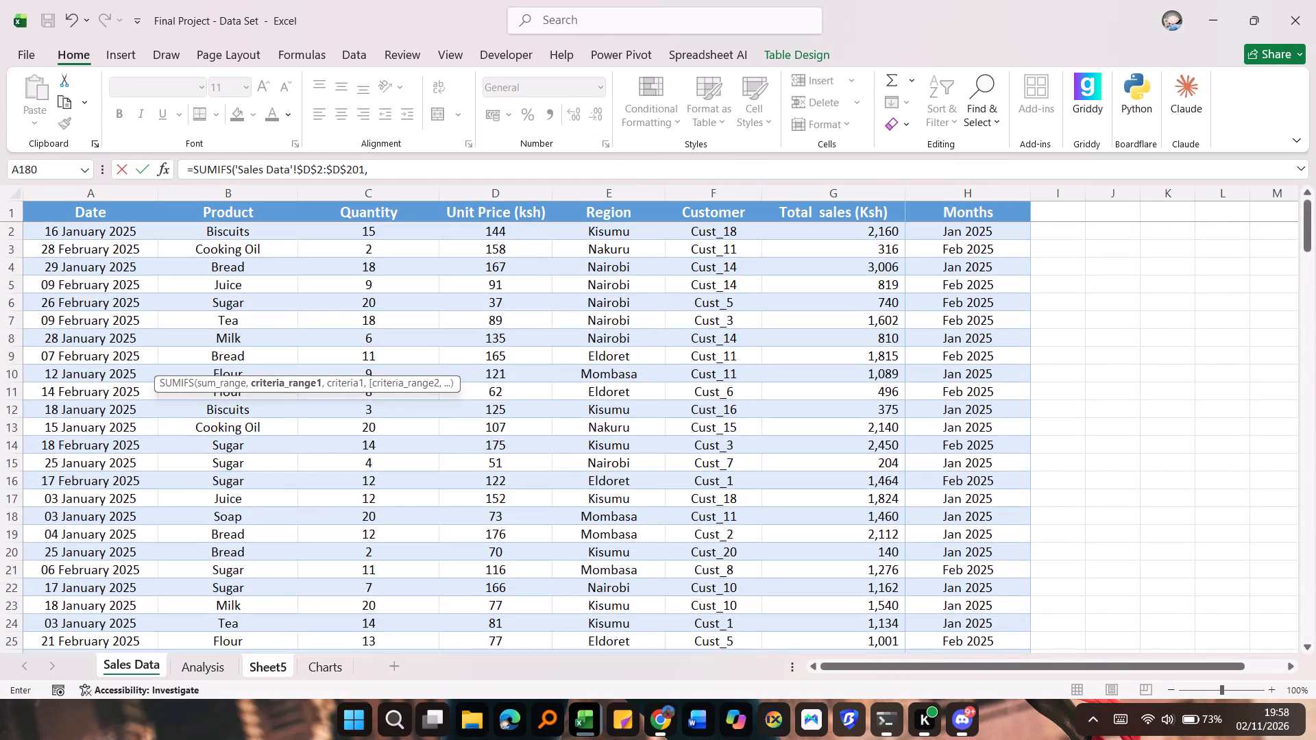
{"action": "left_click_drag", "start_coordinate": [240, 233], "coordinate": [187, 739]}
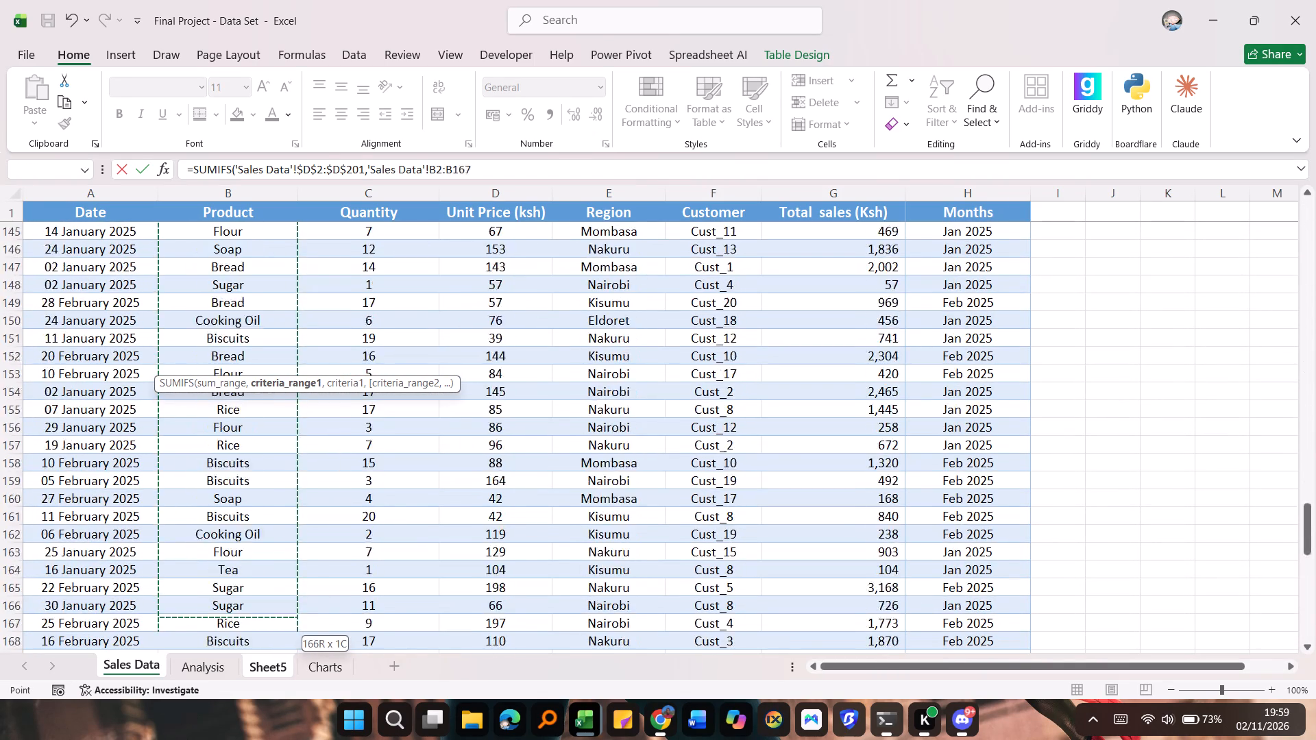
{"action": "left_click_drag", "start_coordinate": [187, 739], "coordinate": [189, 615]}
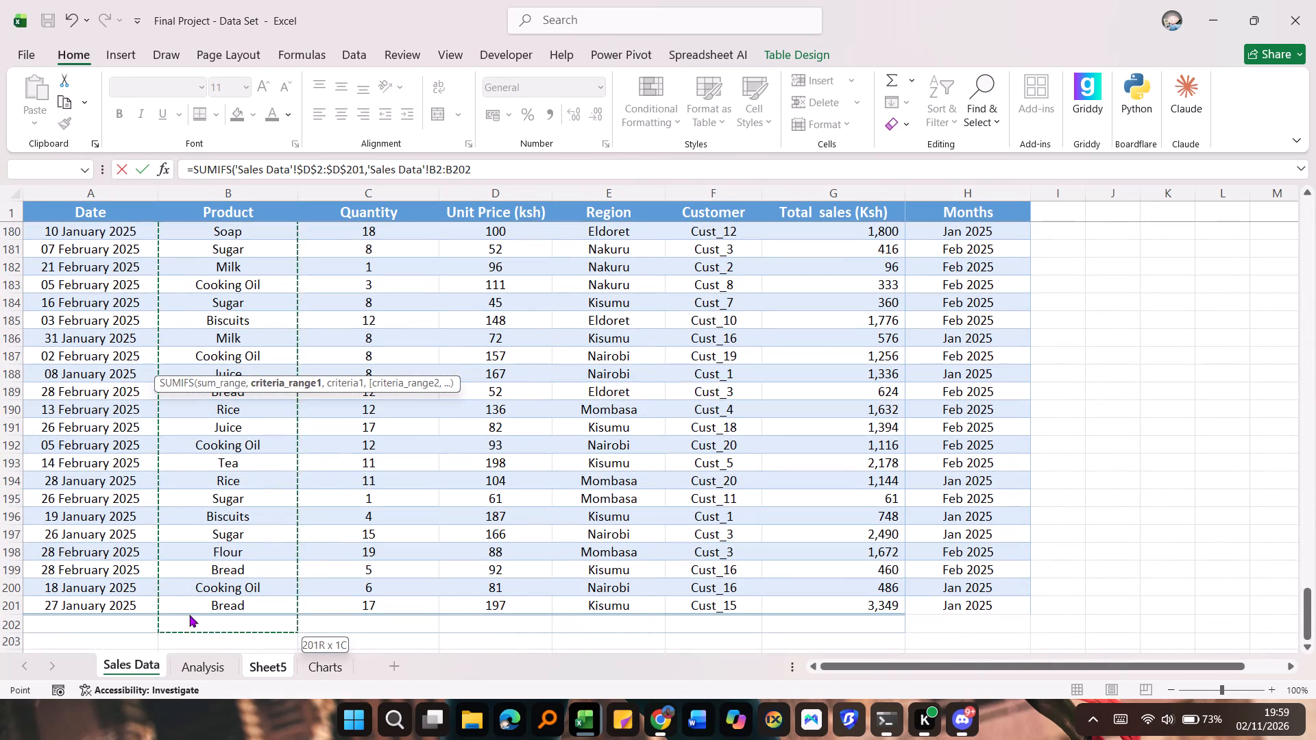
{"action": "left_click_drag", "start_coordinate": [189, 615], "coordinate": [192, 602]}
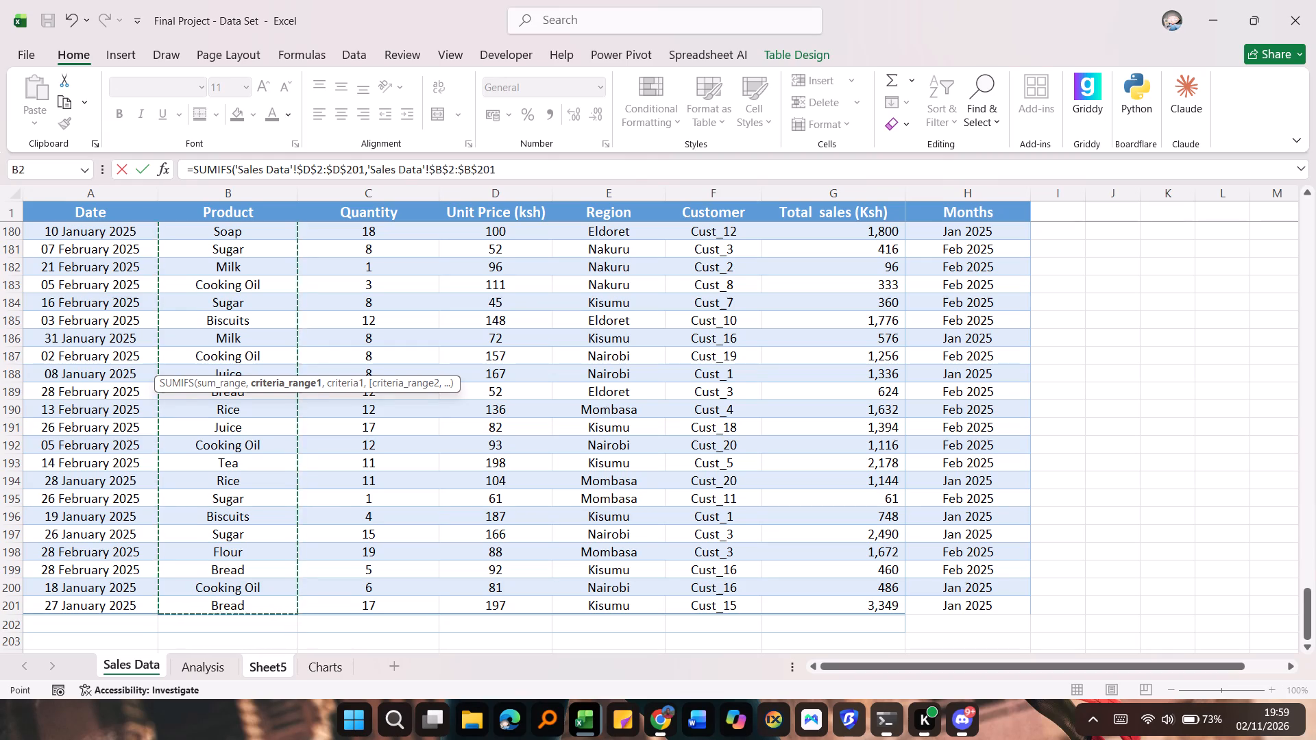
{"action": "left_click", "coordinate": [500, 171]}
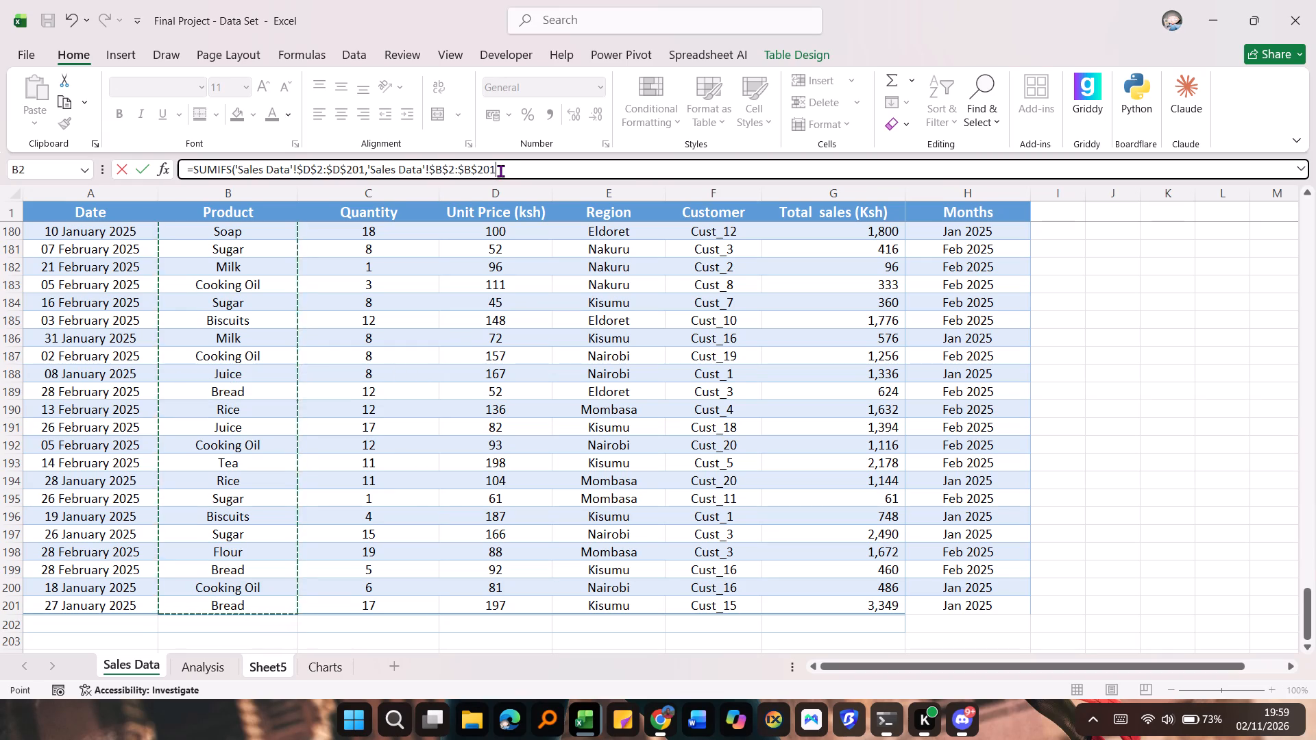
{"action": "key", "text": "comma"}
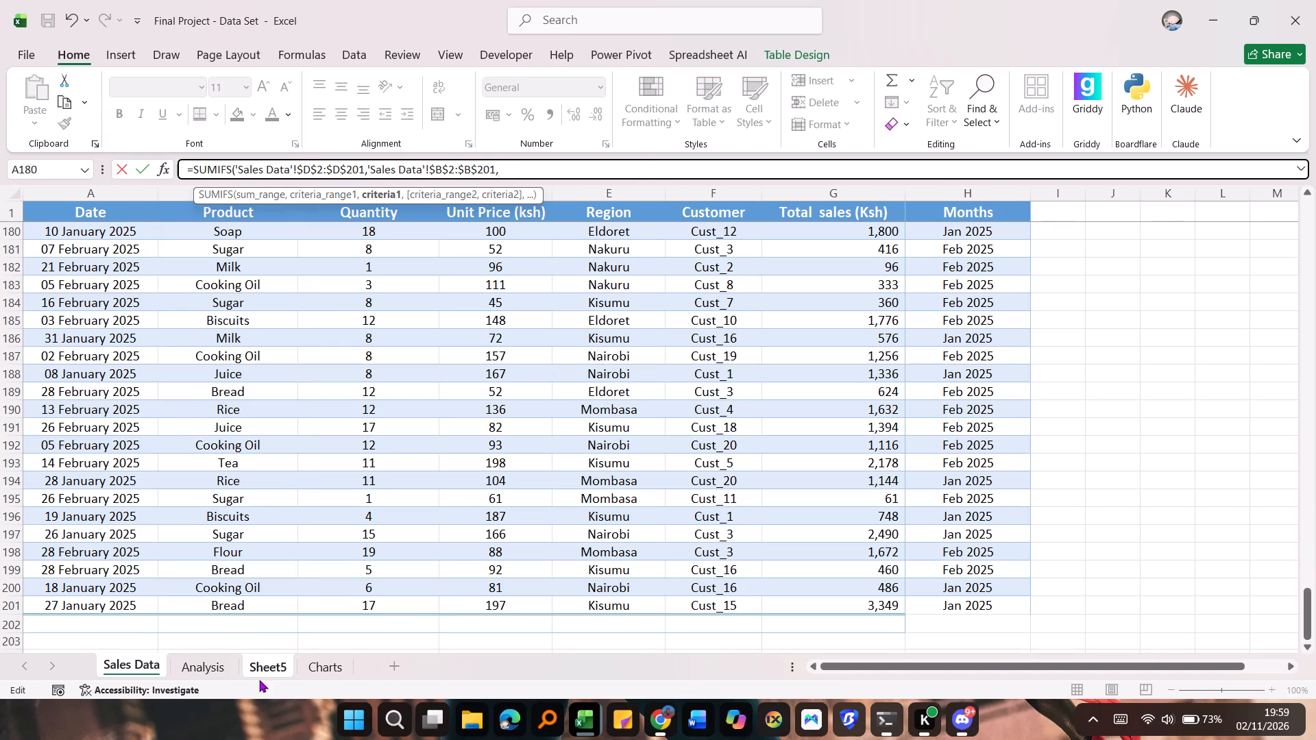
Append Sheet5!,A10 to the SUMIFS formula as the Bread criterion and try to move back within the formula text.
{"action": "left_click", "coordinate": [262, 664]}
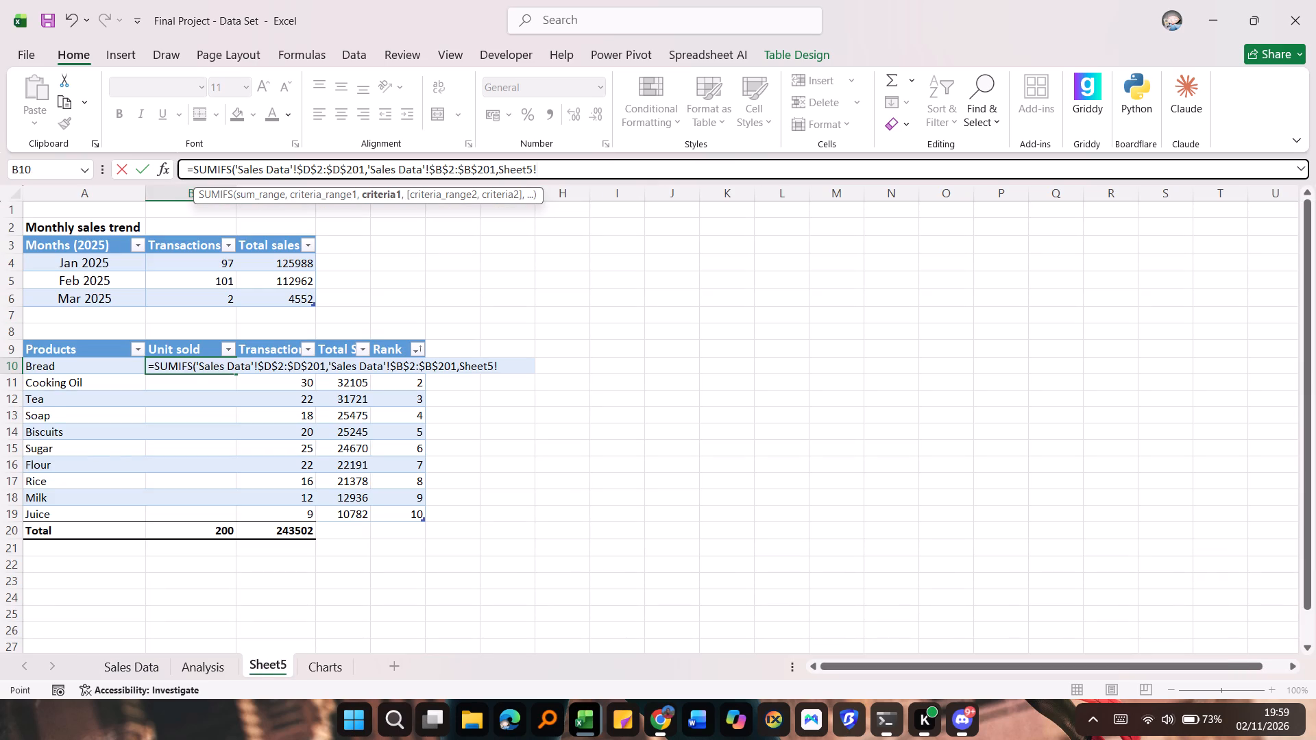
{"action": "key", "text": "comma"}
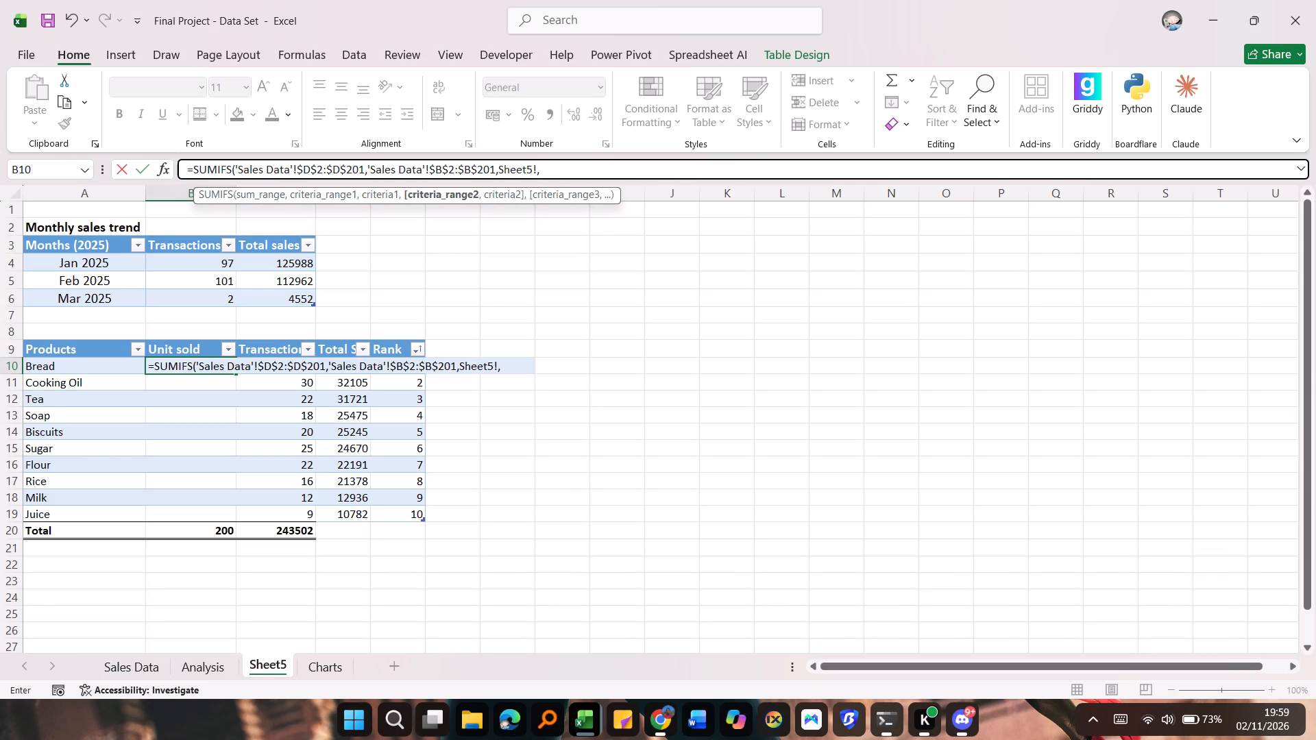
{"action": "key", "text": "shift+a"}
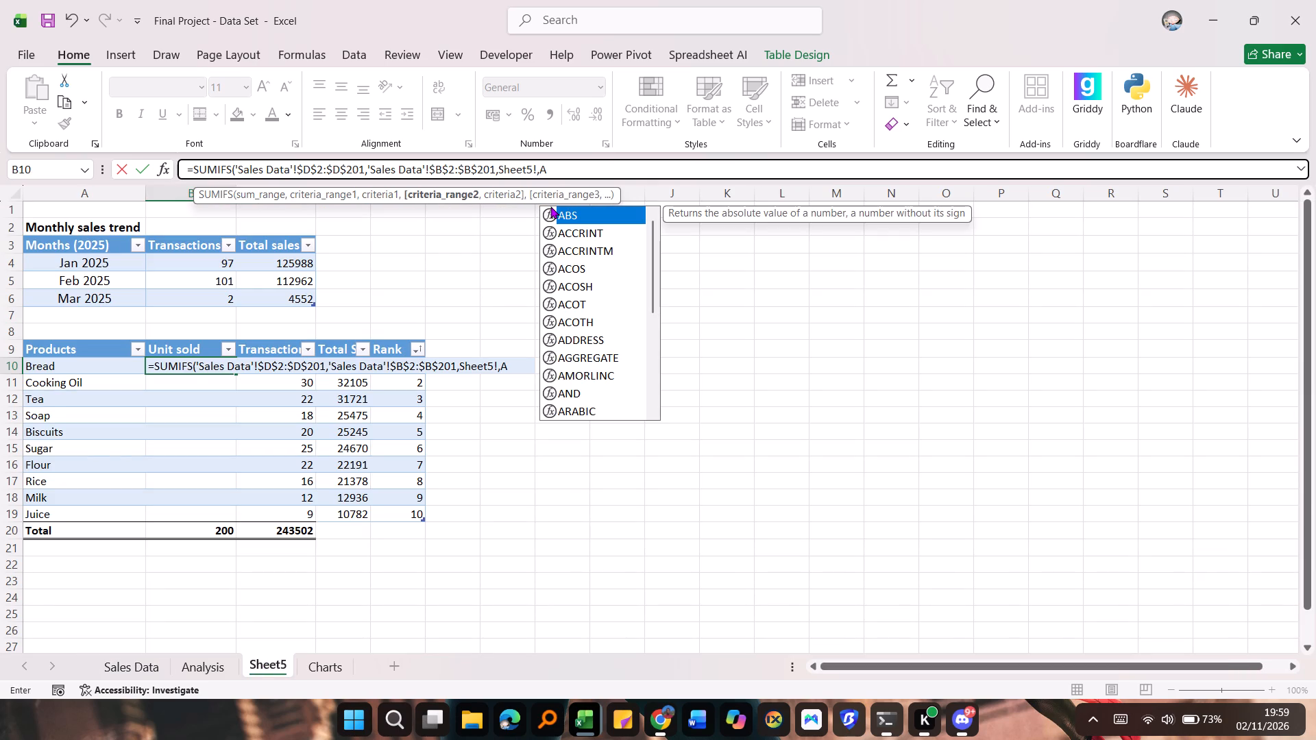
{"action": "type", "text": "10"}
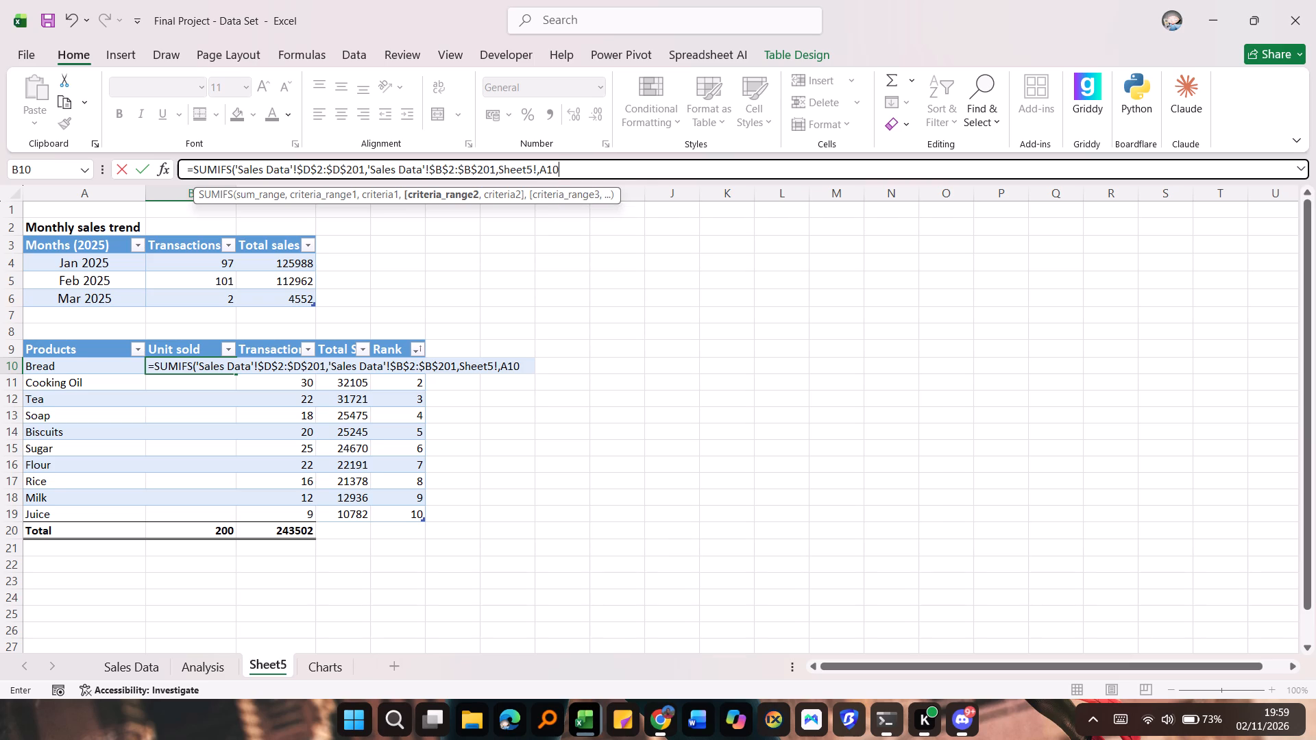
{"action": "key", "text": "Left"}
{"action": "key", "text": "Left"}
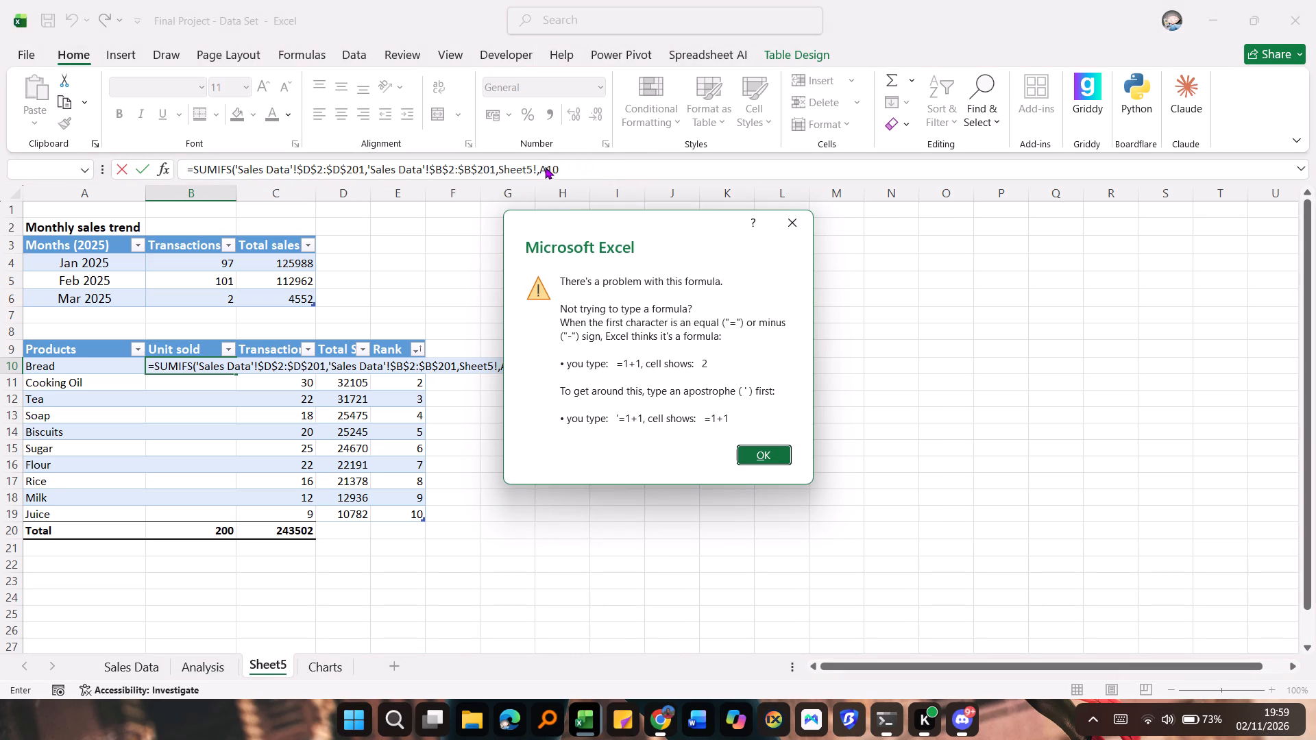
{"action": "left_click", "coordinate": [541, 167]}
{"action": "left_click", "coordinate": [755, 456]}
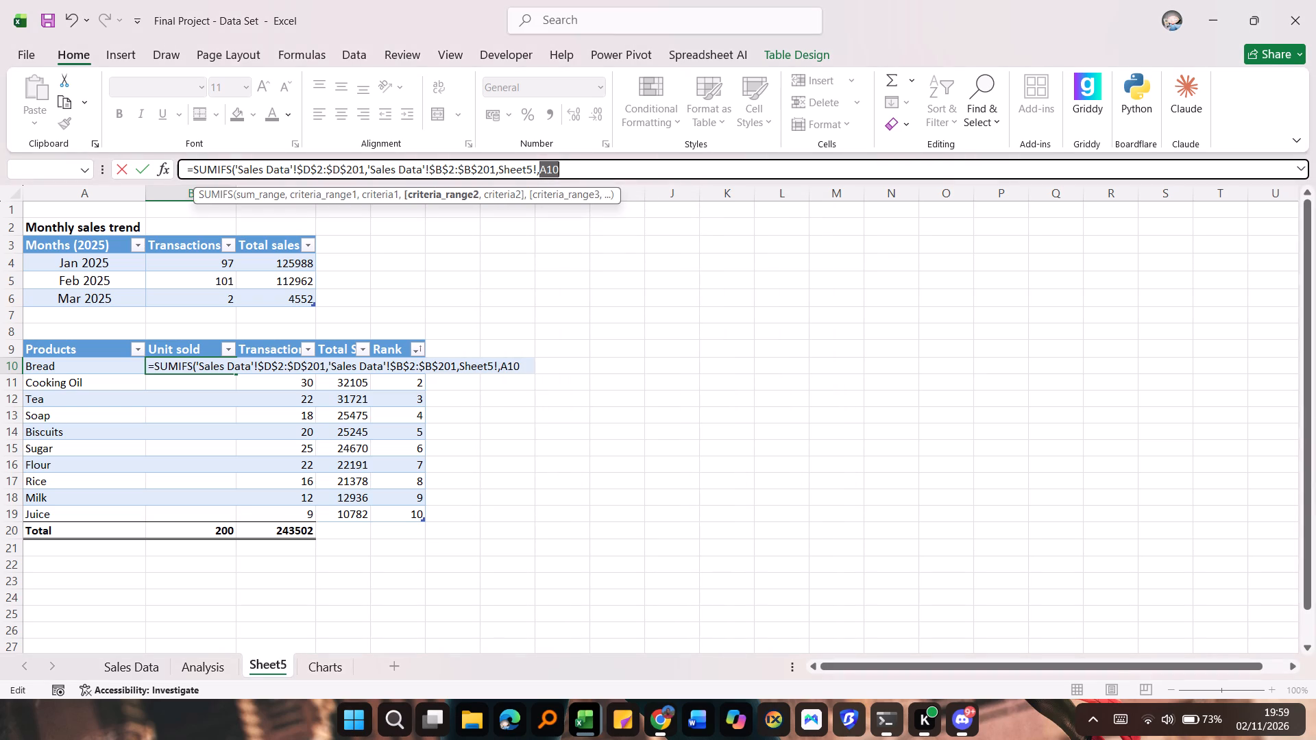
Add a space before A10 and a closing parenthesis to B10's SUMIFS formula, and try to enter it.
{"action": "left_click", "coordinate": [543, 166]}
{"action": "key", "text": "space"}
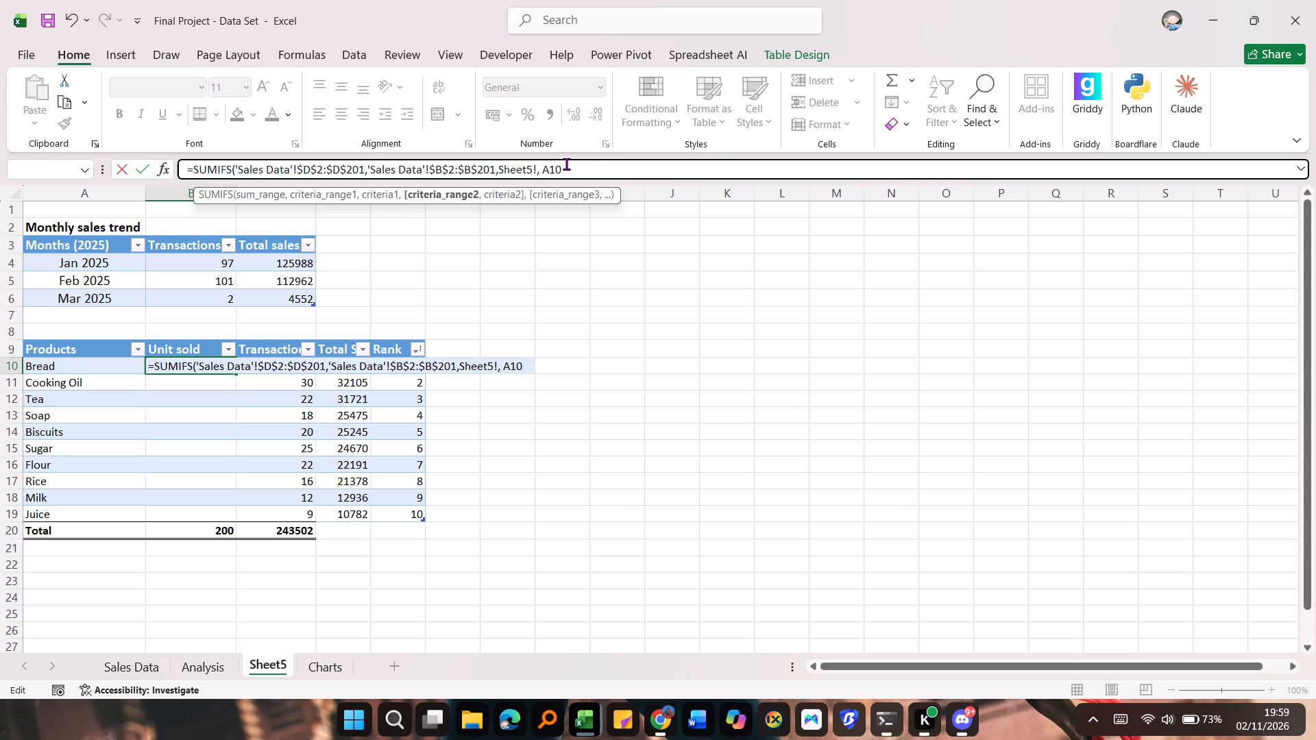
{"action": "left_click", "coordinate": [566, 164]}
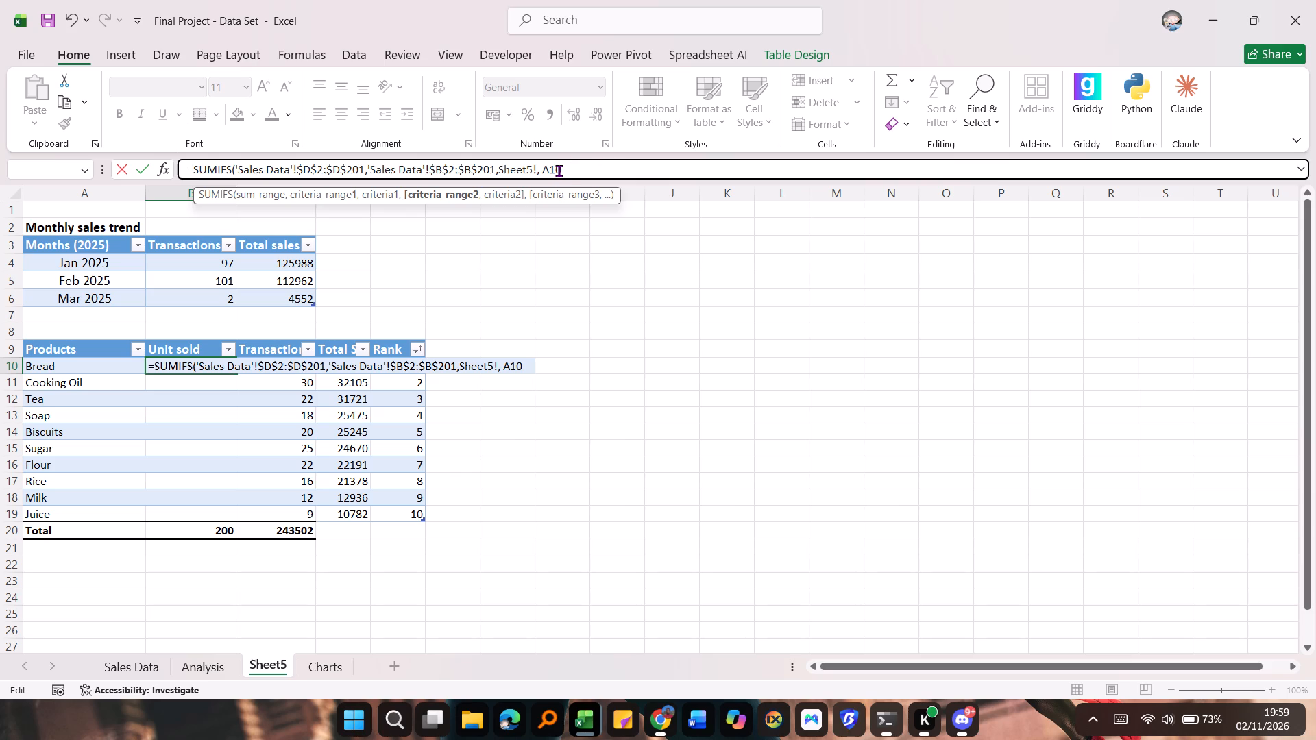
{"action": "left_click", "coordinate": [559, 171]}
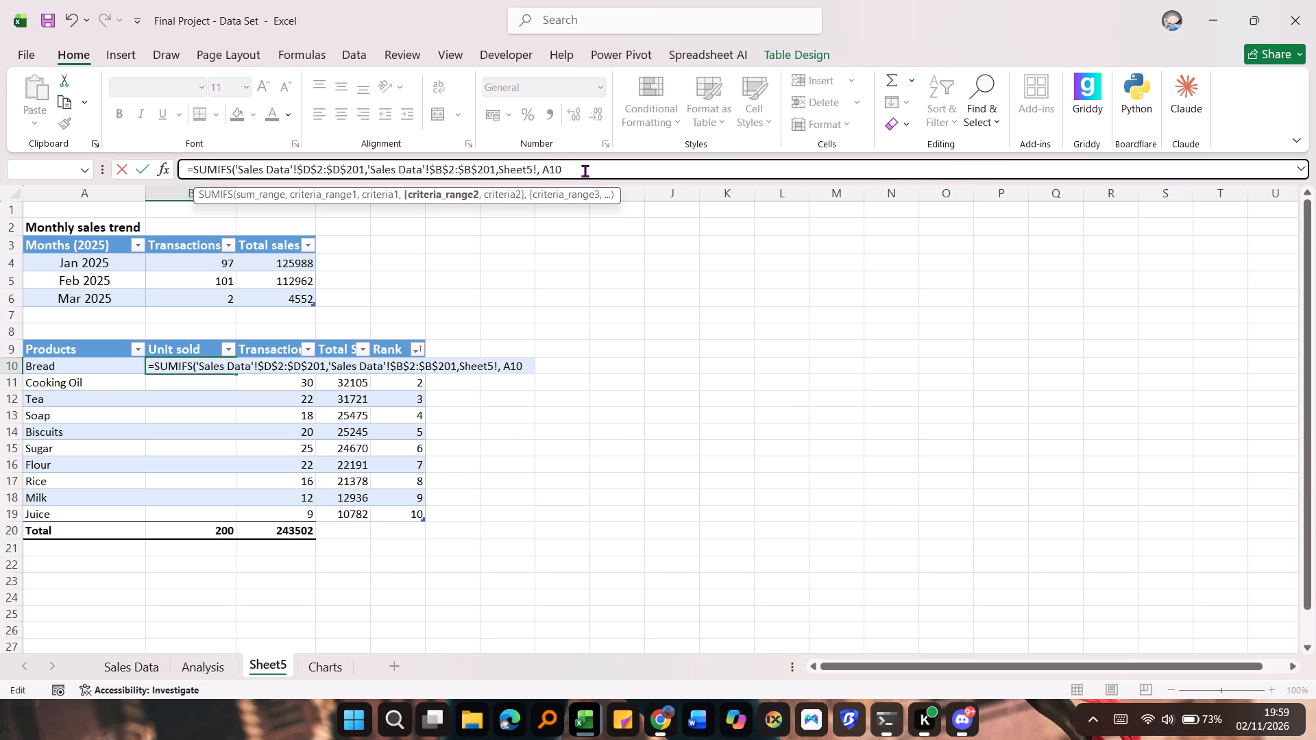
{"action": "left_click", "coordinate": [572, 167]}
{"action": "key", "text": "shift+parenright"}
{"action": "key", "text": "Return"}
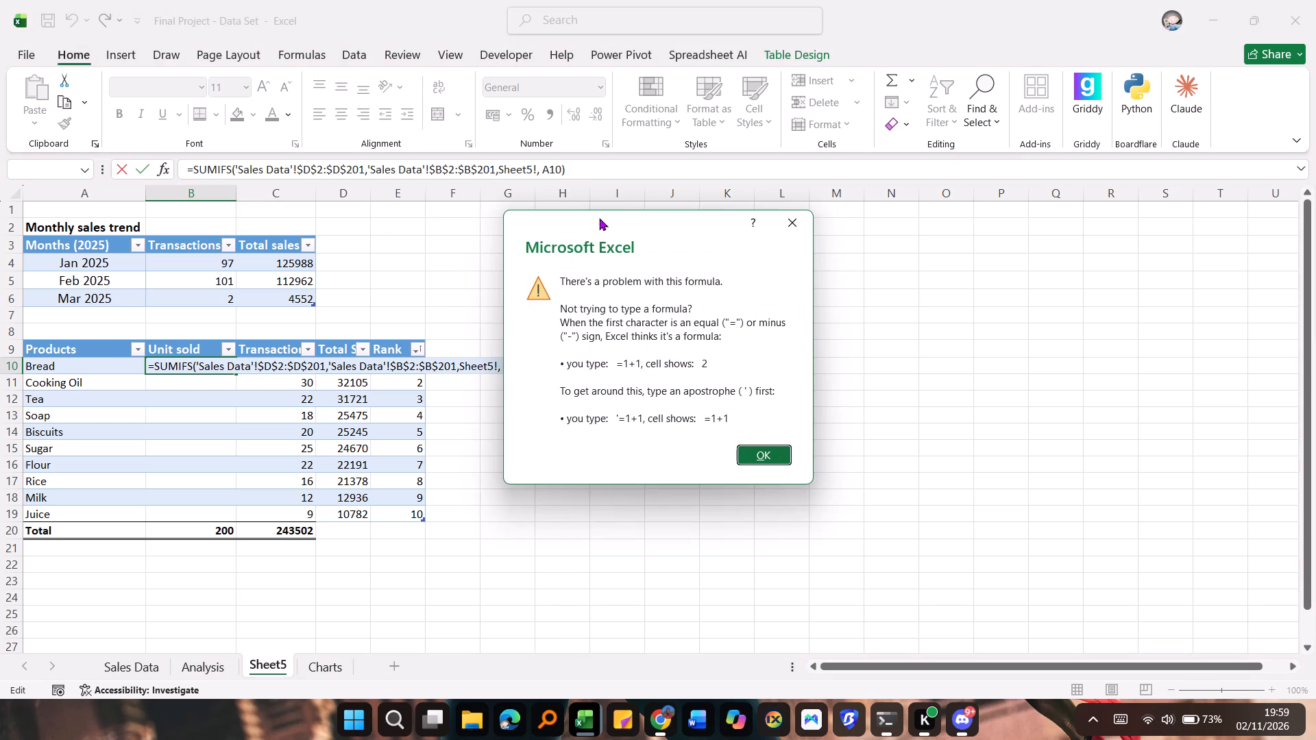
{"action": "left_click", "coordinate": [536, 169]}
{"action": "left_click", "coordinate": [761, 455]}
Remove the Sheet5!, reference from B10's SUMIFS formula so A10 is its only criterion, and enter it for the Unit sold column.
{"action": "key", "text": "BackSpace"}
{"action": "key", "text": "BackSpace"}
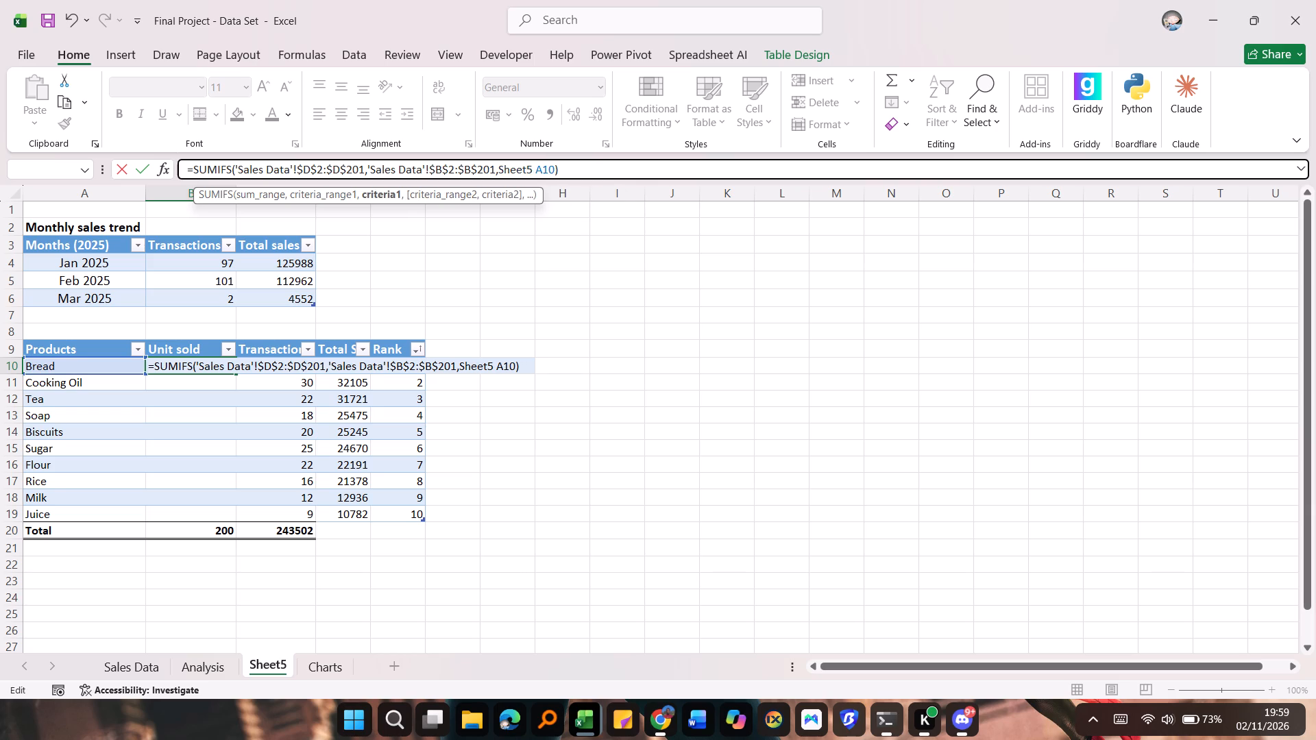
{"action": "key", "text": "BackSpace"}
{"action": "key", "text": "BackSpace"}
{"action": "key", "text": "BackSpace"}
{"action": "key", "text": "BackSpace"}
{"action": "key", "text": "BackSpace"}
{"action": "key", "text": "BackSpace"}
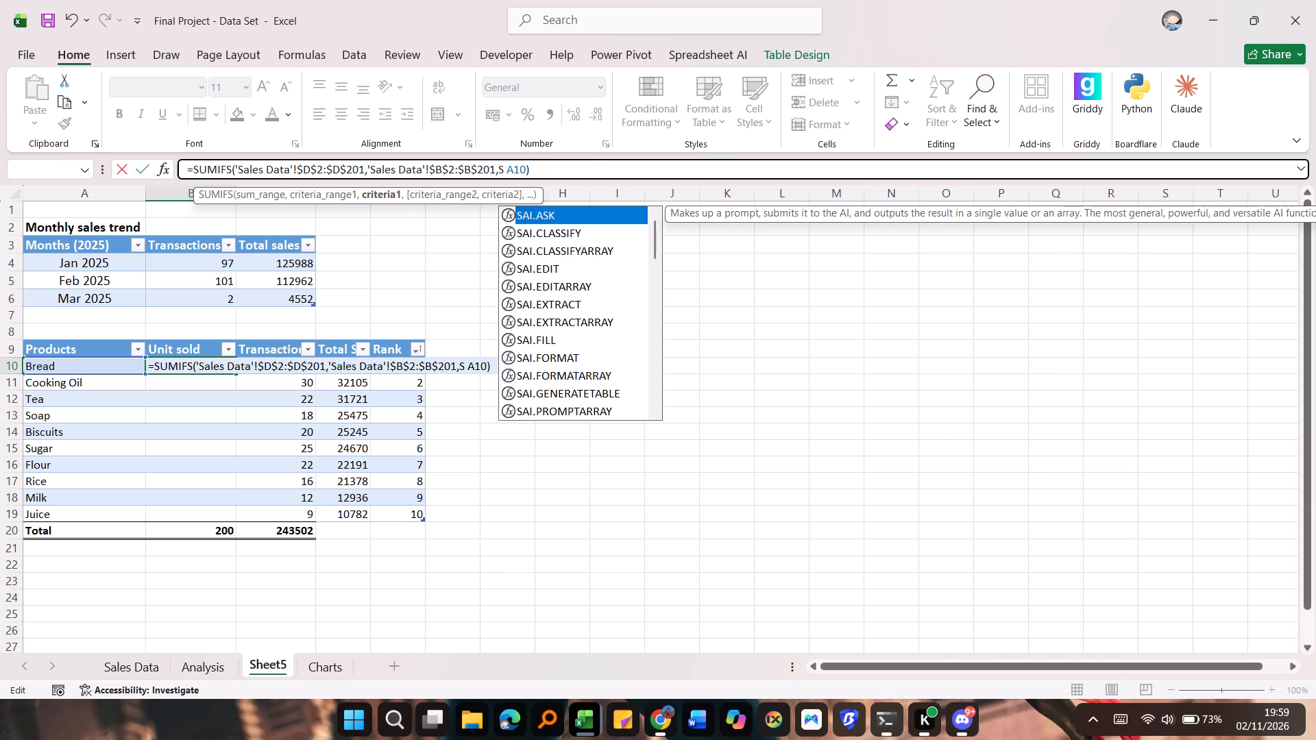
{"action": "key", "text": "Return"}
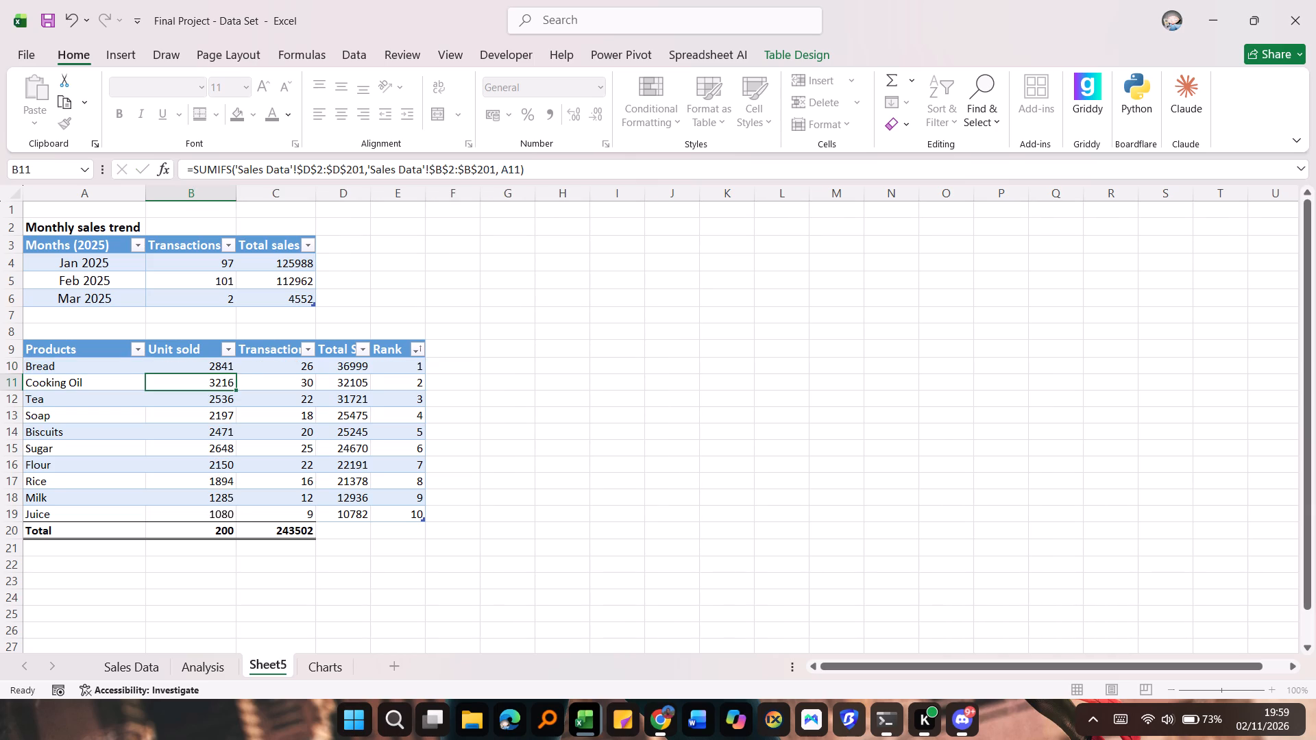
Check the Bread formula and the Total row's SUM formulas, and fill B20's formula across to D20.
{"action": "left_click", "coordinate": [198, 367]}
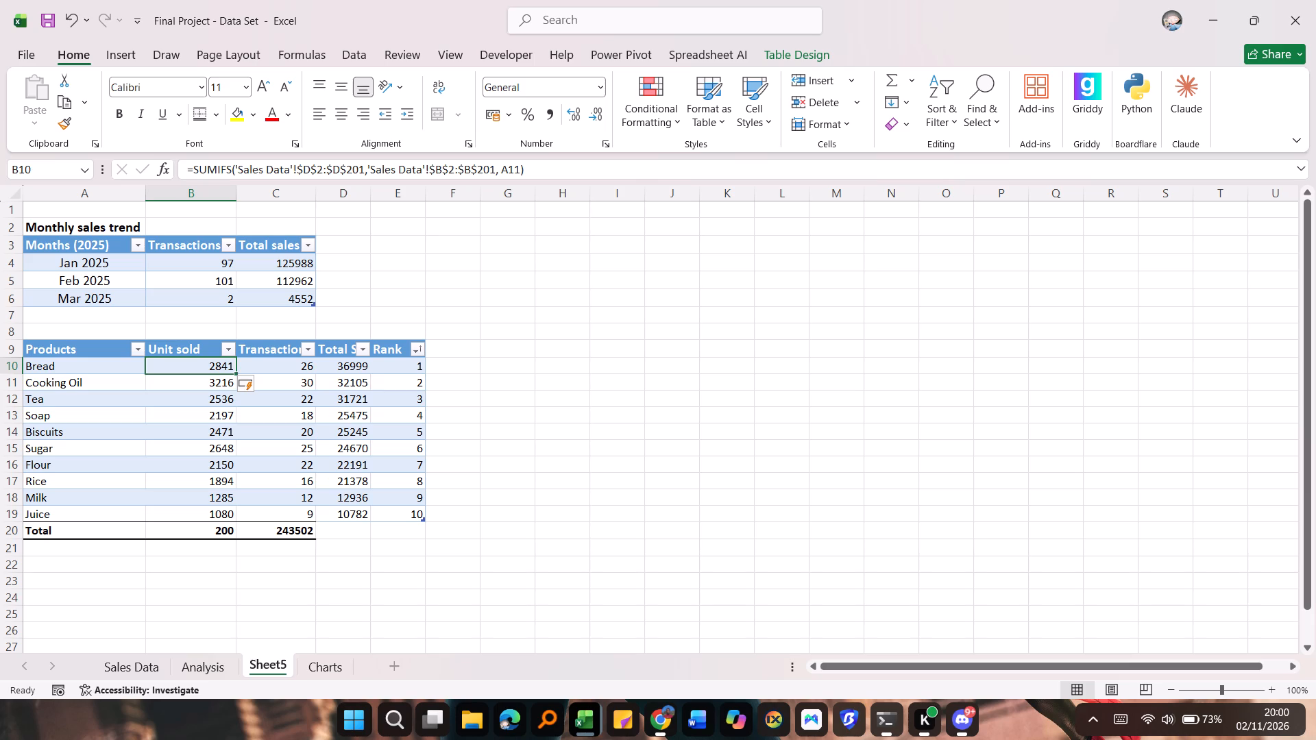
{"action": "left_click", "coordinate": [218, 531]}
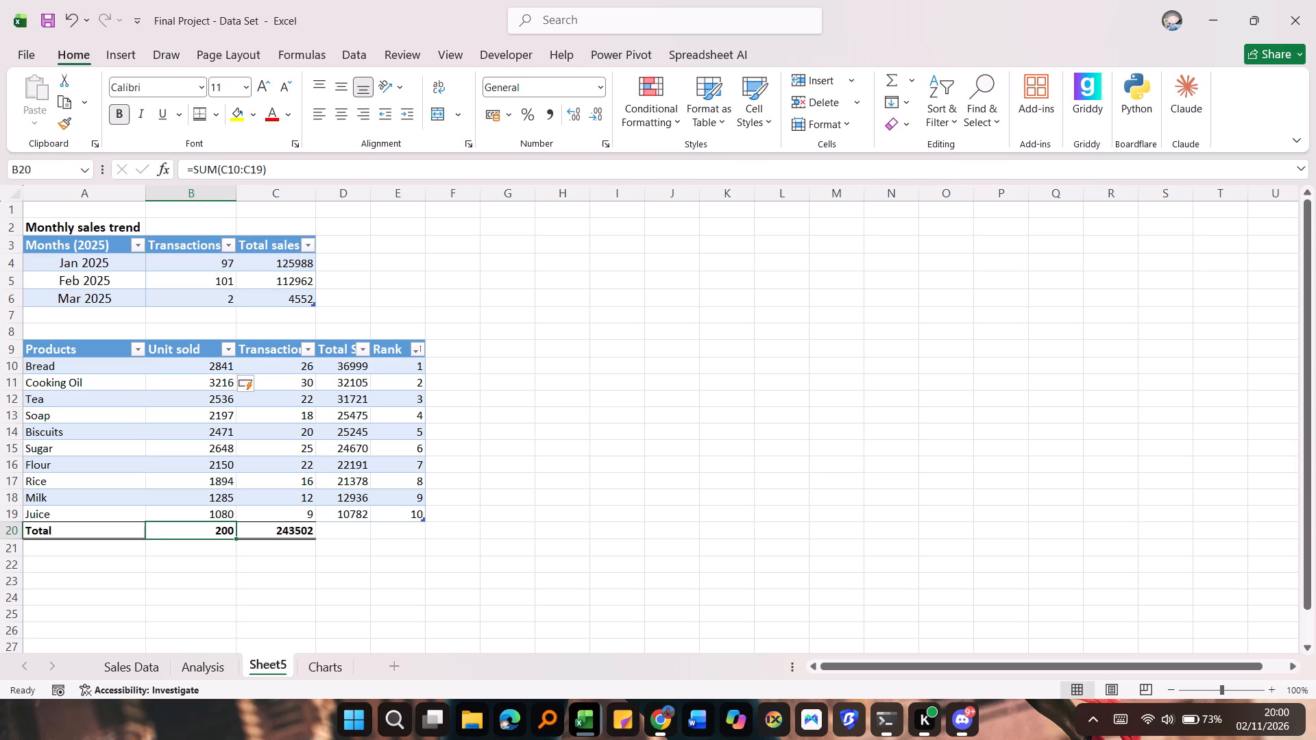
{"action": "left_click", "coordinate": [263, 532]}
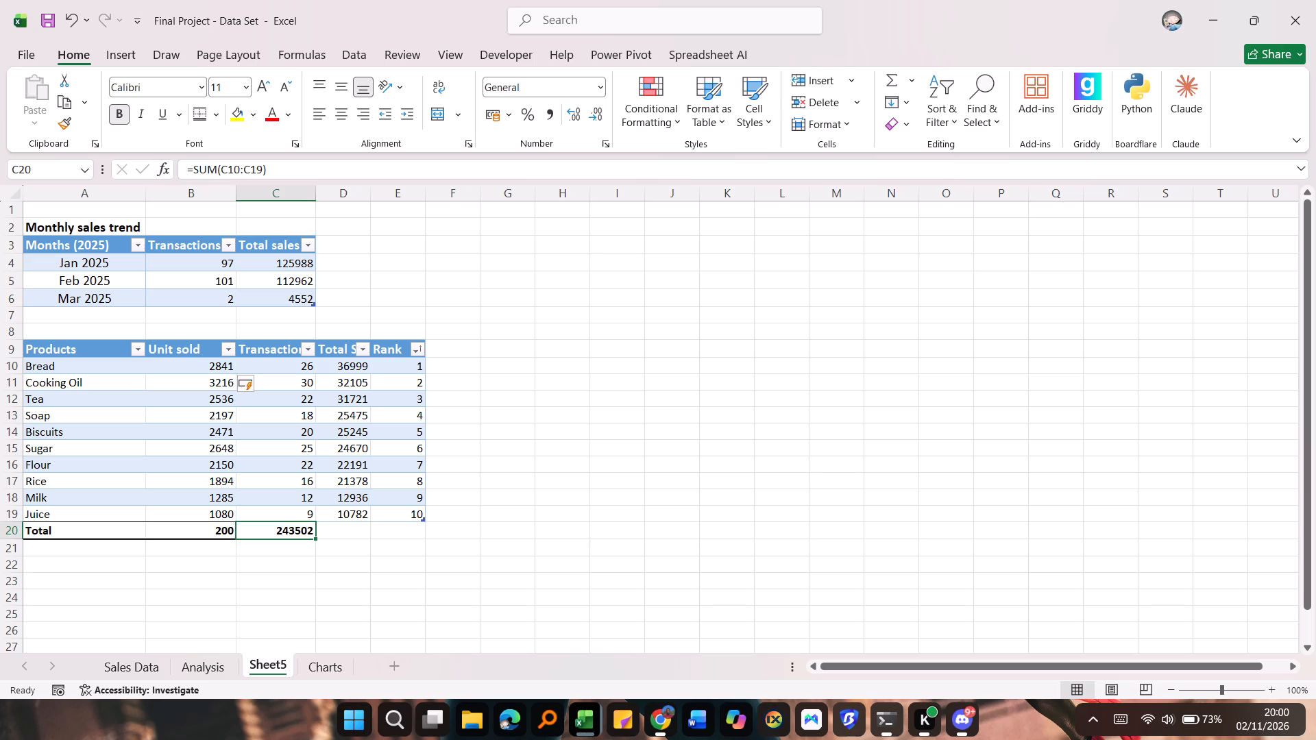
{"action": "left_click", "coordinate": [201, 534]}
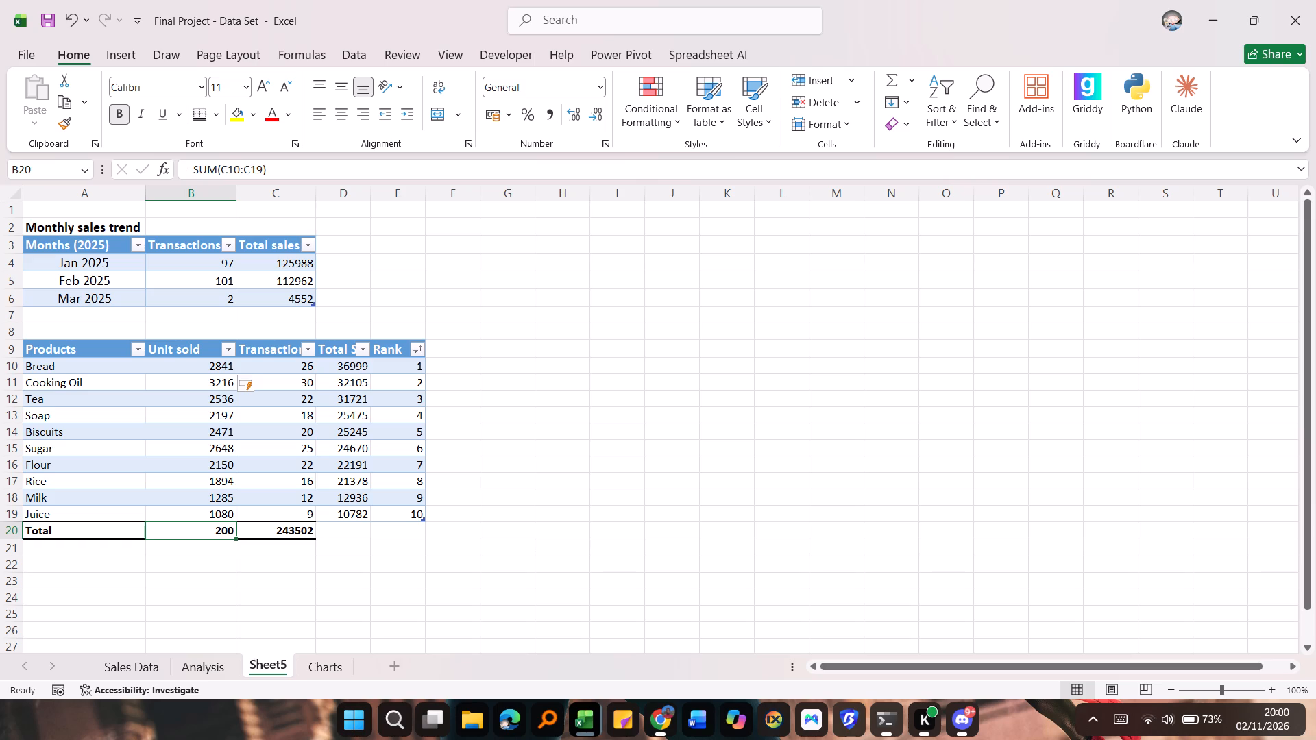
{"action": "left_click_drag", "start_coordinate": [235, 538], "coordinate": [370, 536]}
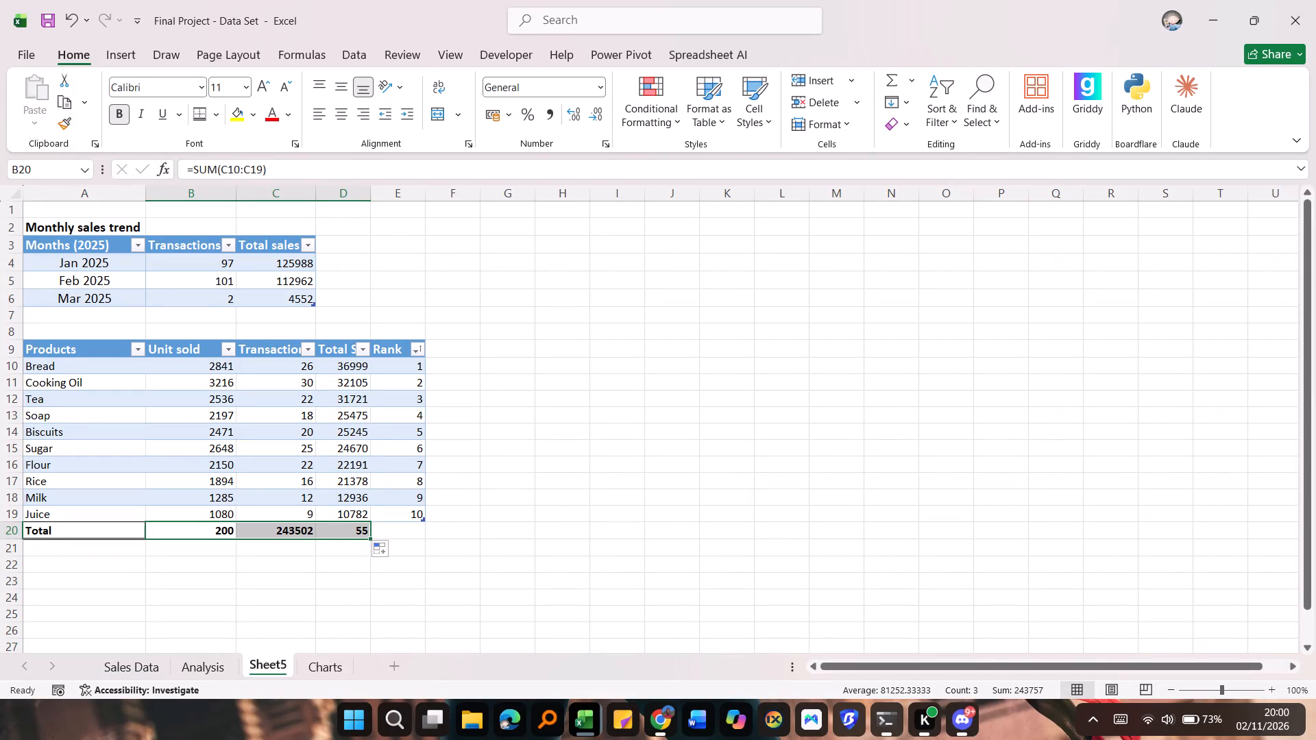
Clear the Total row formulas in B20, C20 and D20 of the products table.
{"action": "left_click", "coordinate": [292, 535]}
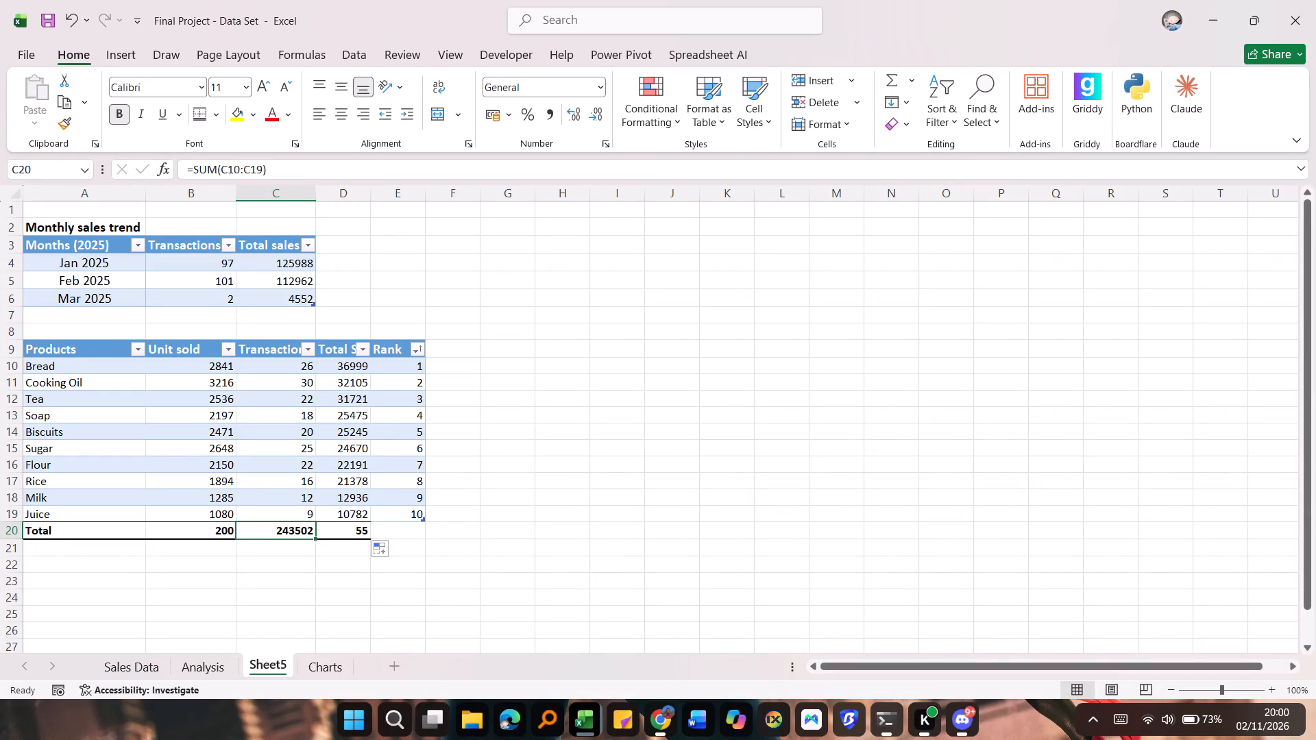
{"action": "key", "text": "BackSpace"}
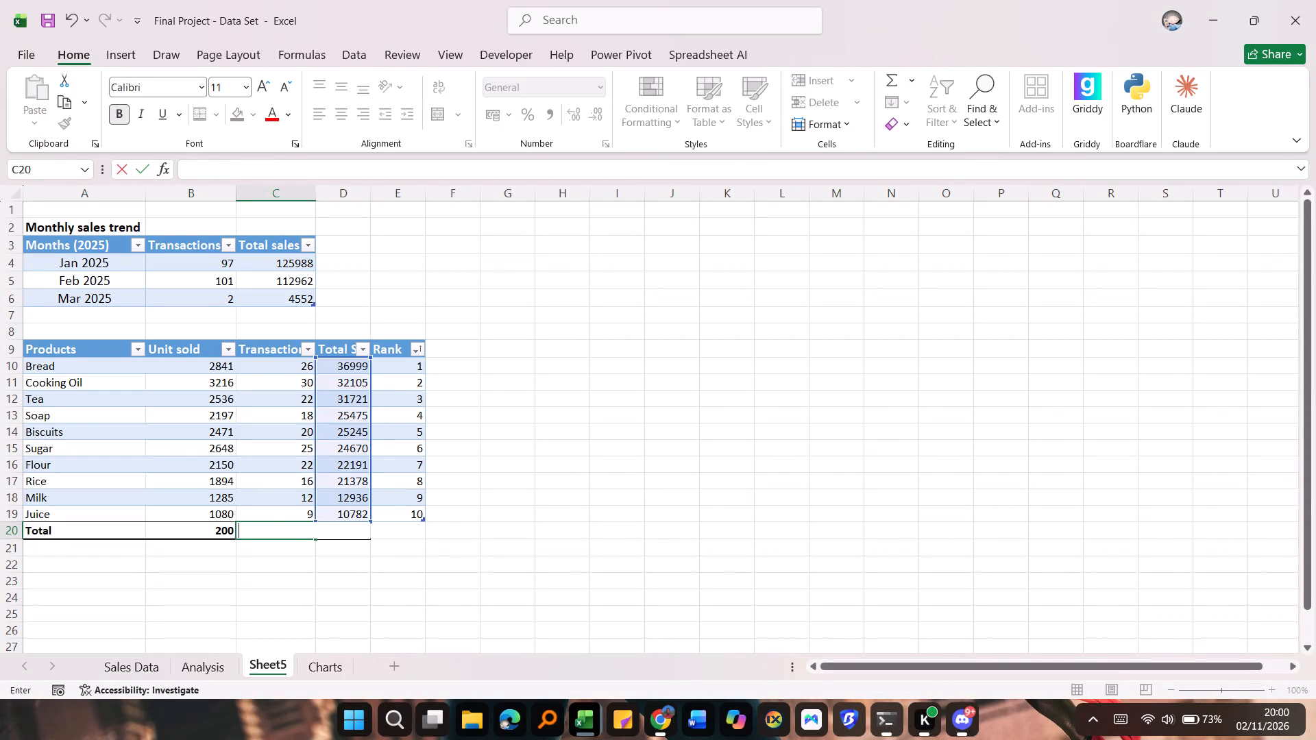
{"action": "left_click", "coordinate": [215, 530]}
{"action": "key", "text": "BackSpace"}
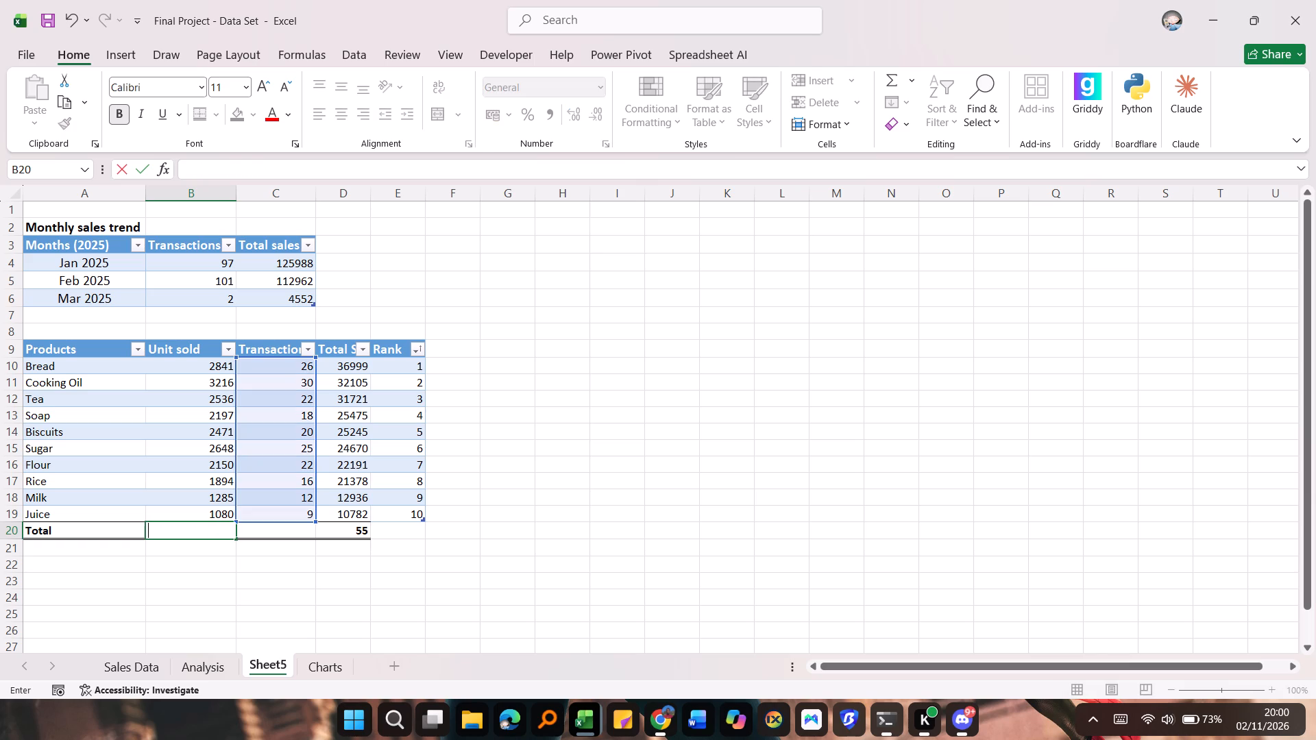
{"action": "left_click", "coordinate": [356, 532]}
{"action": "key", "text": "BackSpace"}
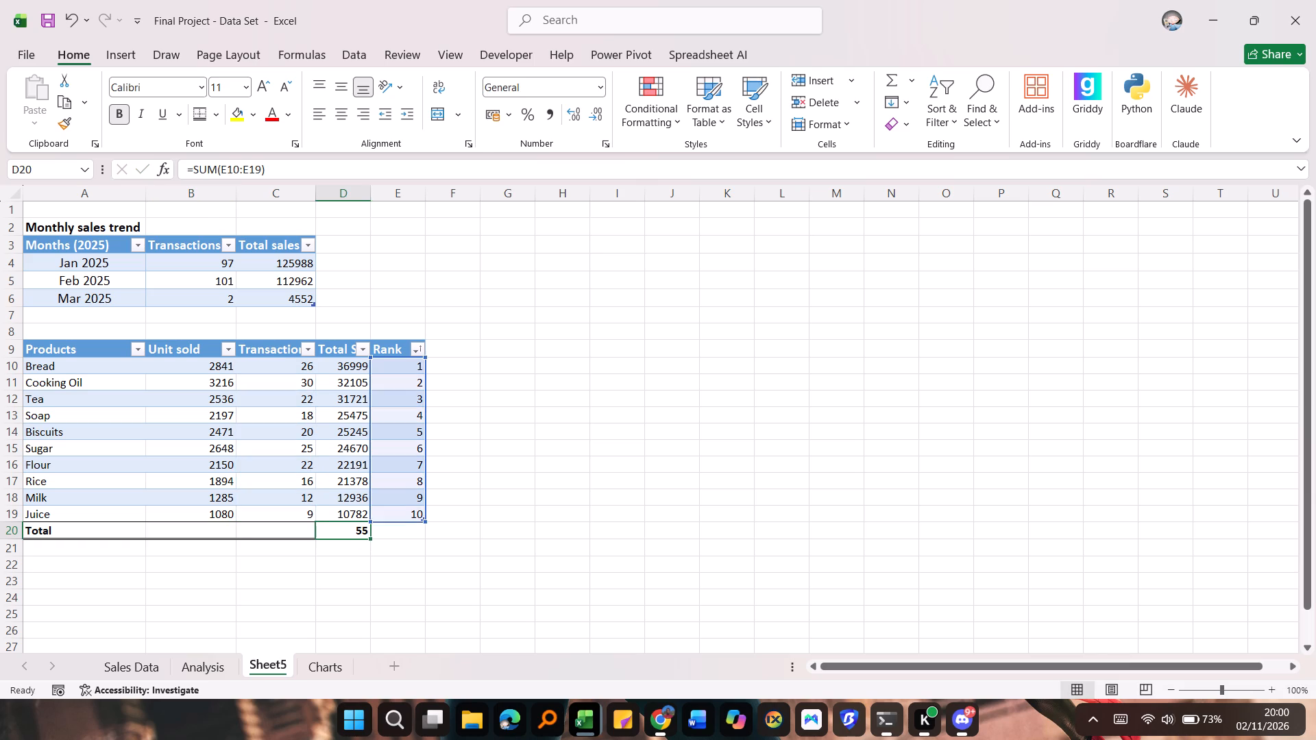
{"action": "left_click", "coordinate": [198, 527]}
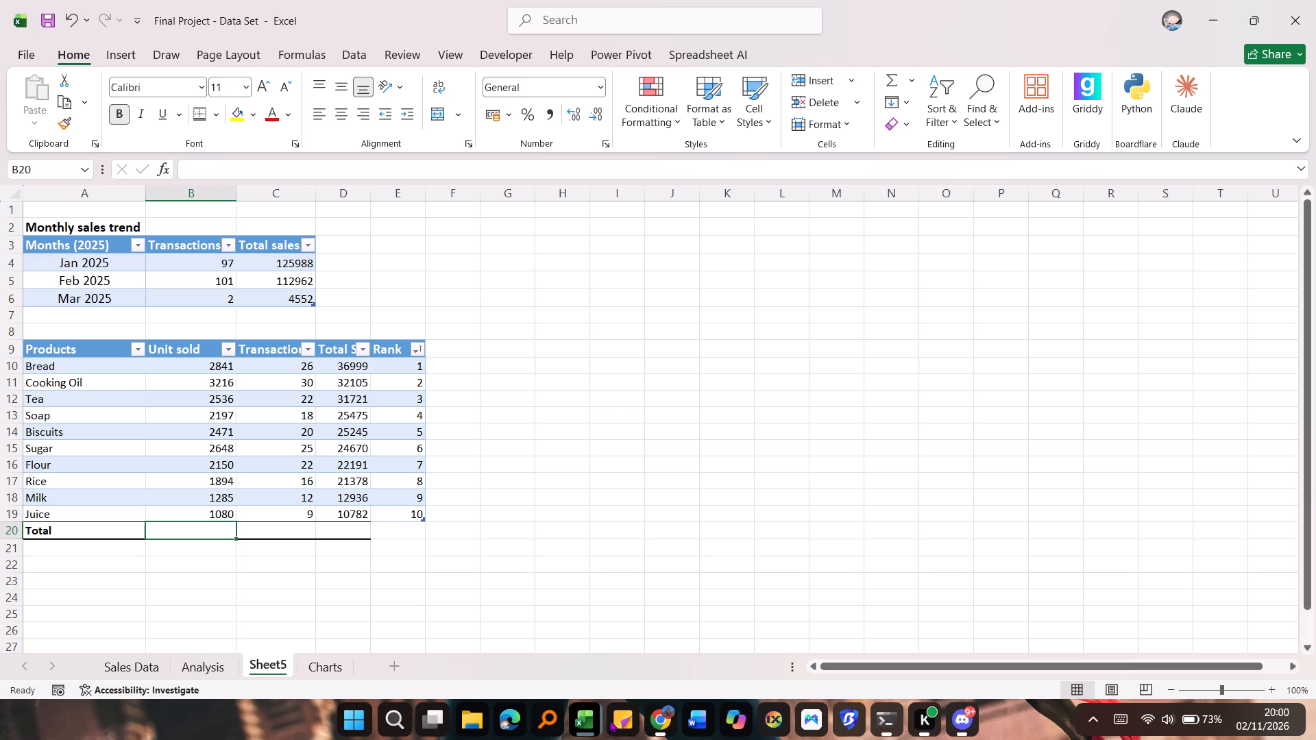
Switch to the completed project workbook and examine the column layout of its Sales Data sheet.
{"action": "left_click", "coordinate": [588, 715]}
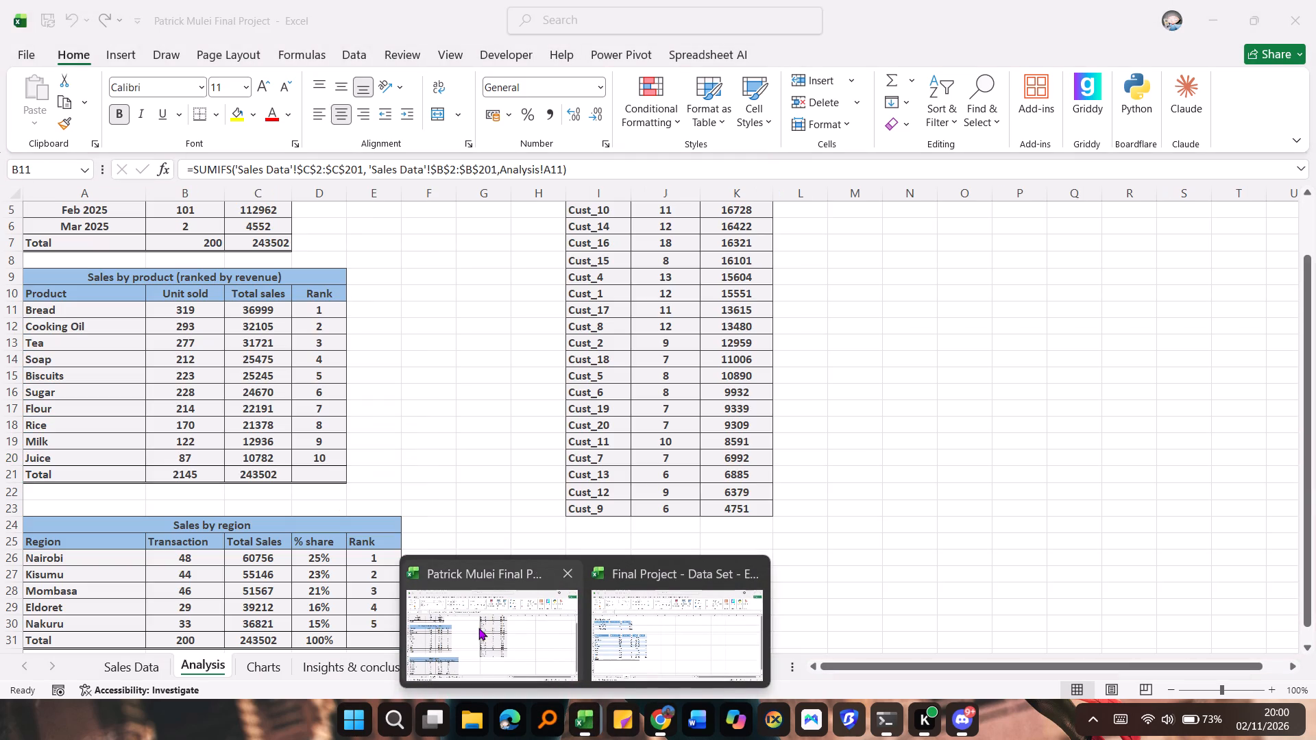
{"action": "left_click", "coordinate": [478, 628]}
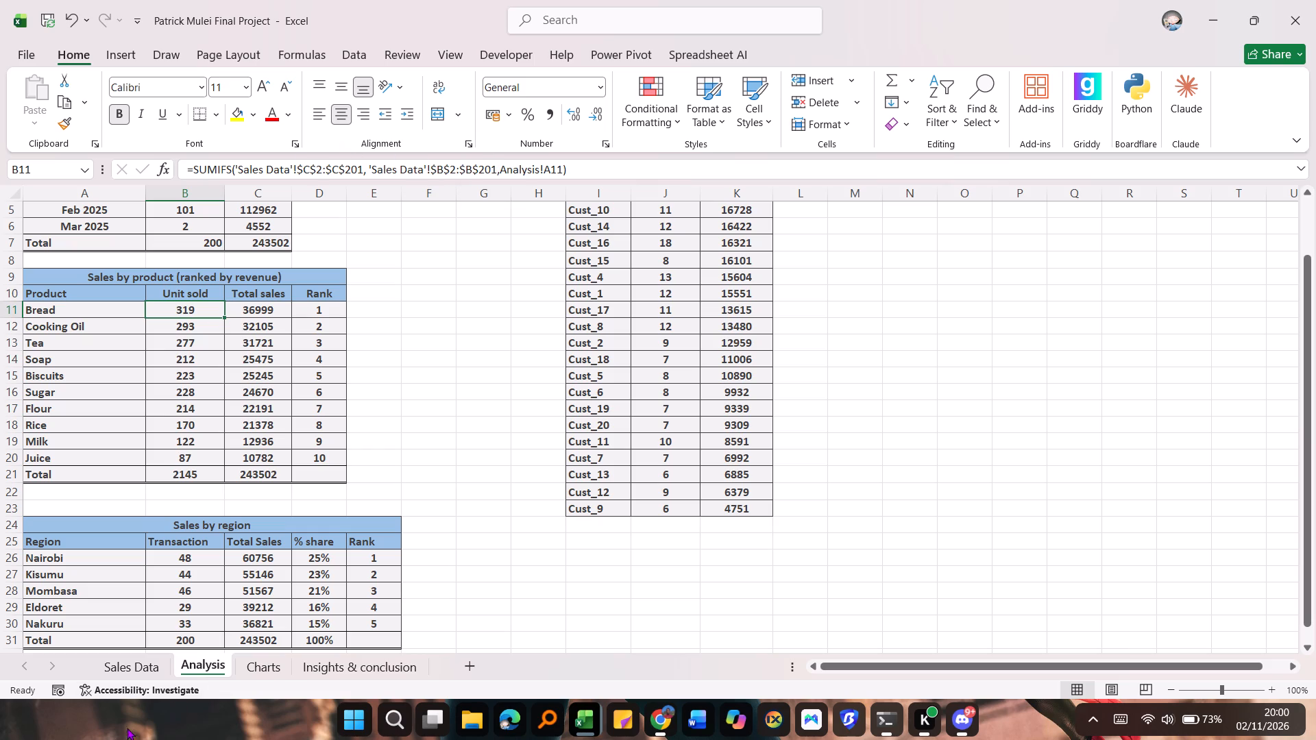
{"action": "left_click", "coordinate": [126, 661]}
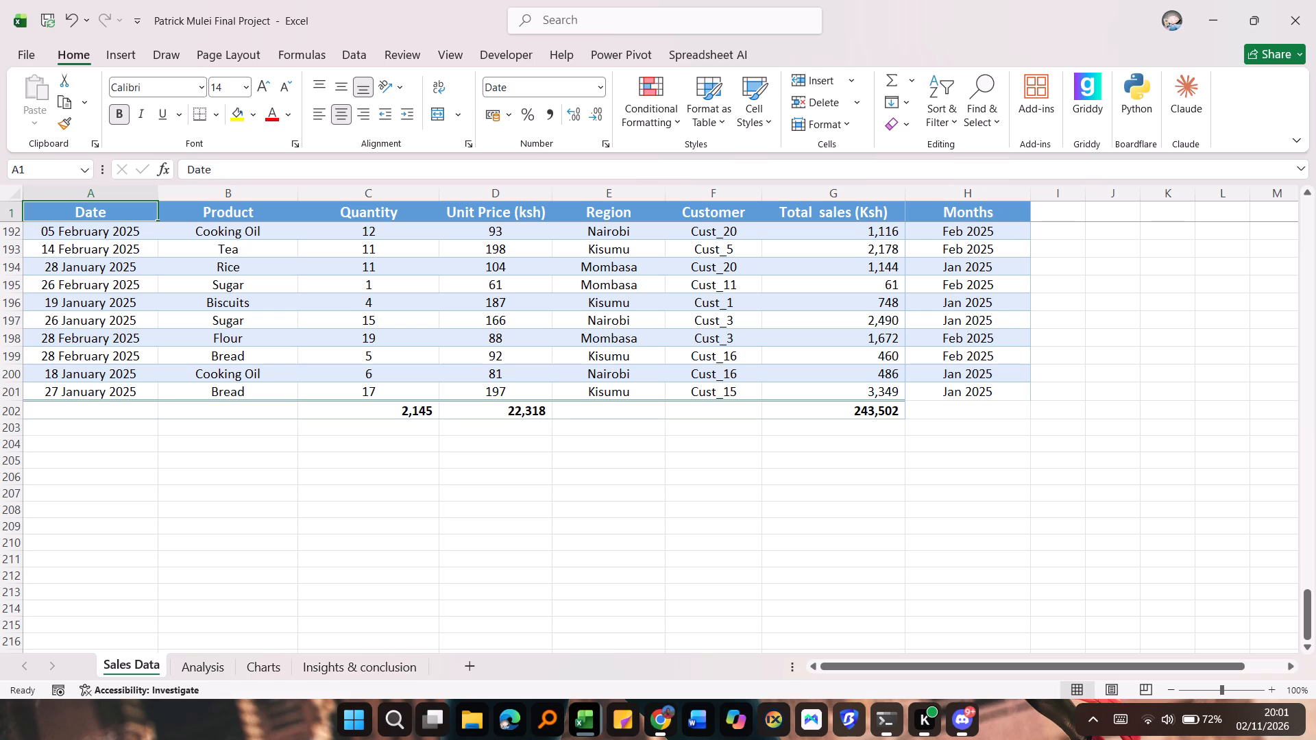
{"action": "scroll", "coordinate": [369, 285], "scroll_direction": "up", "scroll_amount": 7}
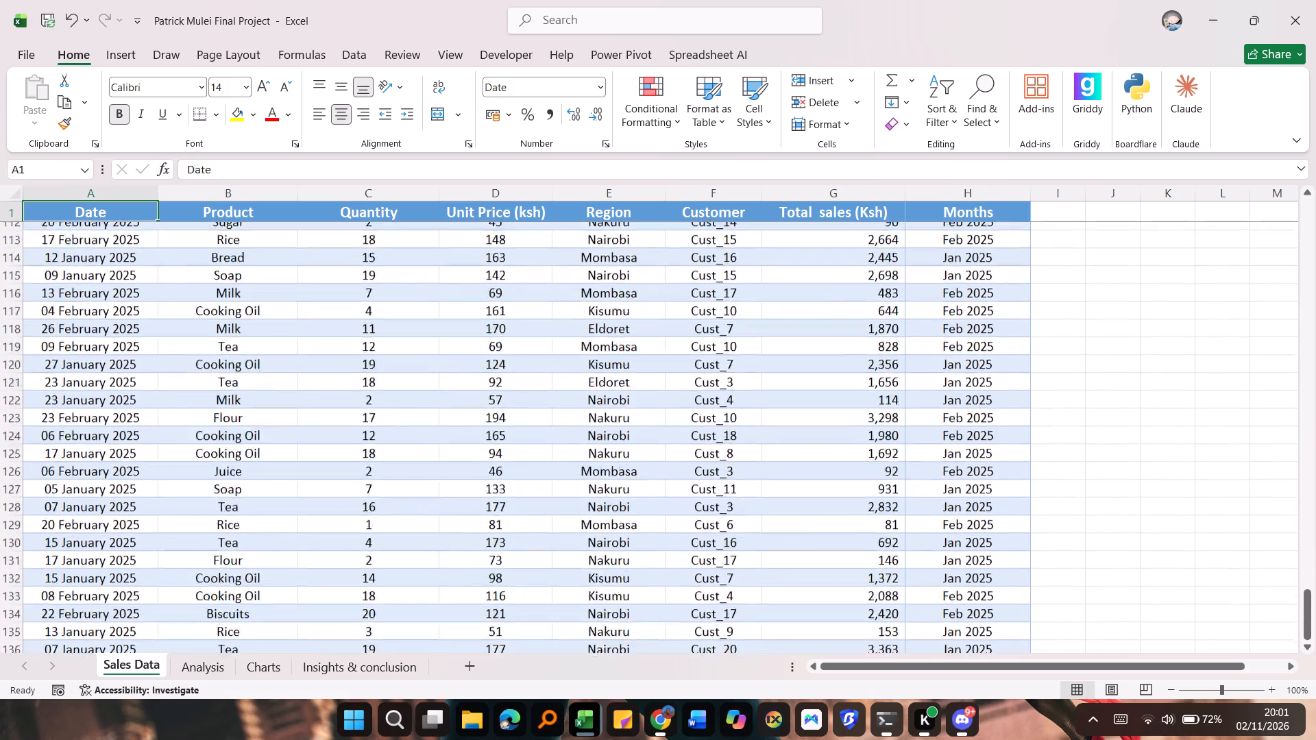
{"action": "scroll", "coordinate": [369, 285], "scroll_direction": "up", "scroll_amount": 16}
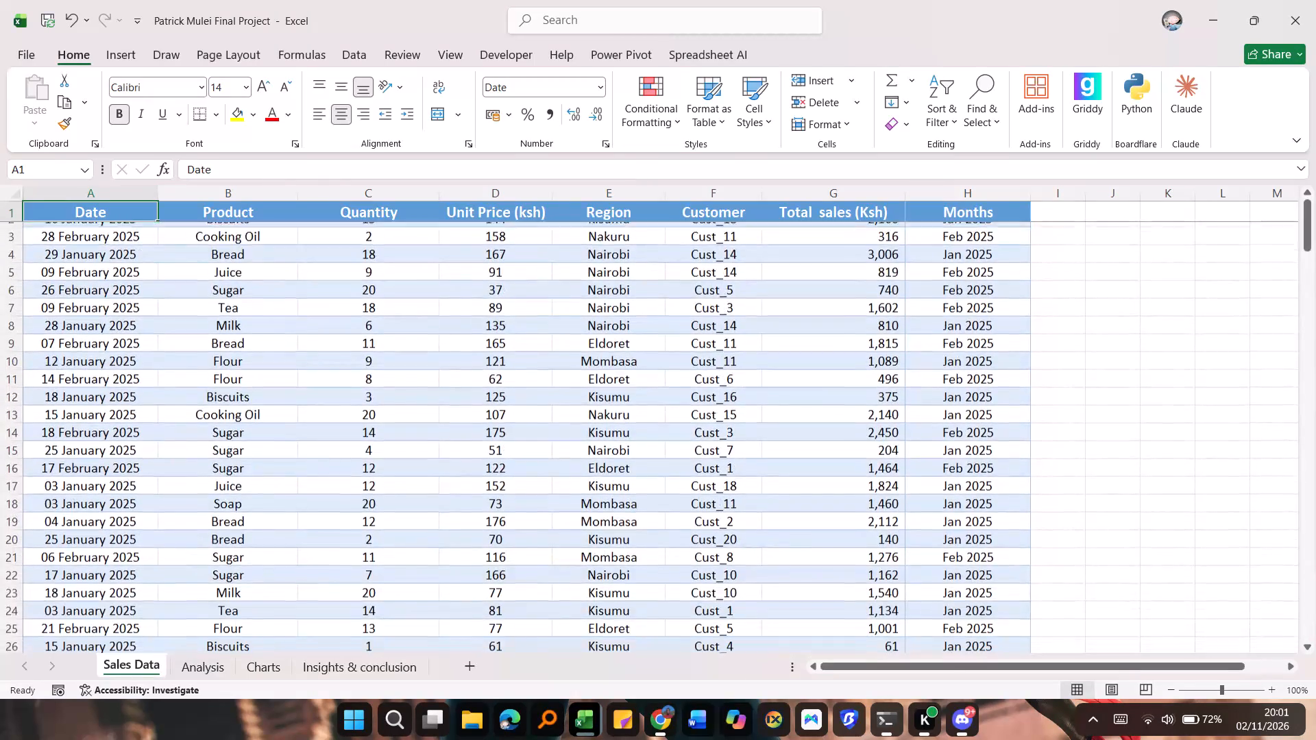
{"action": "scroll", "coordinate": [369, 268], "scroll_direction": "down", "scroll_amount": 5}
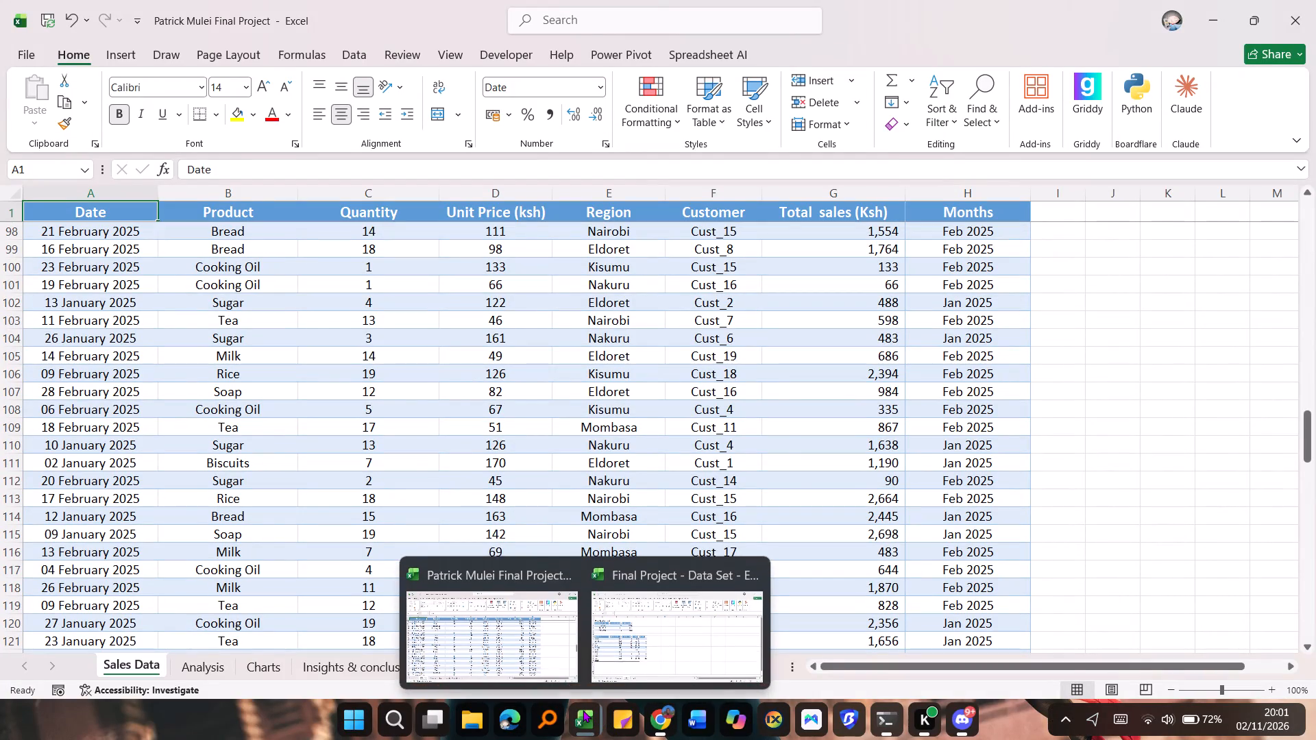
Return to the Data Set workbook and delete all arguments from Sheet5's B10 Unit sold formula, leaving =SUMIFS(.
{"action": "left_click", "coordinate": [639, 642]}
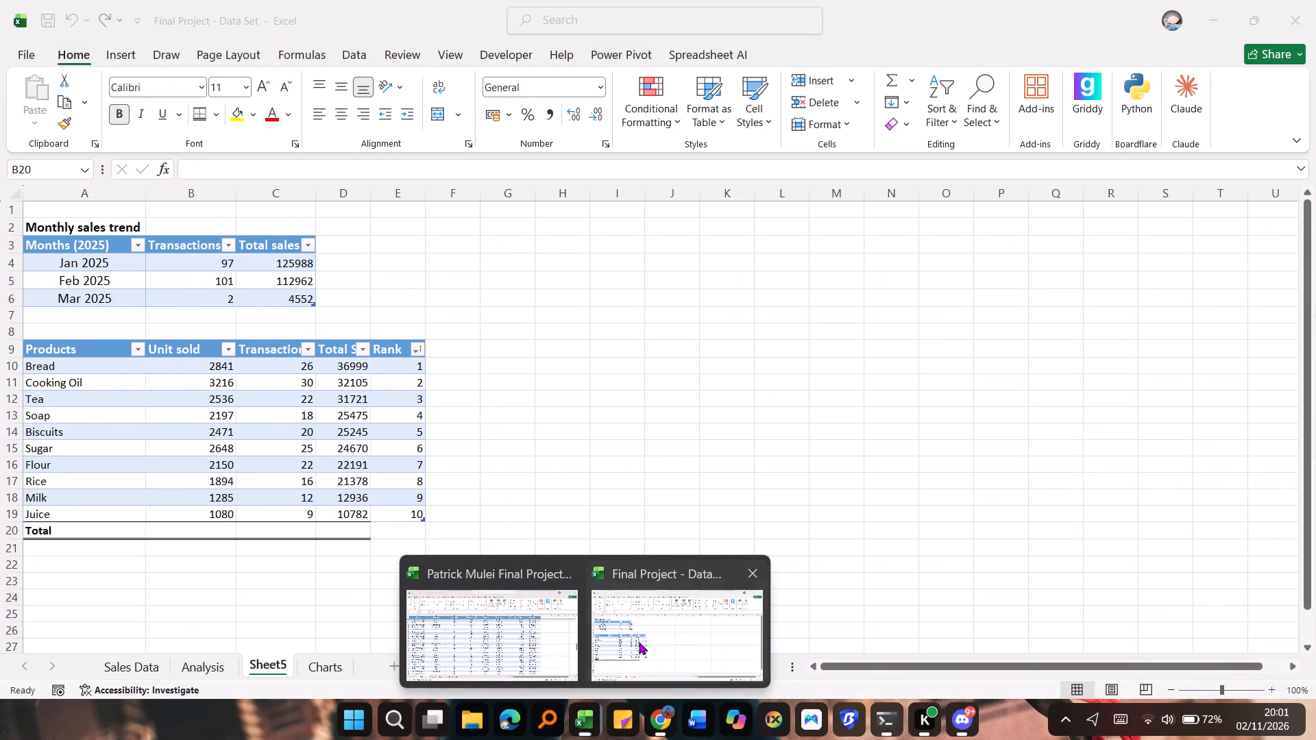
{"action": "left_click", "coordinate": [200, 367]}
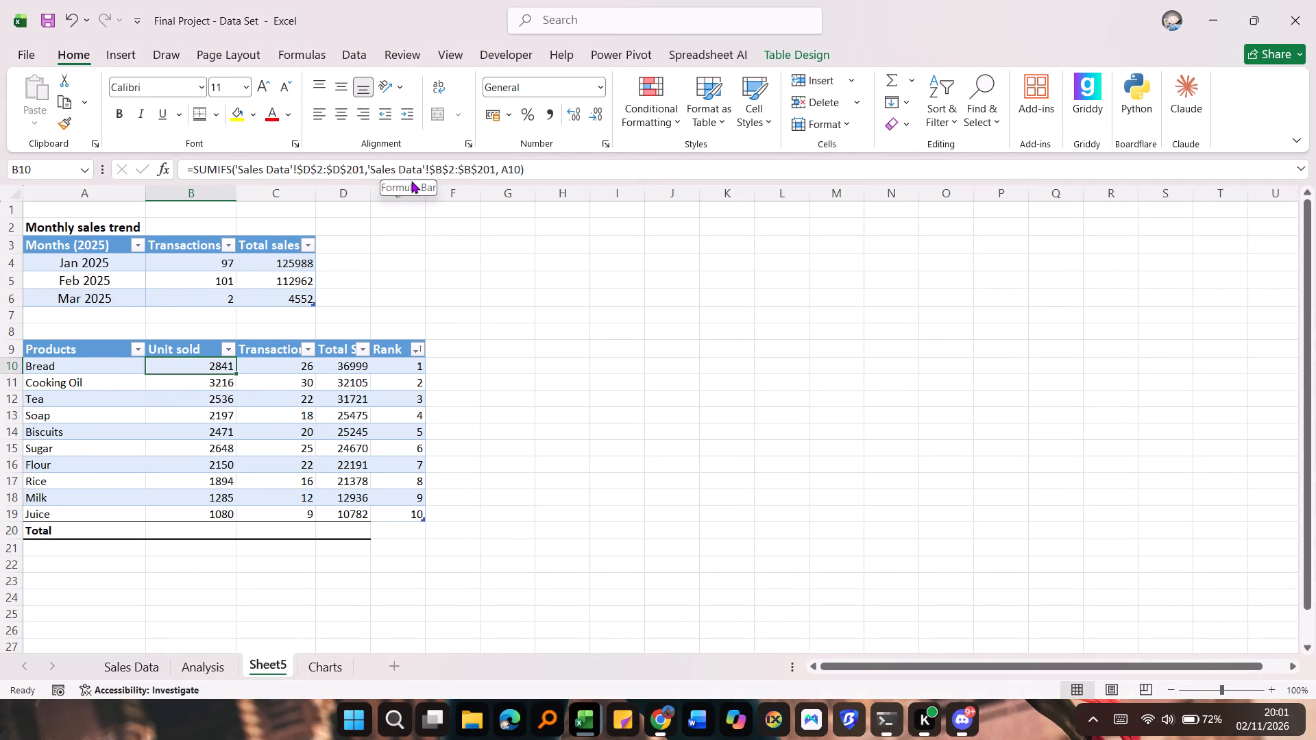
{"action": "left_click", "coordinate": [531, 169]}
{"action": "key", "text": "BackSpace"}
{"action": "key", "text": "BackSpace"}
{"action": "key", "text": "BackSpace"}
{"action": "key", "text": "BackSpace"}
{"action": "key", "text": "BackSpace"}
{"action": "key", "text": "BackSpace"}
{"action": "key", "text": "BackSpace"}
{"action": "key", "text": "BackSpace"}
{"action": "key", "text": "BackSpace"}
{"action": "key", "text": "BackSpace"}
{"action": "key", "text": "BackSpace"}
{"action": "key", "text": "BackSpace"}
{"action": "key", "text": "BackSpace"}
{"action": "key", "text": "BackSpace"}
{"action": "key", "text": "BackSpace"}
{"action": "key", "text": "BackSpace"}
{"action": "key", "text": "BackSpace"}
{"action": "key", "text": "BackSpace"}
{"action": "key", "text": "BackSpace"}
{"action": "key", "text": "BackSpace"}
{"action": "key", "text": "BackSpace"}
{"action": "key", "text": "BackSpace"}
{"action": "key", "text": "BackSpace"}
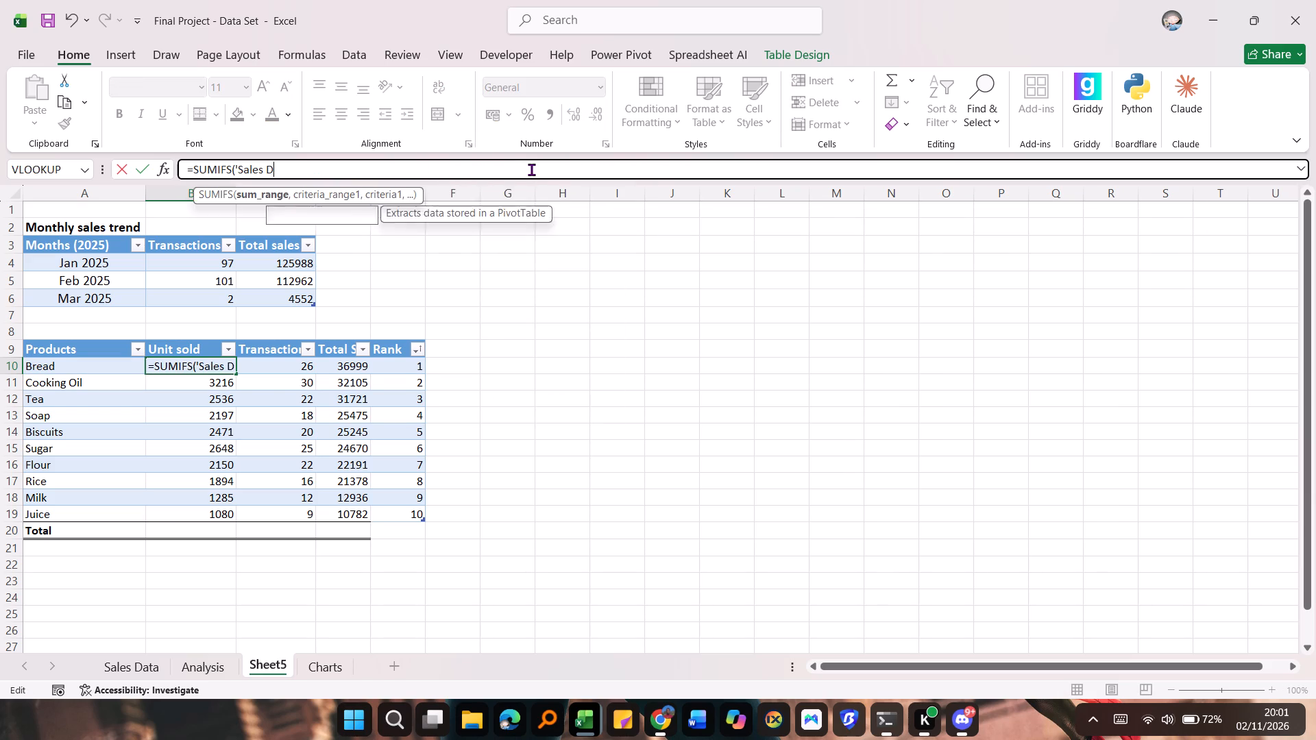
{"action": "key", "text": "BackSpace"}
{"action": "key", "text": "BackSpace"}
{"action": "key", "text": "BackSpace"}
{"action": "key", "text": "BackSpace"}
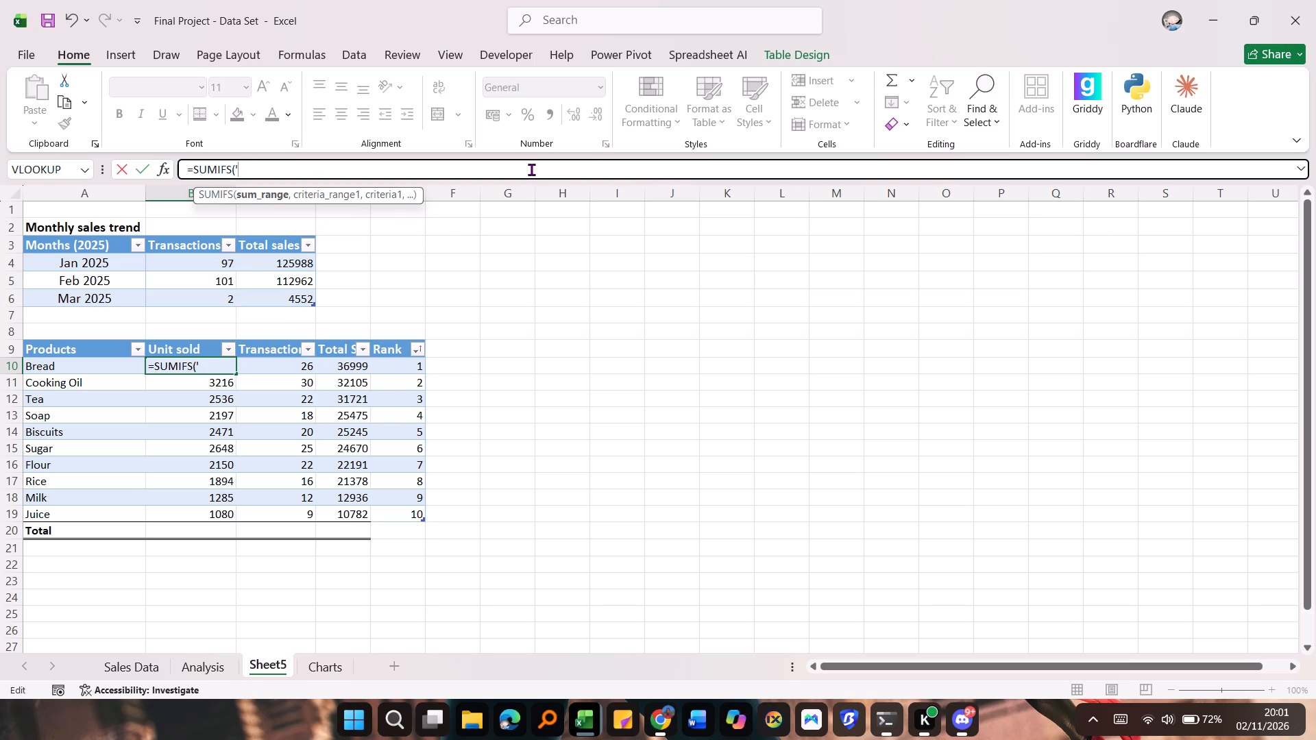
{"action": "key", "text": "BackSpace"}
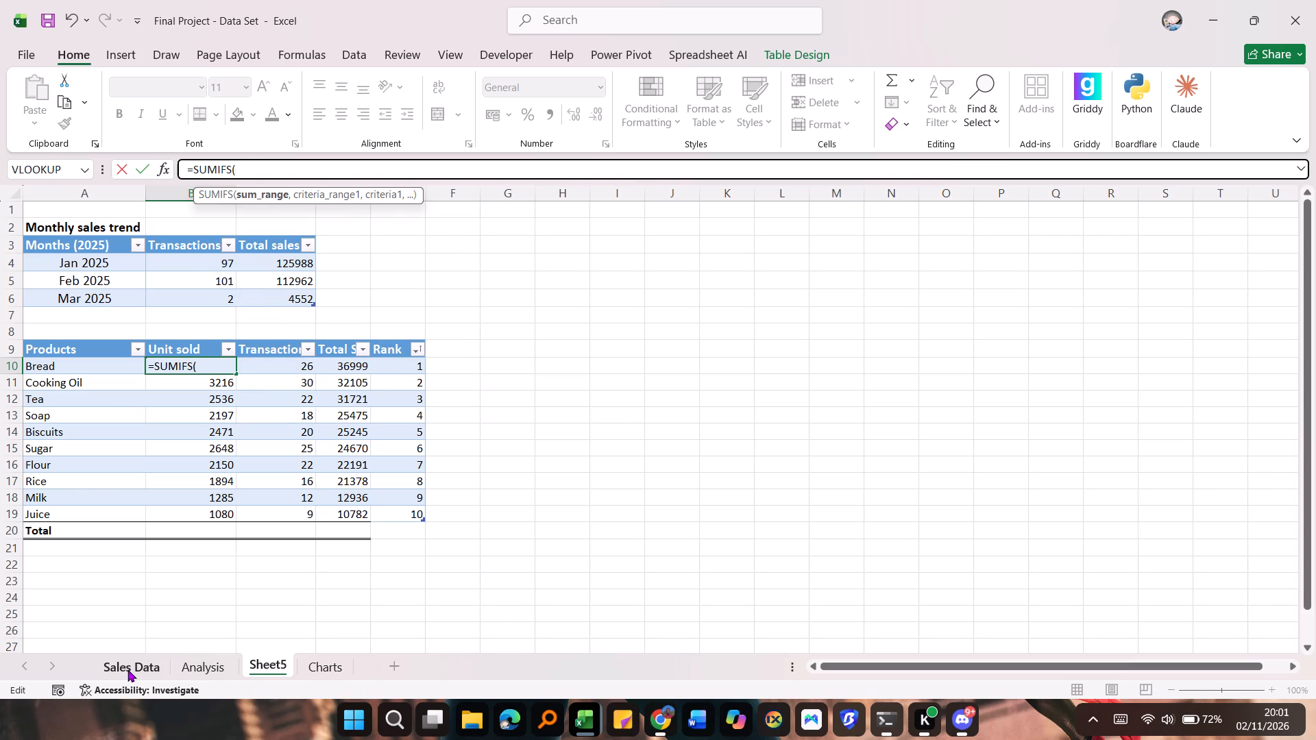
Set the sum range of Sheet5's B10 SUMIFS formula to the Quantity cells $C$2:$C$201 on Sales Data, as absolute references.
{"action": "left_click", "coordinate": [127, 669]}
{"action": "scroll", "coordinate": [382, 249], "scroll_direction": "up", "scroll_amount": 8}
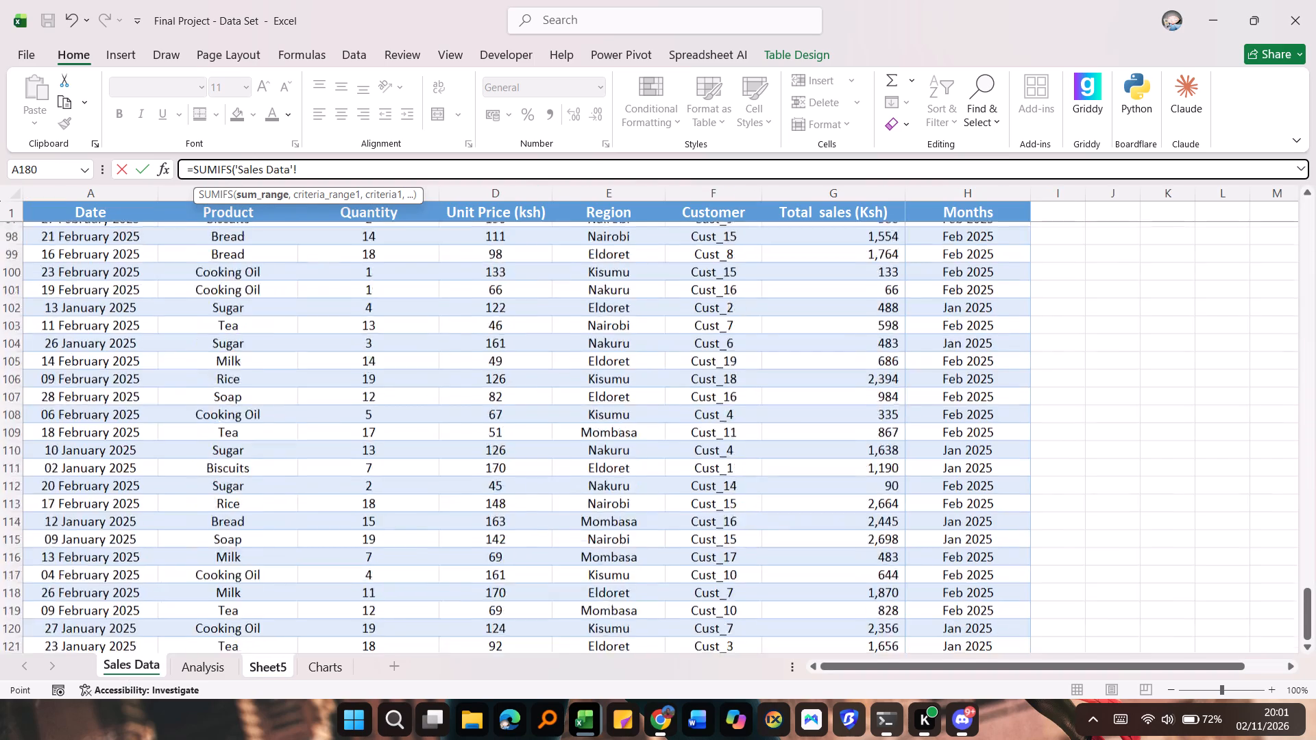
{"action": "scroll", "coordinate": [382, 249], "scroll_direction": "up", "scroll_amount": 12}
{"action": "scroll", "coordinate": [382, 249], "scroll_direction": "up", "scroll_amount": 10}
{"action": "left_click_drag", "start_coordinate": [378, 249], "coordinate": [377, 264]}
{"action": "left_click", "coordinate": [361, 230]}
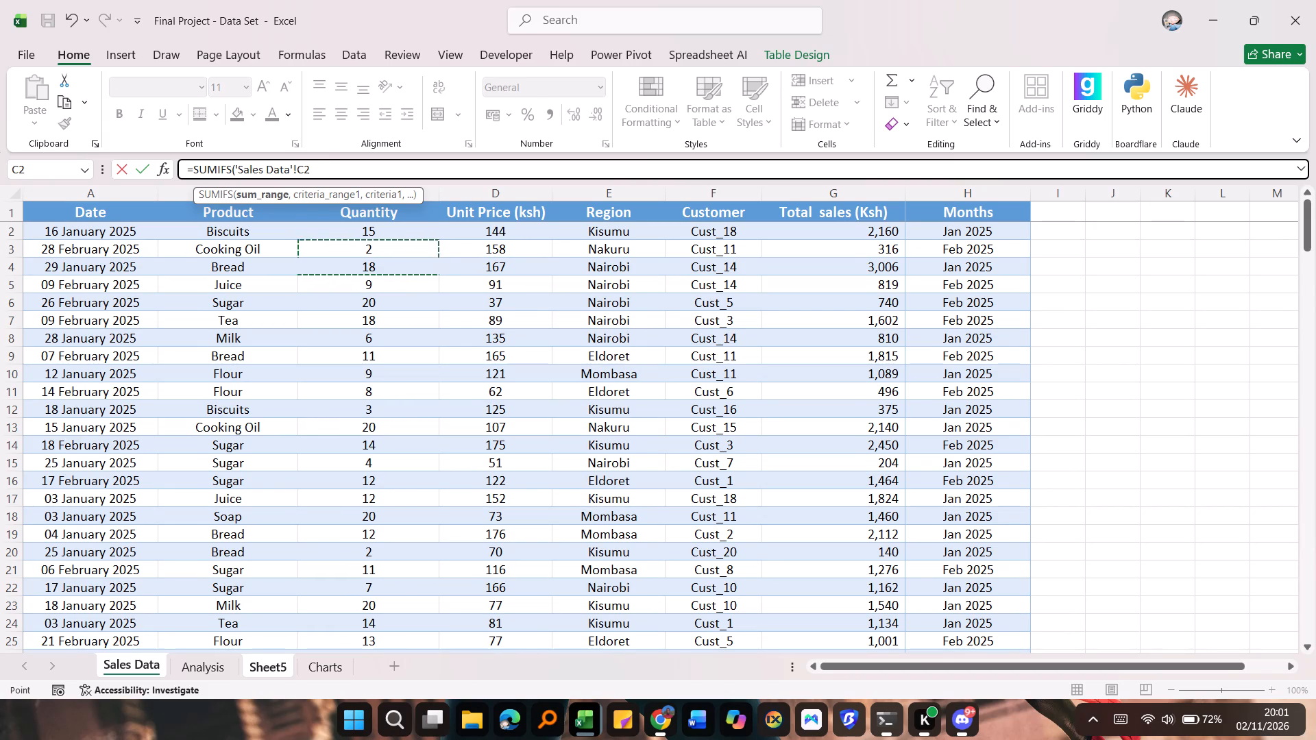
{"action": "left_click_drag", "start_coordinate": [361, 230], "coordinate": [344, 694]}
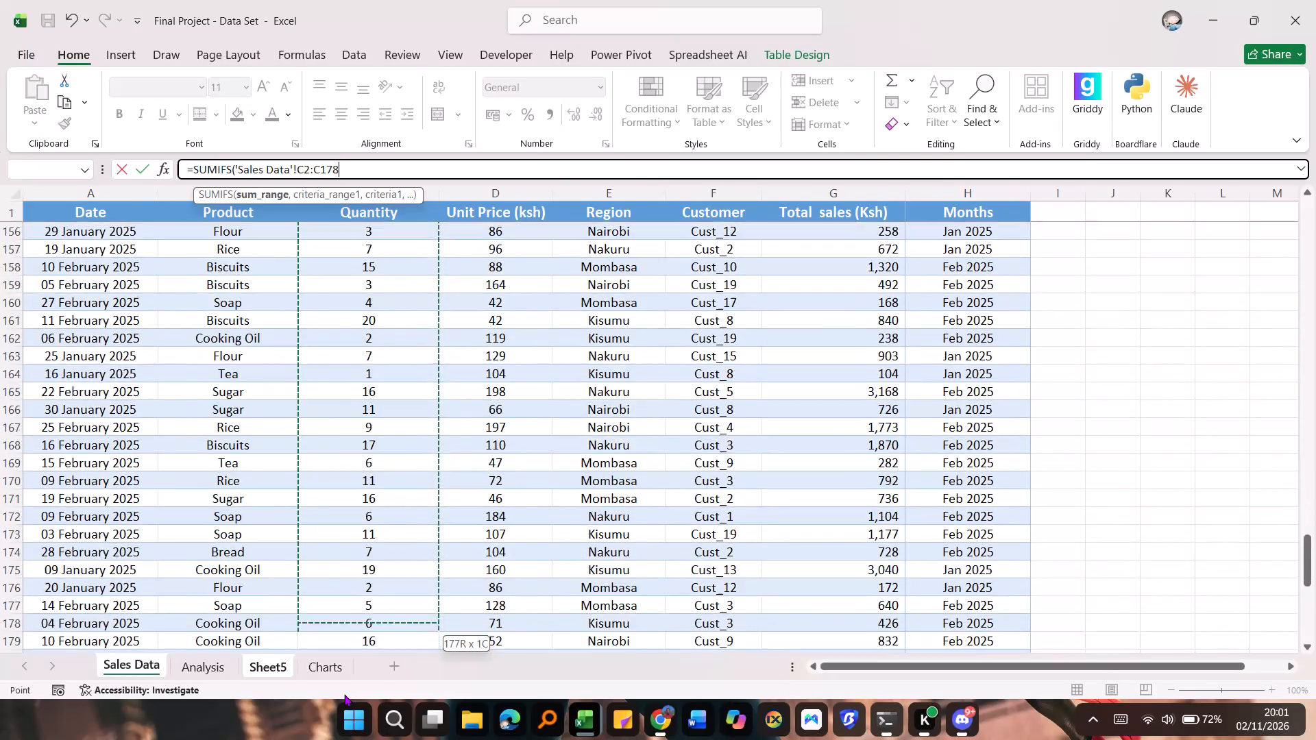
{"action": "left_click_drag", "start_coordinate": [344, 694], "coordinate": [344, 716]}
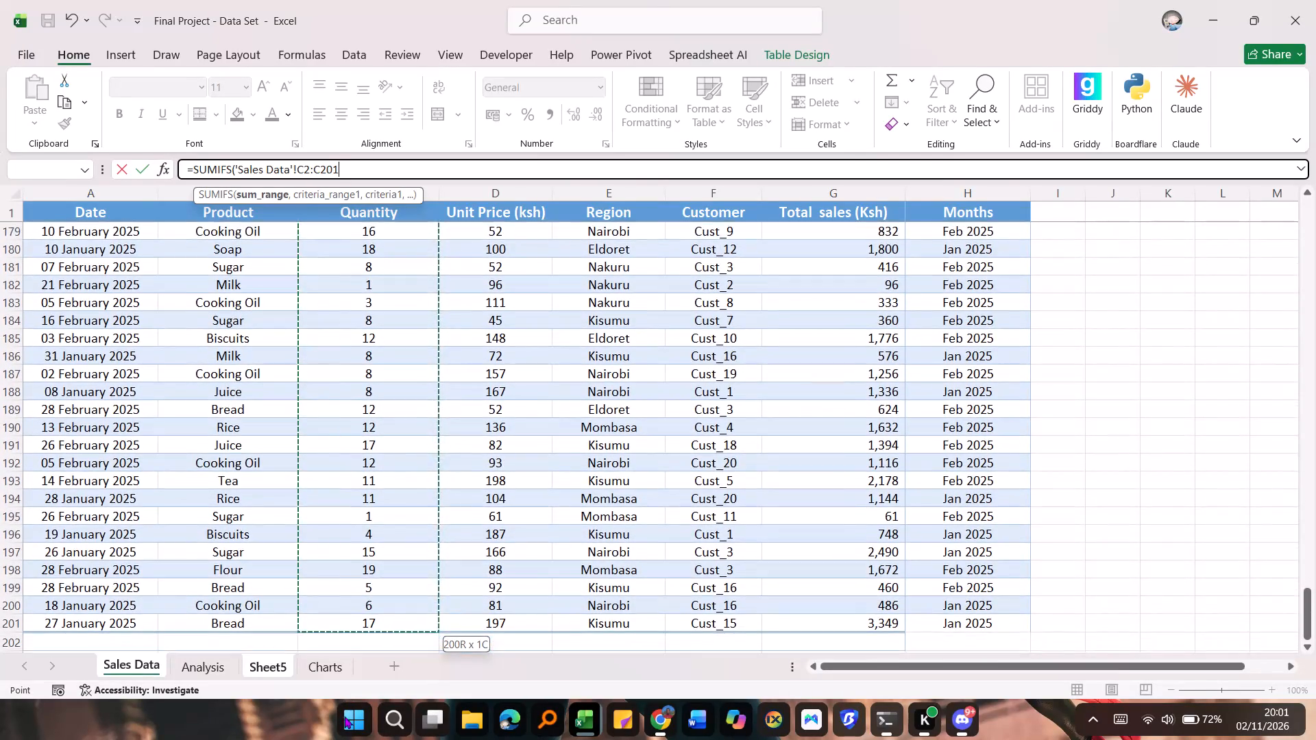
{"action": "left_click_drag", "start_coordinate": [344, 716], "coordinate": [359, 604]}
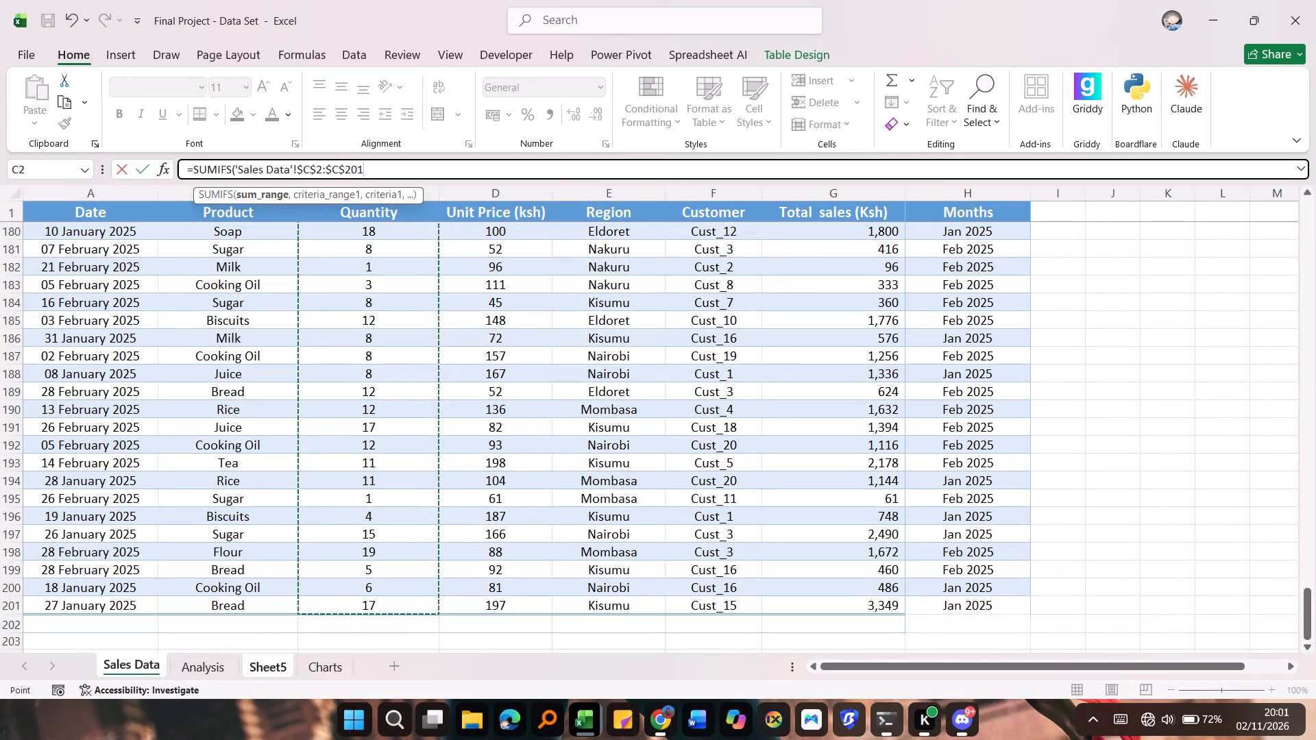
{"action": "key", "text": "comma"}
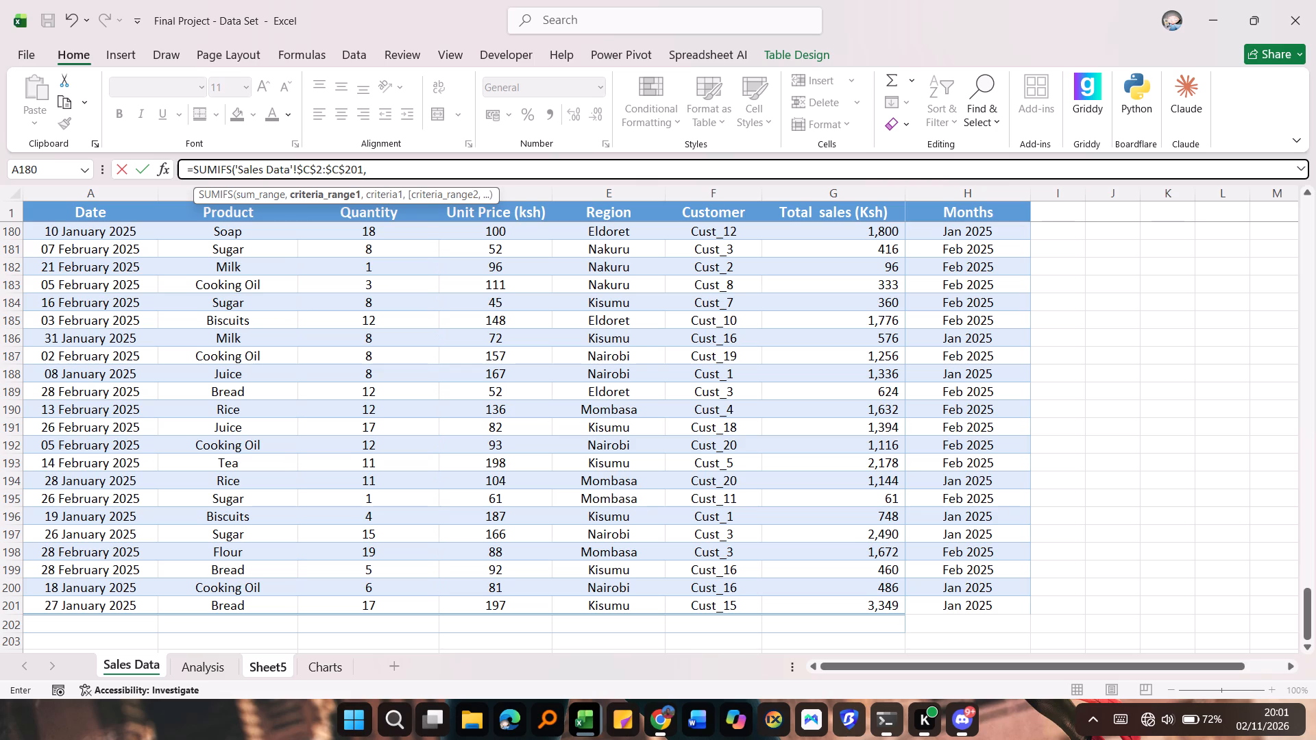
Add the Product cells $B$2:$B$201 on Sales Data as the SUMIFS formula's criteria range, as absolute references.
{"action": "scroll", "coordinate": [247, 411], "scroll_direction": "up", "scroll_amount": 10}
{"action": "scroll", "coordinate": [247, 411], "scroll_direction": "up", "scroll_amount": 12}
{"action": "scroll", "coordinate": [247, 411], "scroll_direction": "up", "scroll_amount": 11}
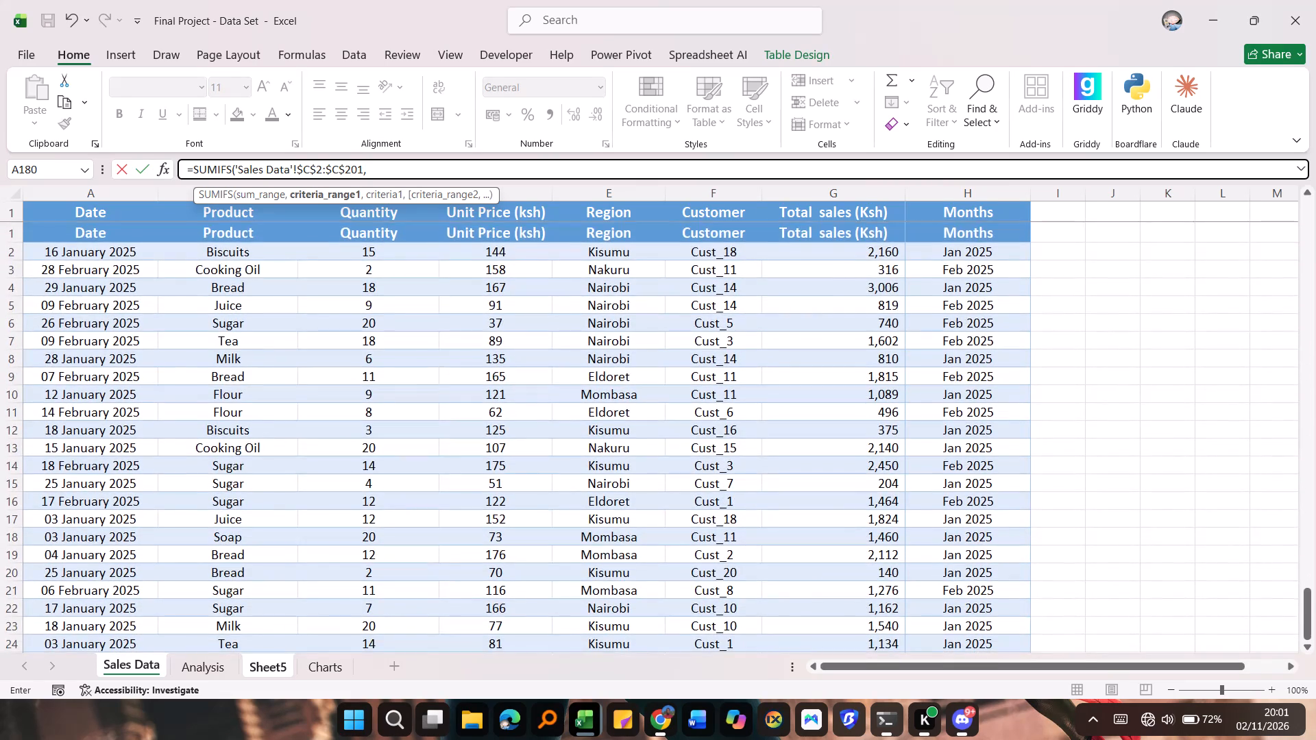
{"action": "left_click_drag", "start_coordinate": [229, 232], "coordinate": [228, 273]}
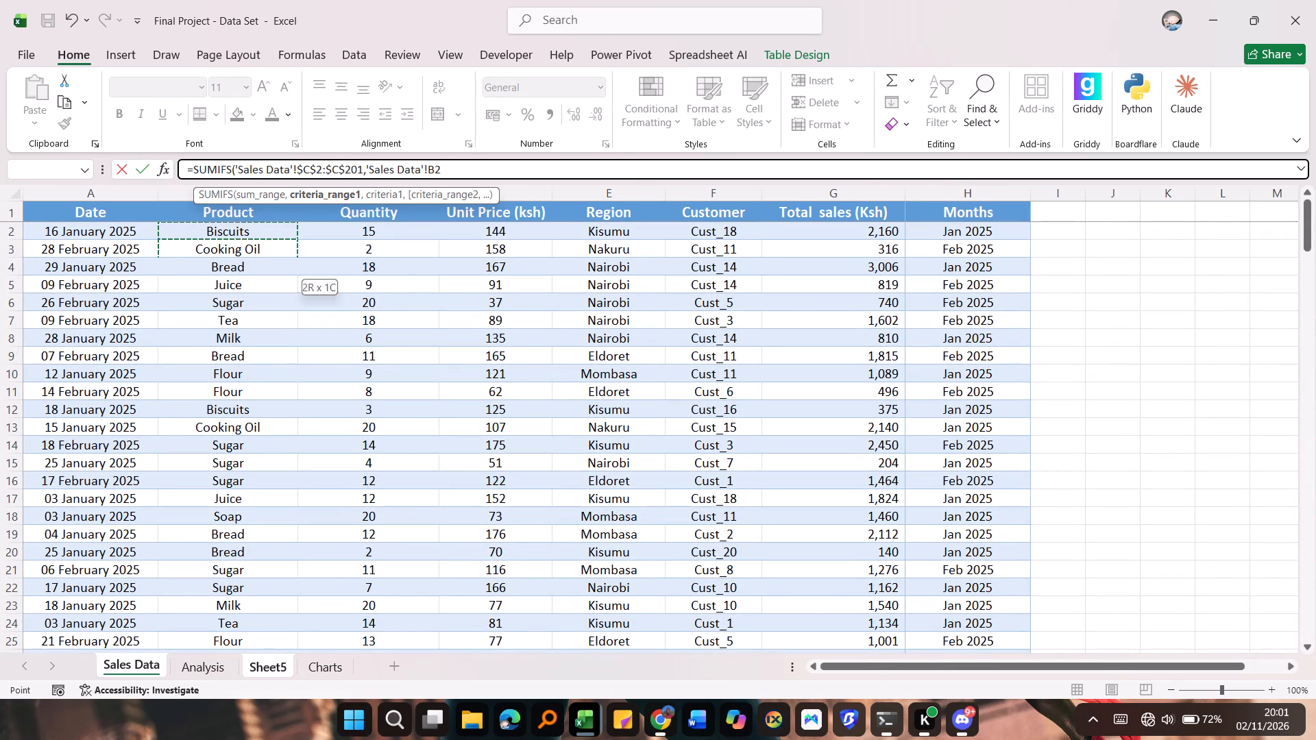
{"action": "left_click_drag", "start_coordinate": [228, 273], "coordinate": [195, 739]}
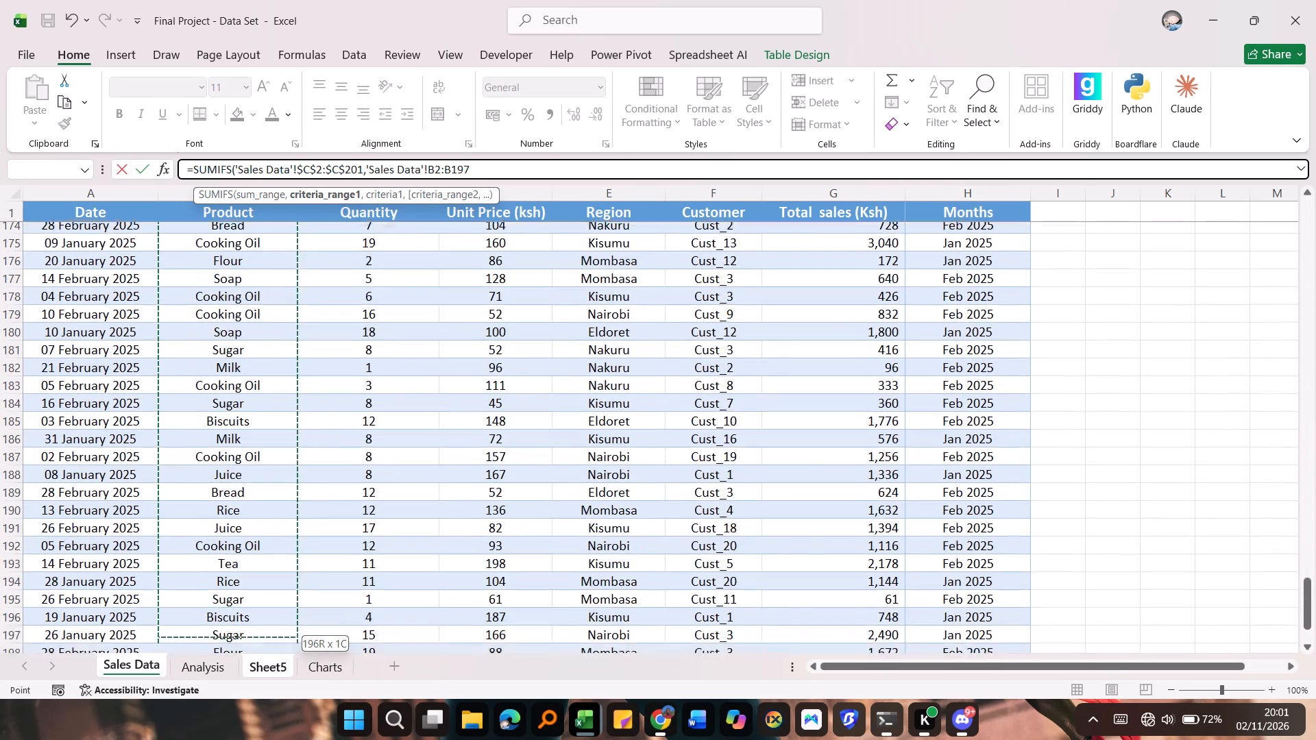
{"action": "left_click_drag", "start_coordinate": [195, 739], "coordinate": [212, 597]}
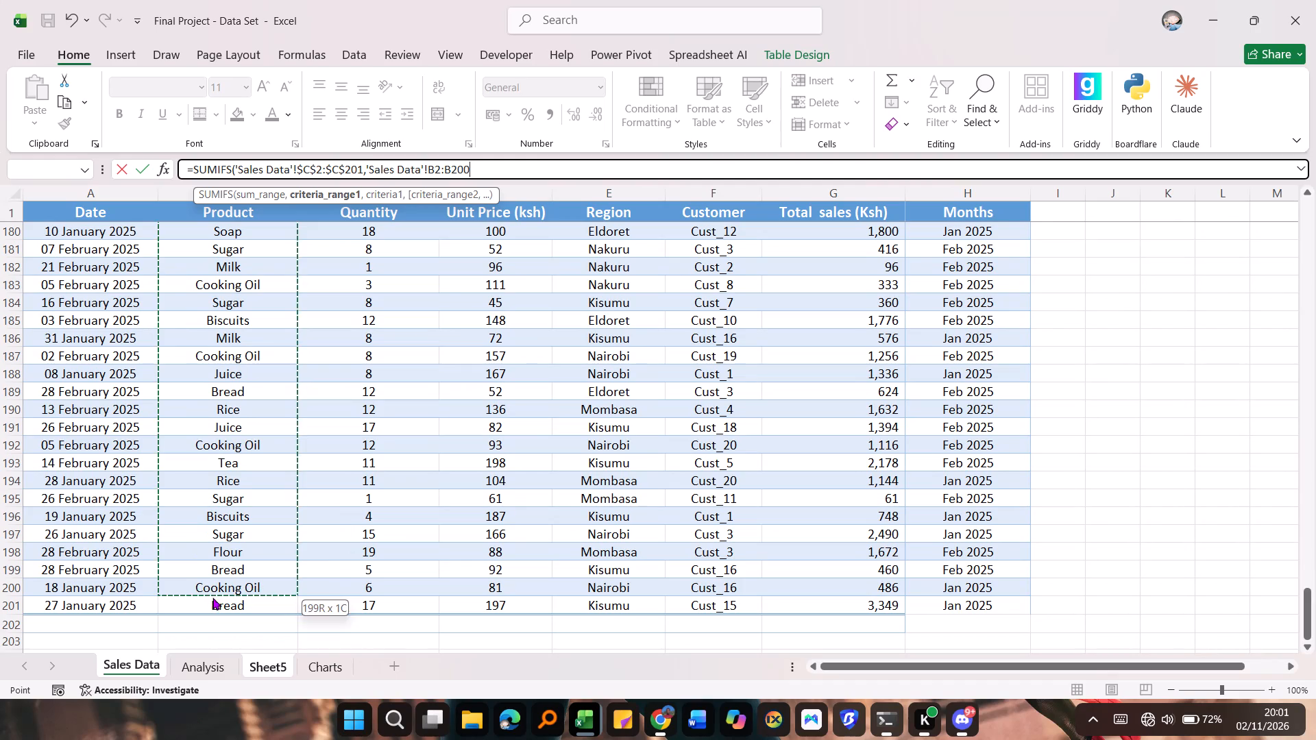
{"action": "left_click_drag", "start_coordinate": [212, 597], "coordinate": [212, 602]}
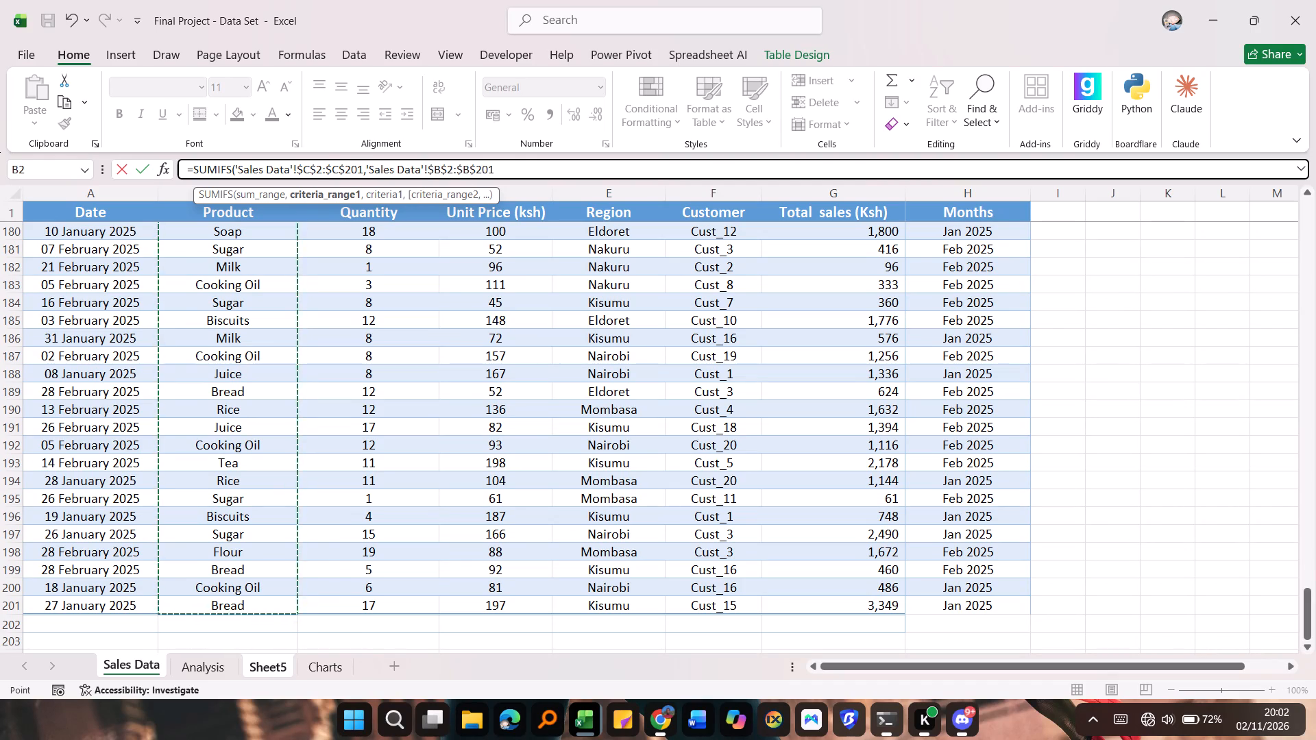
{"action": "key", "text": "comma"}
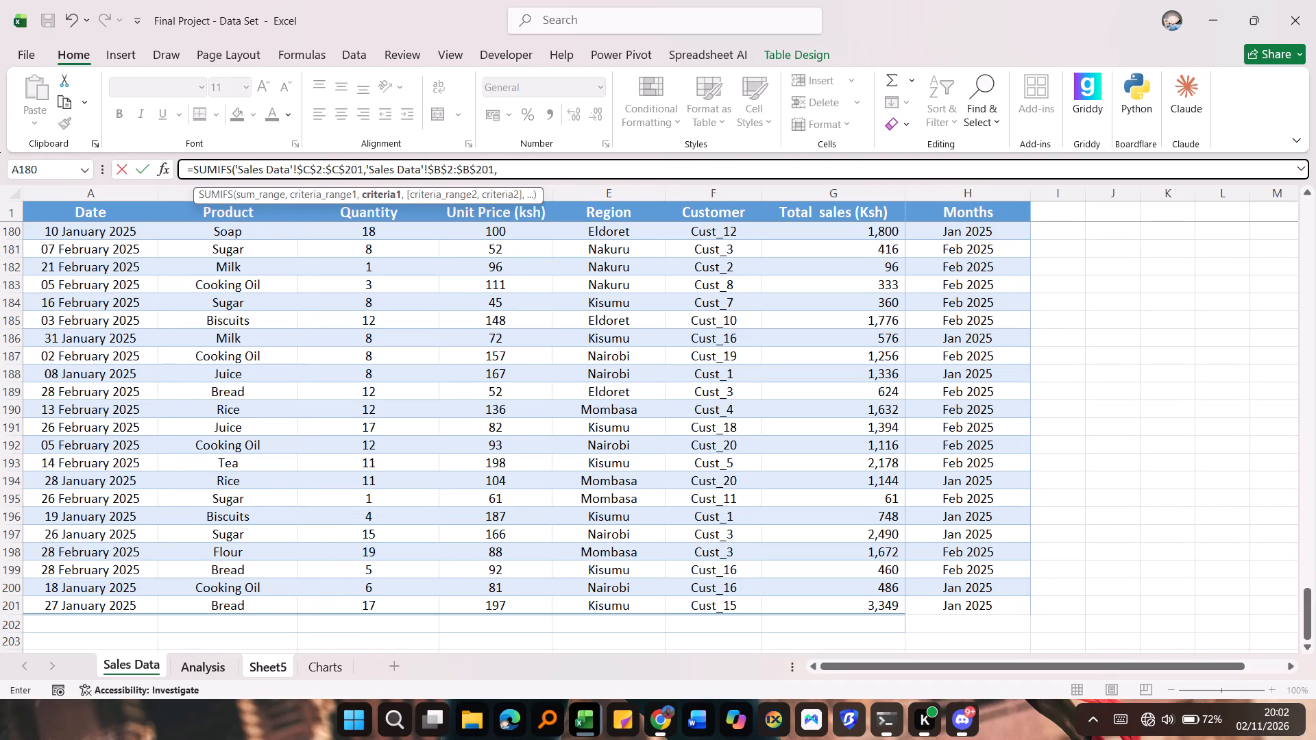
Return to Sheet5, use A10 without a sheet prefix as the SUMIFS criterion, and complete the Unit sold formula.
{"action": "left_click", "coordinate": [267, 669]}
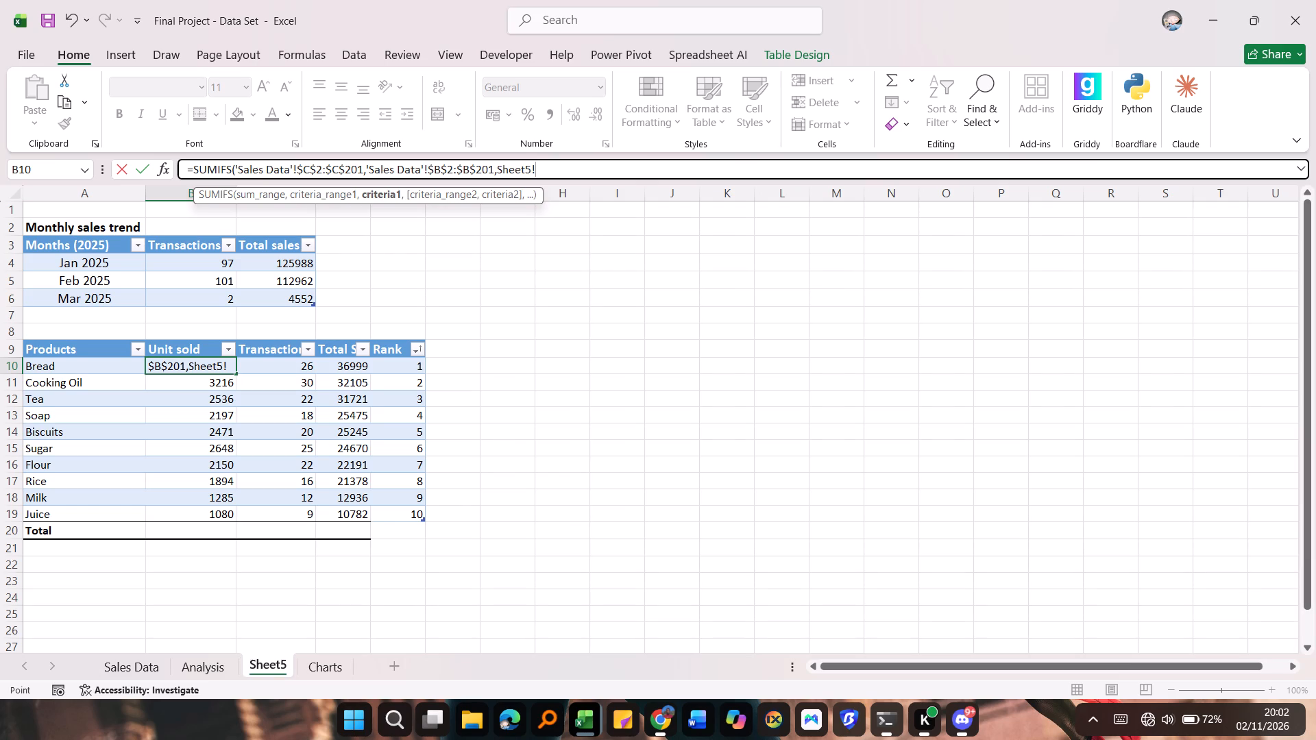
{"action": "key", "text": "BackSpace"}
{"action": "key", "text": "BackSpace"}
{"action": "key", "text": "BackSpace"}
{"action": "key", "text": "BackSpace"}
{"action": "key", "text": "BackSpace"}
{"action": "key", "text": "BackSpace"}
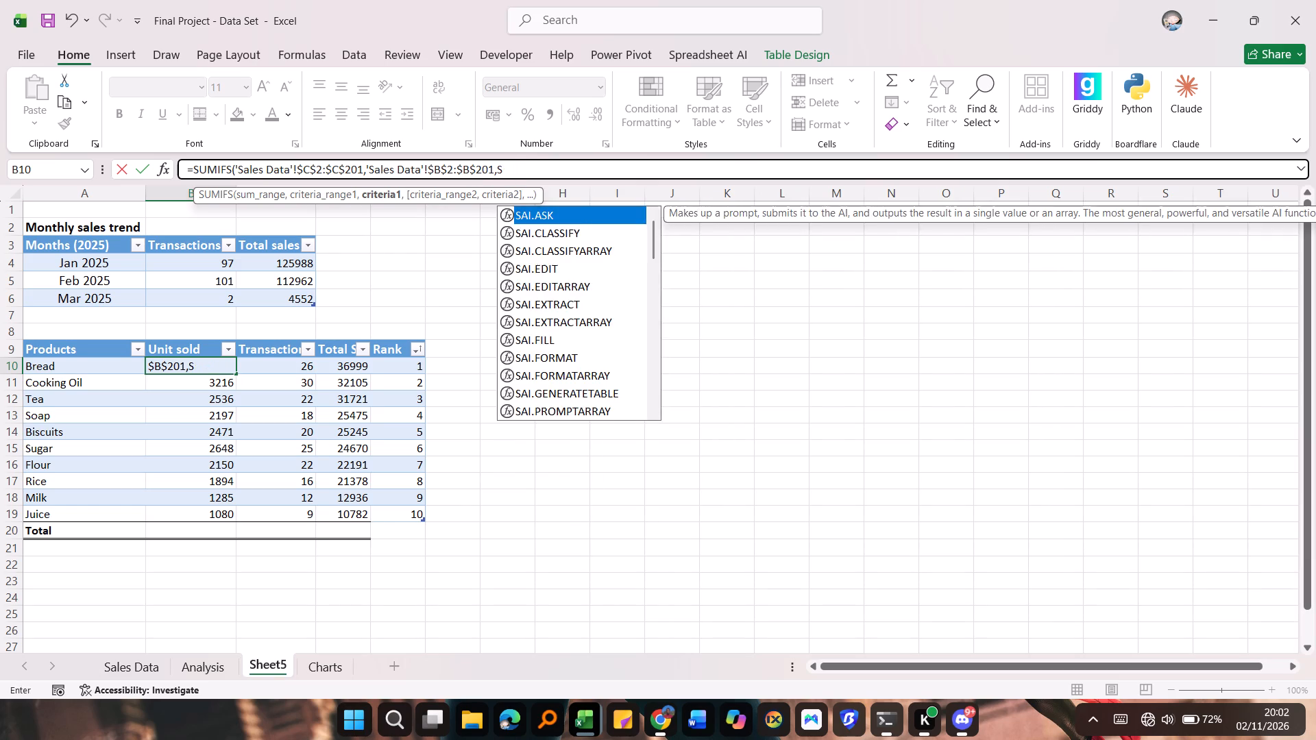
{"action": "key", "text": "BackSpace"}
{"action": "key", "text": "shift+a"}
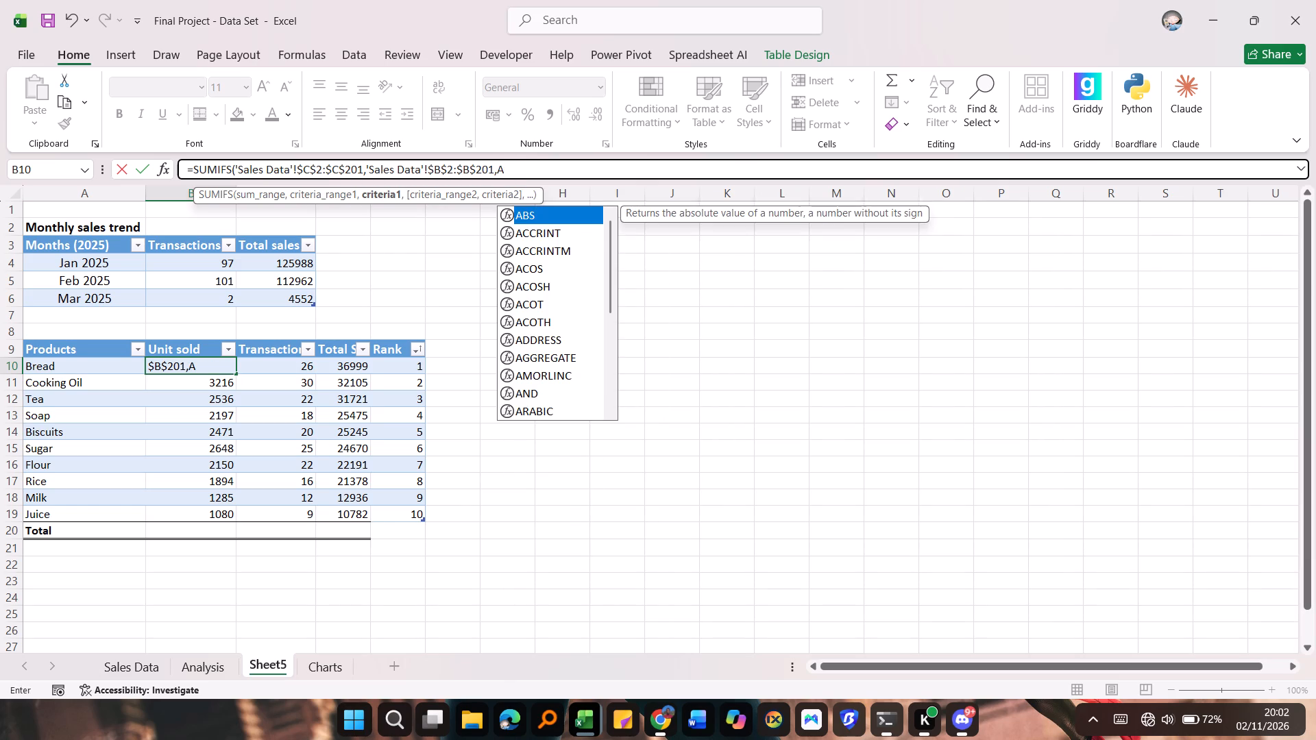
{"action": "key", "text": "1"}
{"action": "key", "text": "0"}
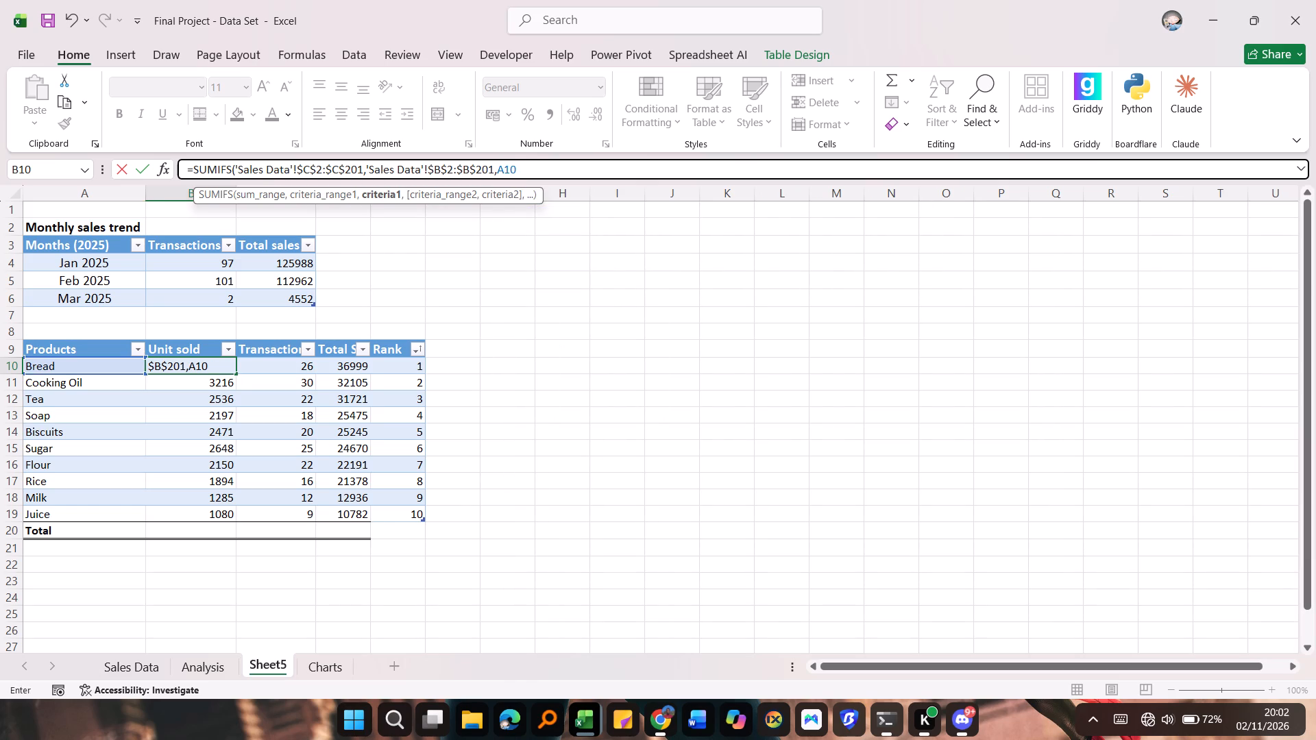
{"action": "key", "text": "shift+parenright"}
{"action": "key", "text": "Return"}
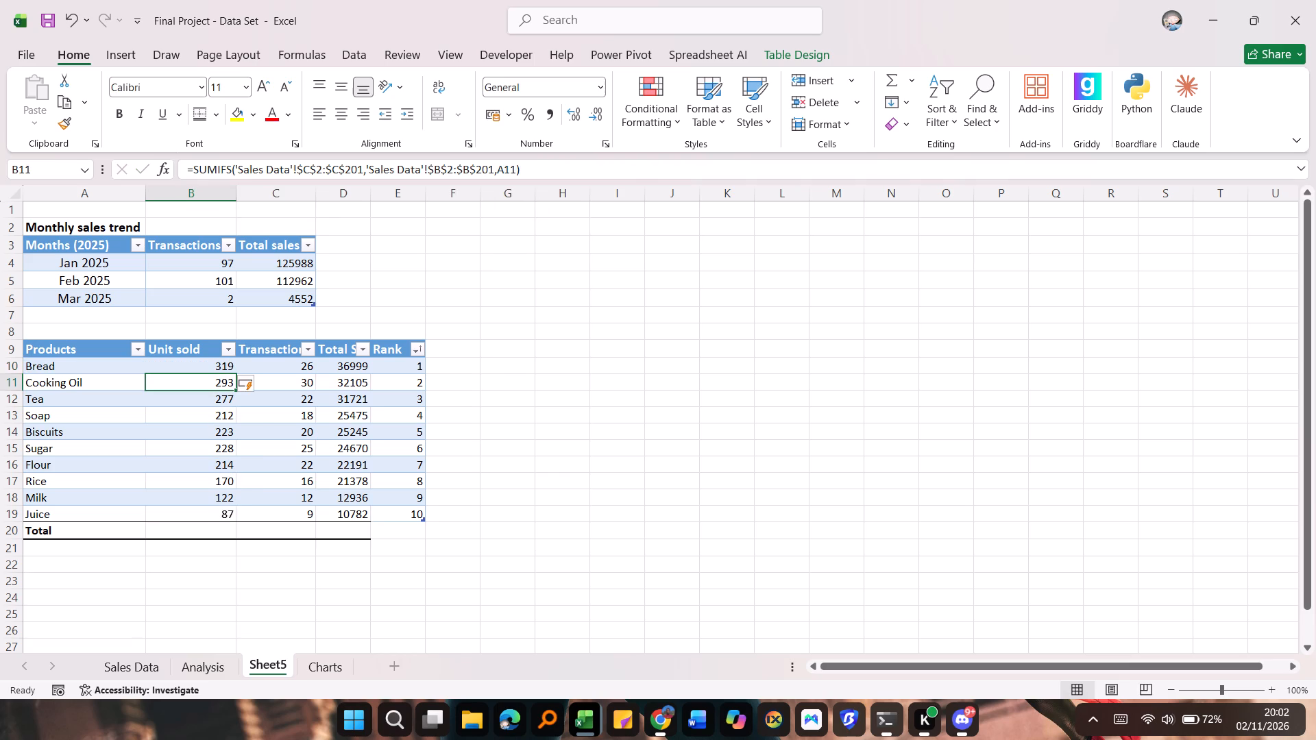
Compare the Unit sold formula and figures with the completed project's Analysis sheet, and return to the Data Set workbook.
{"action": "left_click", "coordinate": [192, 366]}
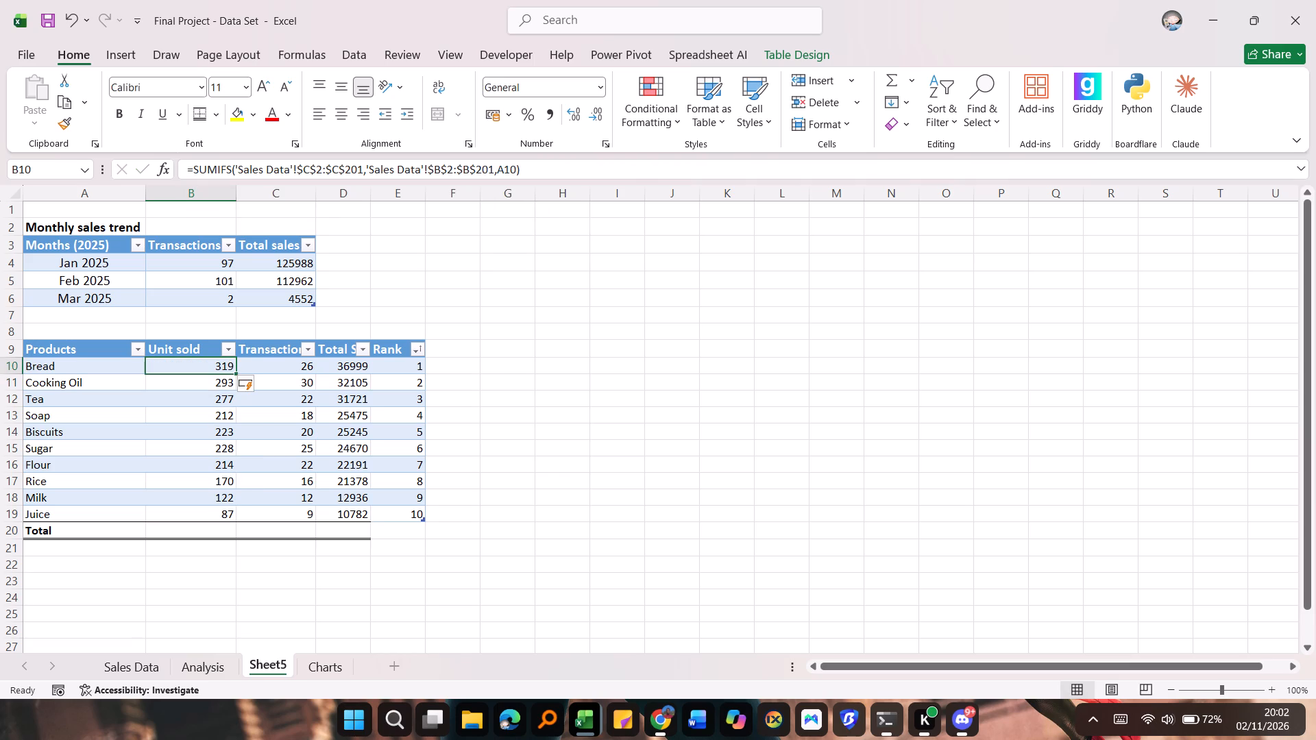
{"action": "left_click", "coordinate": [192, 366]}
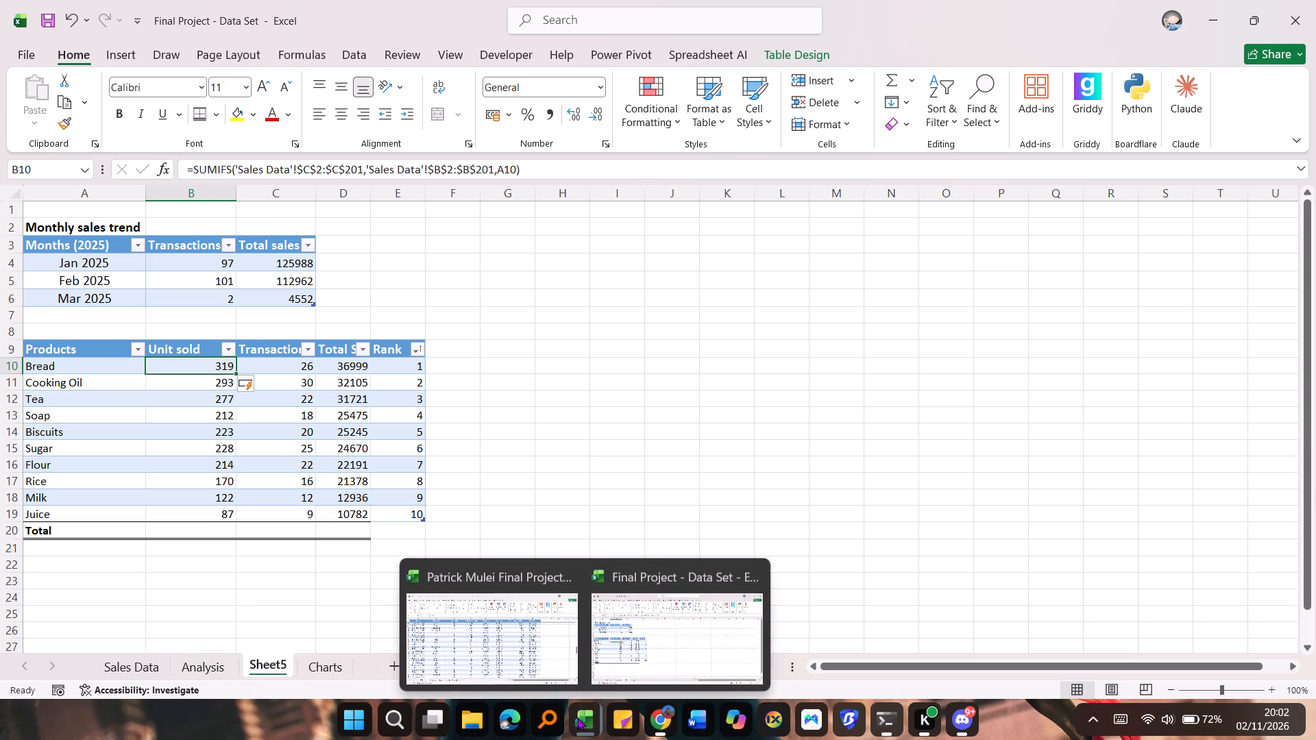
{"action": "left_click", "coordinate": [511, 635]}
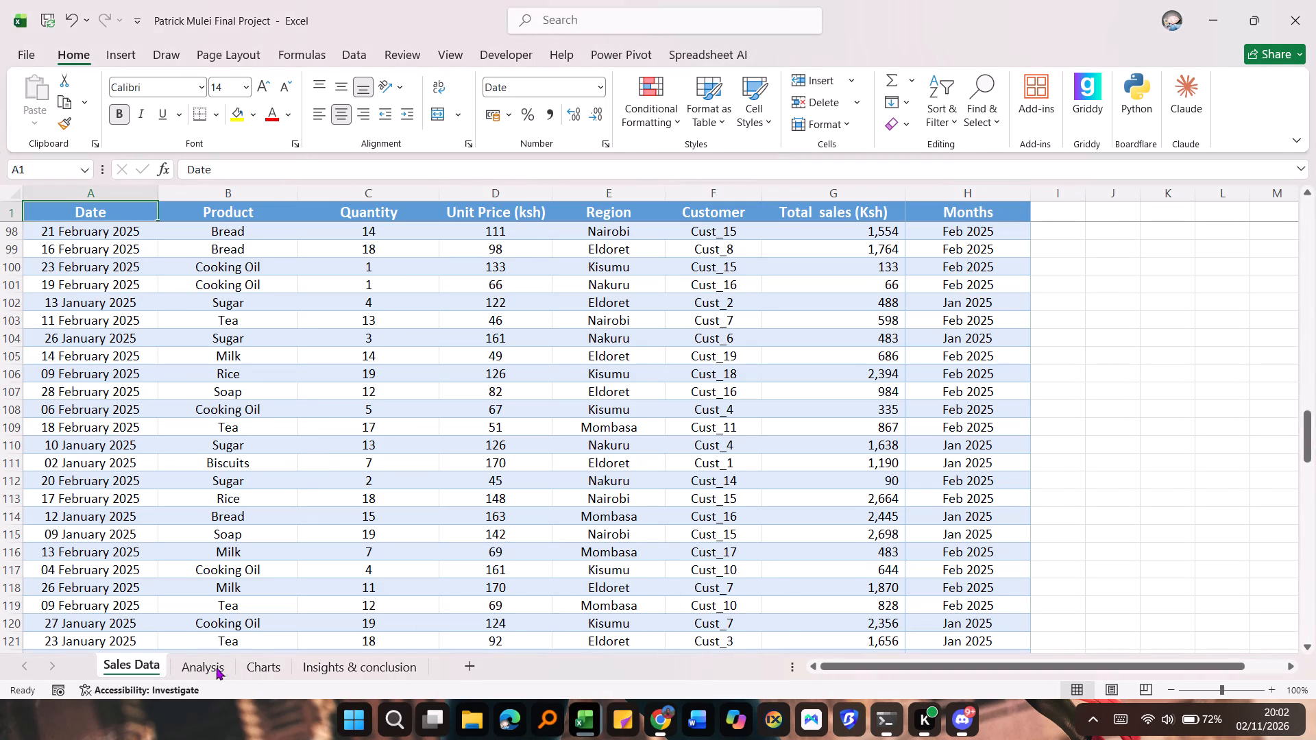
{"action": "left_click", "coordinate": [202, 667]}
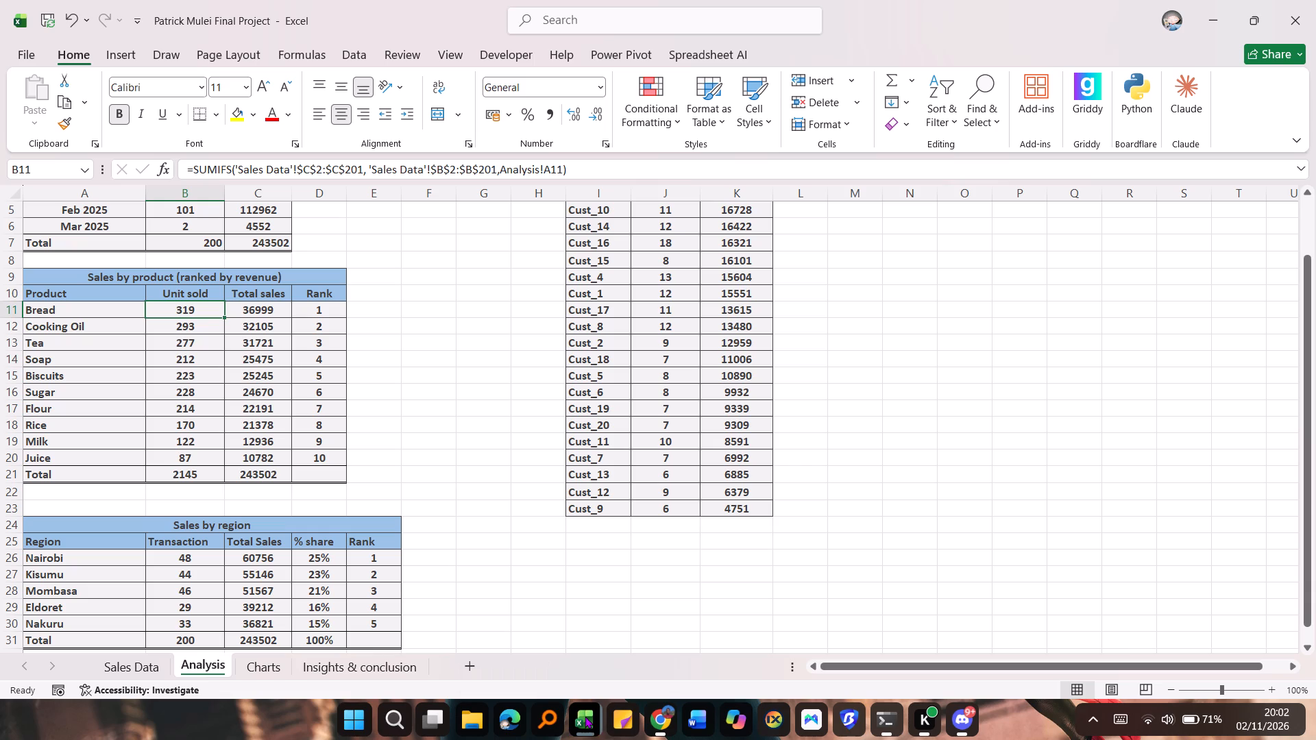
{"action": "left_click", "coordinate": [633, 638]}
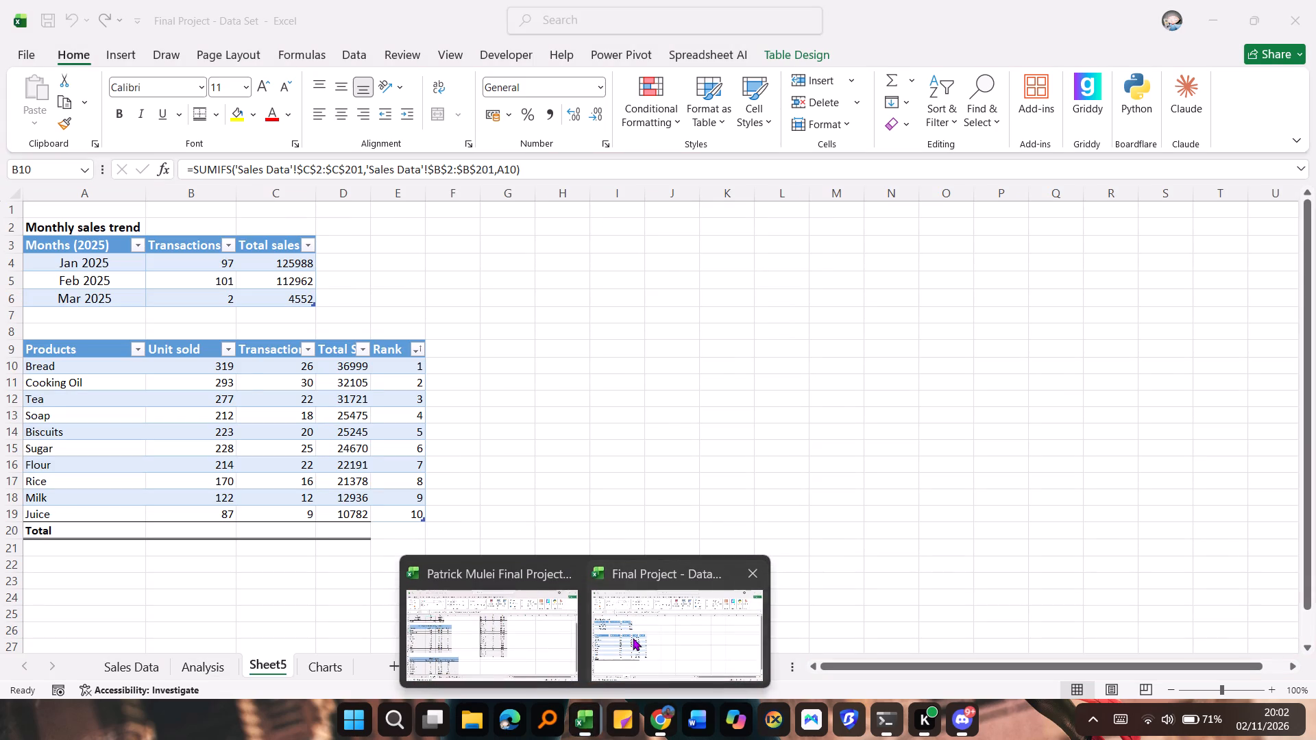
Enter a SUM formula in B20 that totals the products table's Unit sold column, B10 to B19.
{"action": "left_click", "coordinate": [188, 532]}
{"action": "key", "text": "equal"}
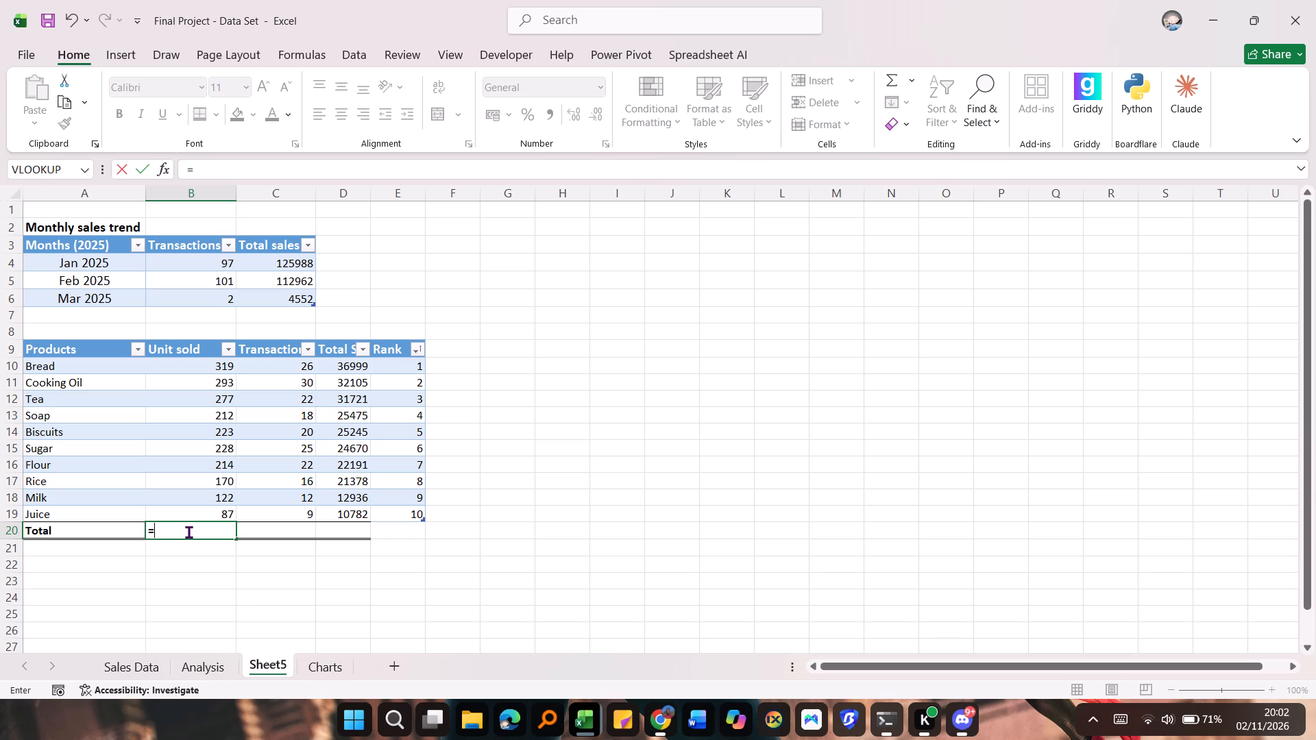
{"action": "type", "text": "su"}
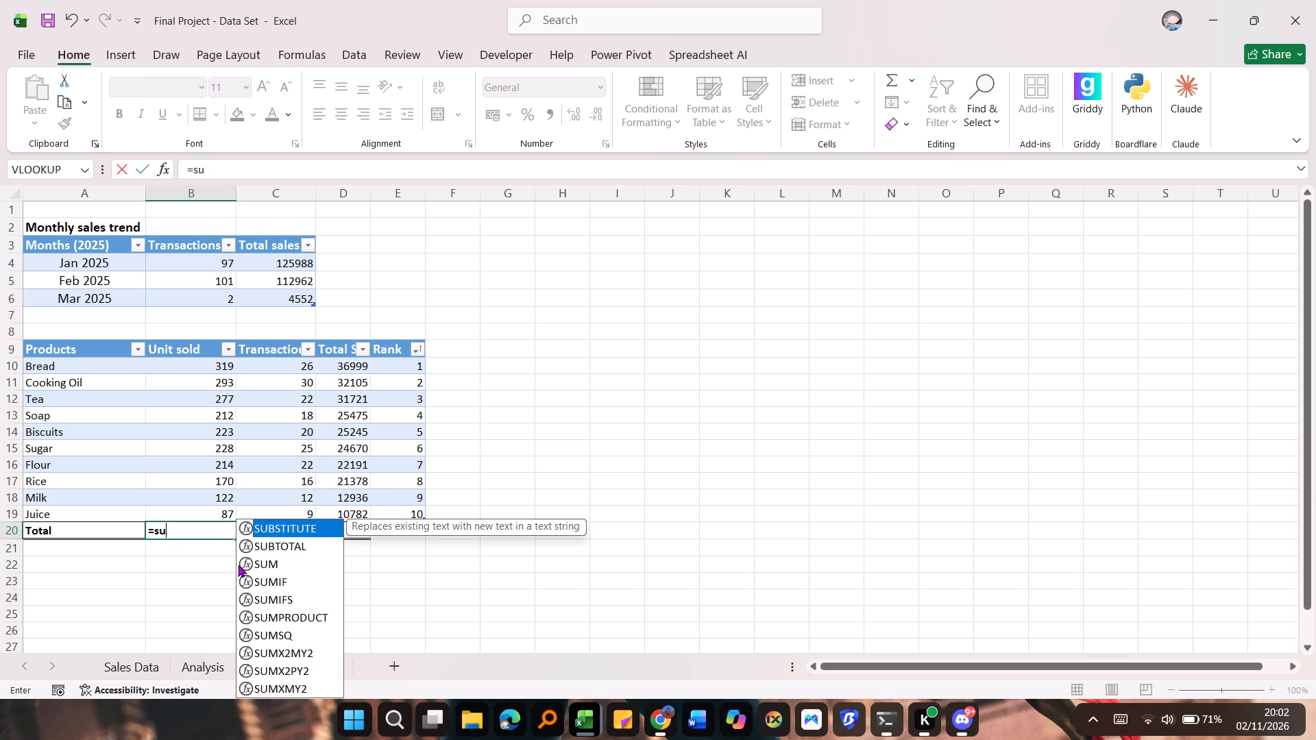
{"action": "double_click", "coordinate": [273, 565]}
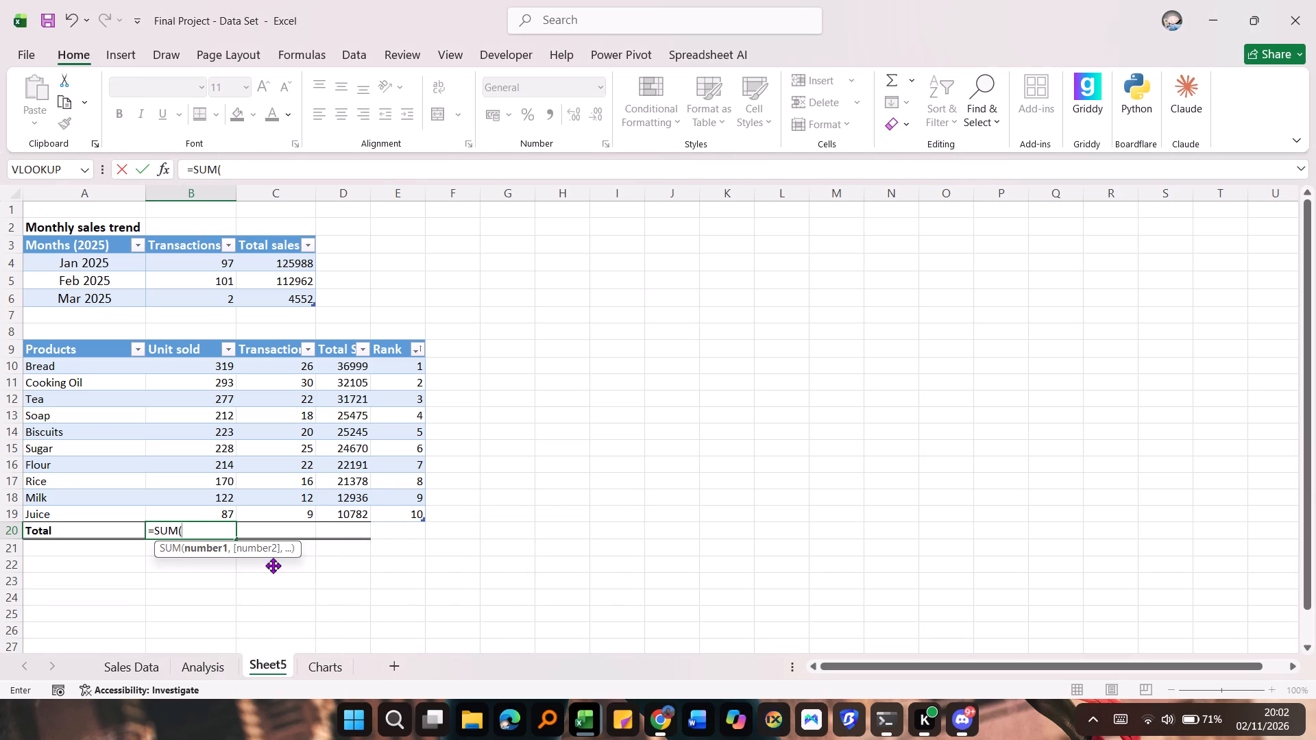
{"action": "left_click_drag", "start_coordinate": [194, 365], "coordinate": [197, 479]}
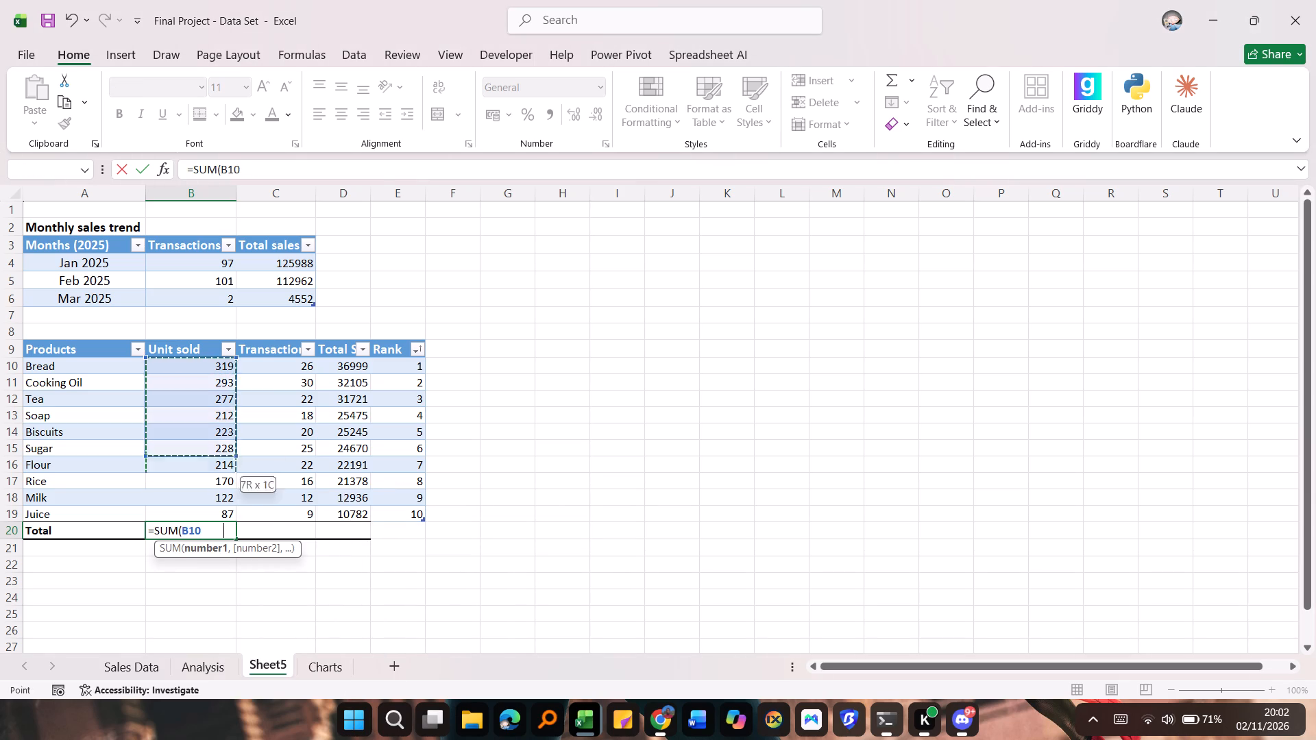
{"action": "left_click_drag", "start_coordinate": [197, 479], "coordinate": [197, 510]}
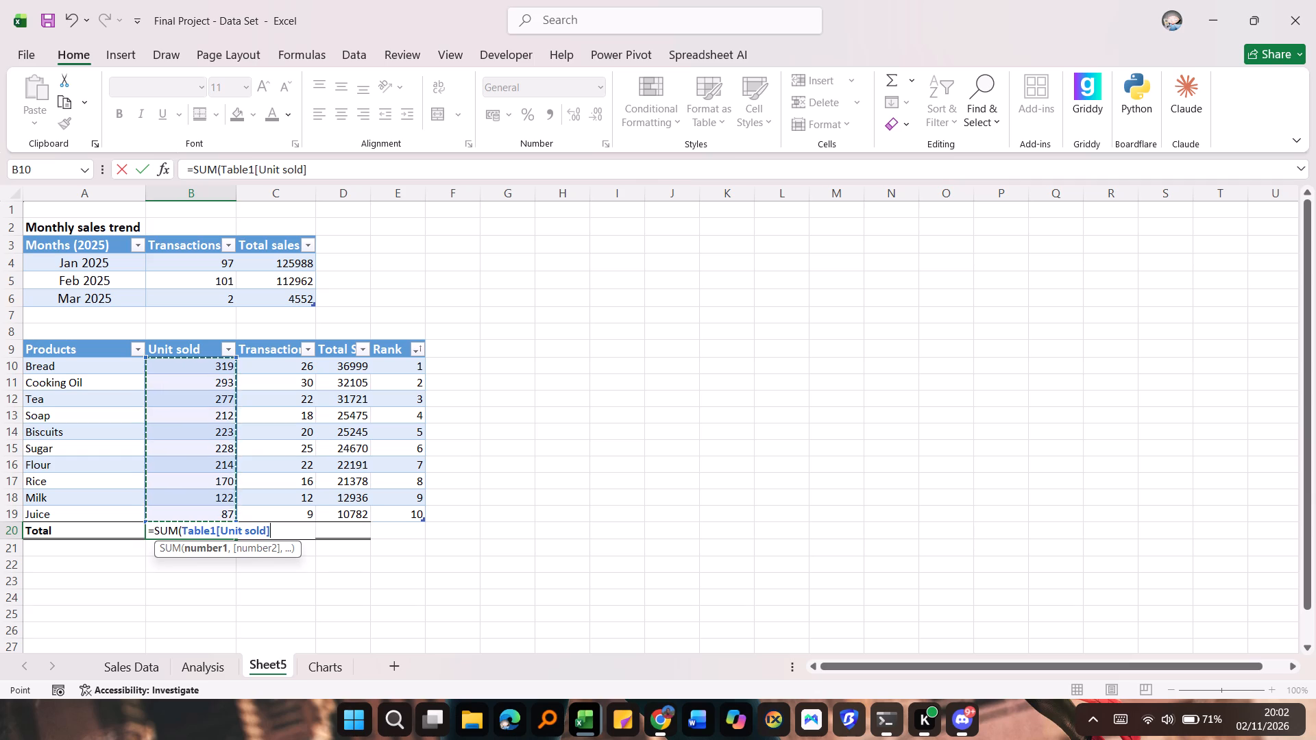
{"action": "key", "text": "Return"}
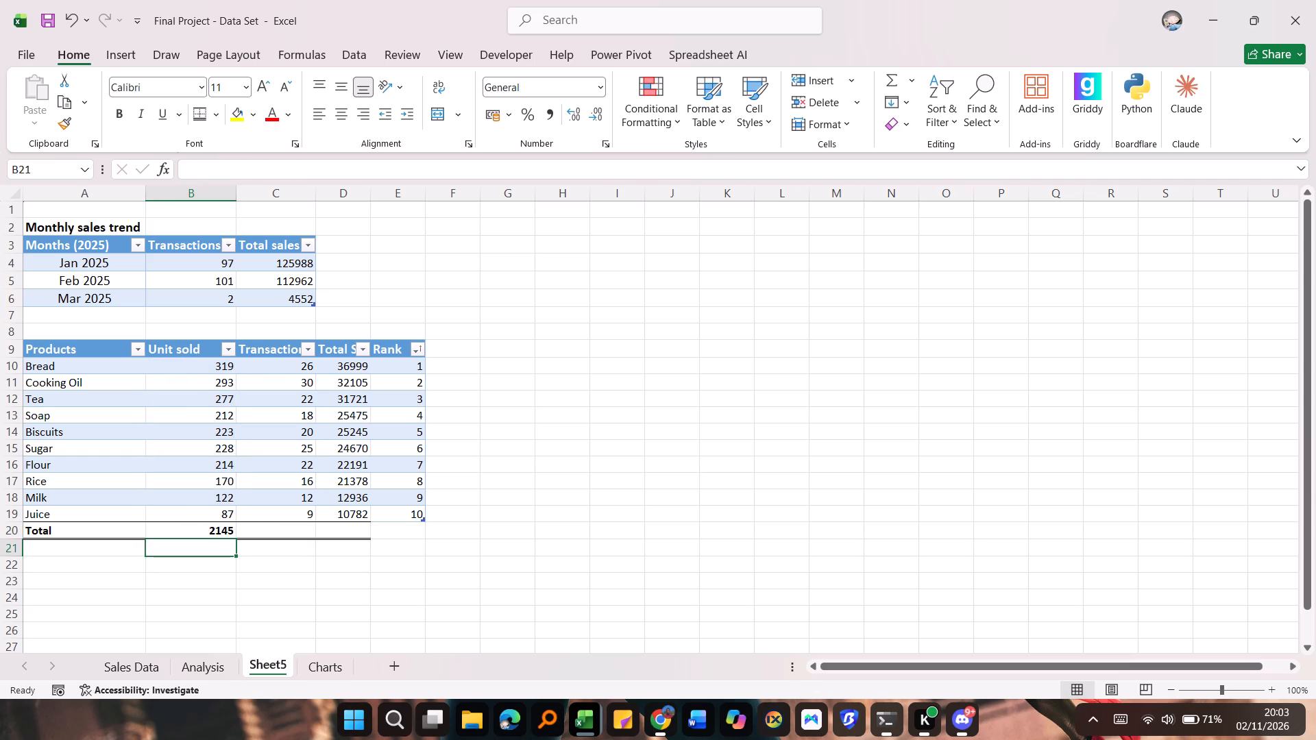
Fill B20's total formula across the Total row to D20.
{"action": "left_click", "coordinate": [210, 530]}
{"action": "left_click_drag", "start_coordinate": [234, 538], "coordinate": [375, 541]}
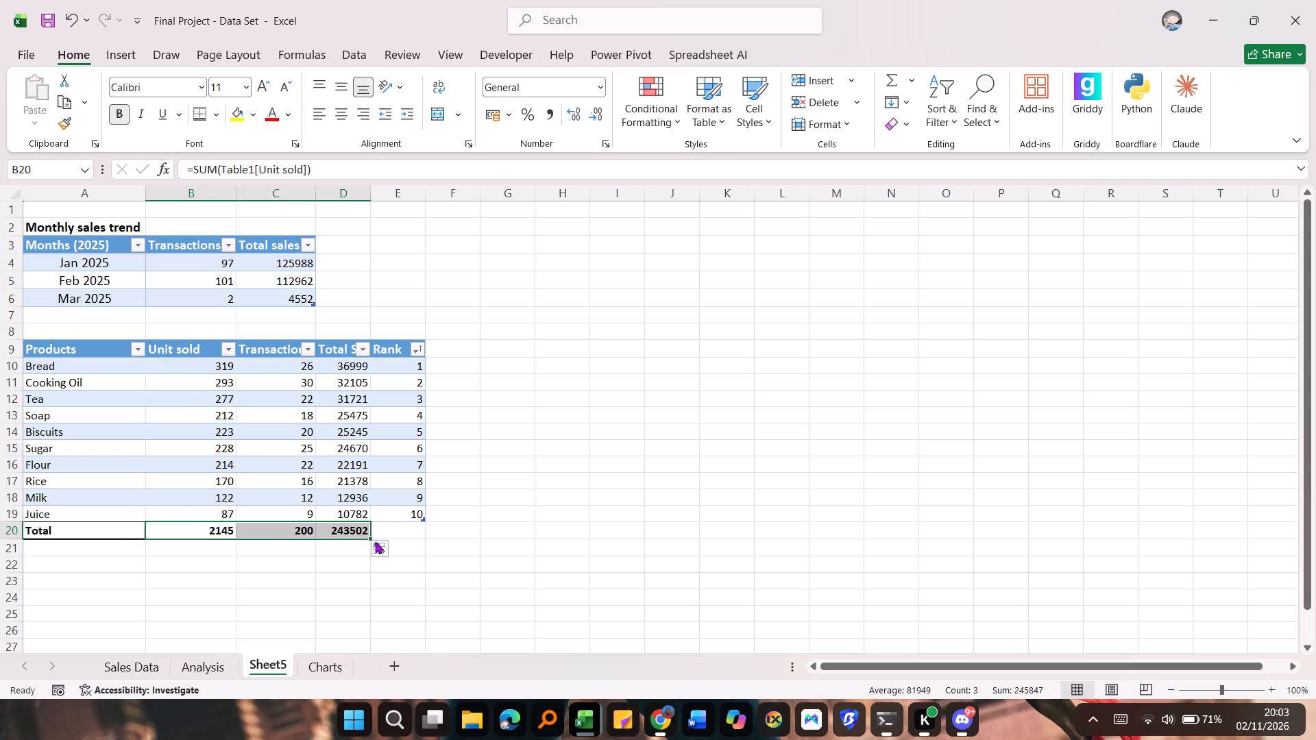
{"action": "left_click", "coordinate": [46, 550]}
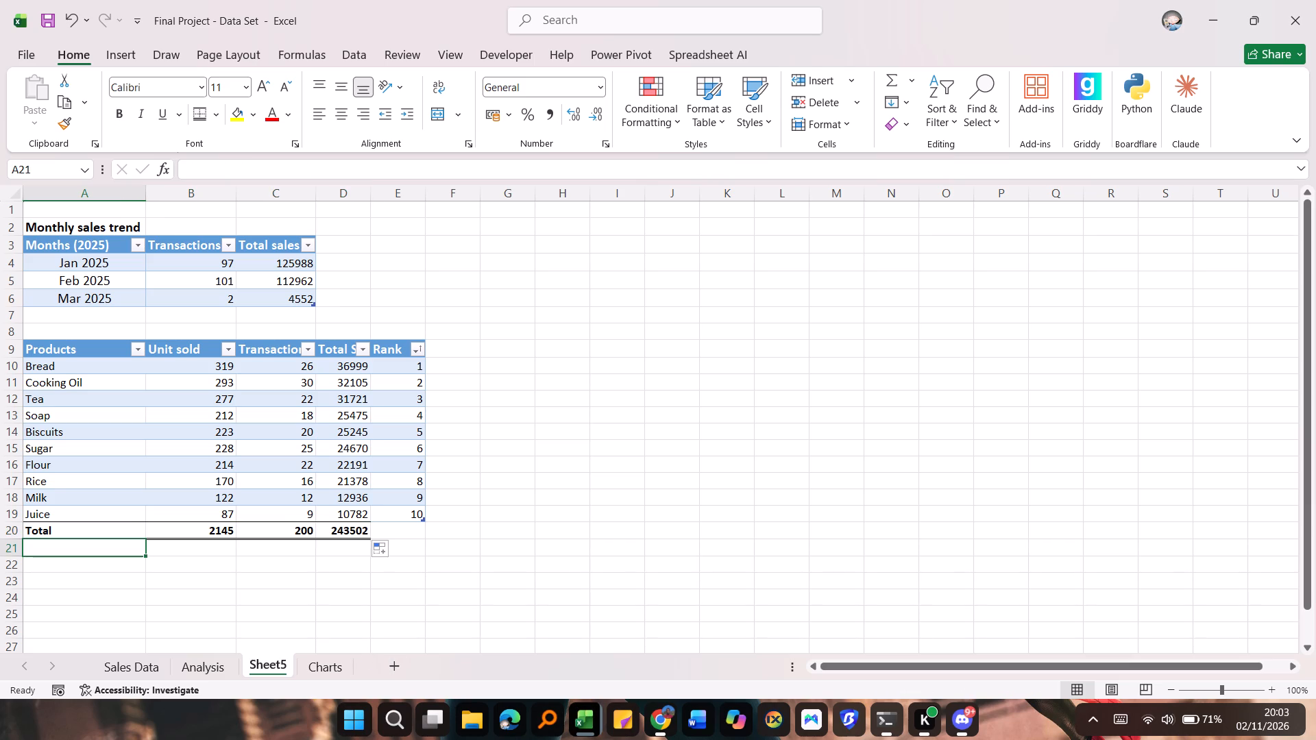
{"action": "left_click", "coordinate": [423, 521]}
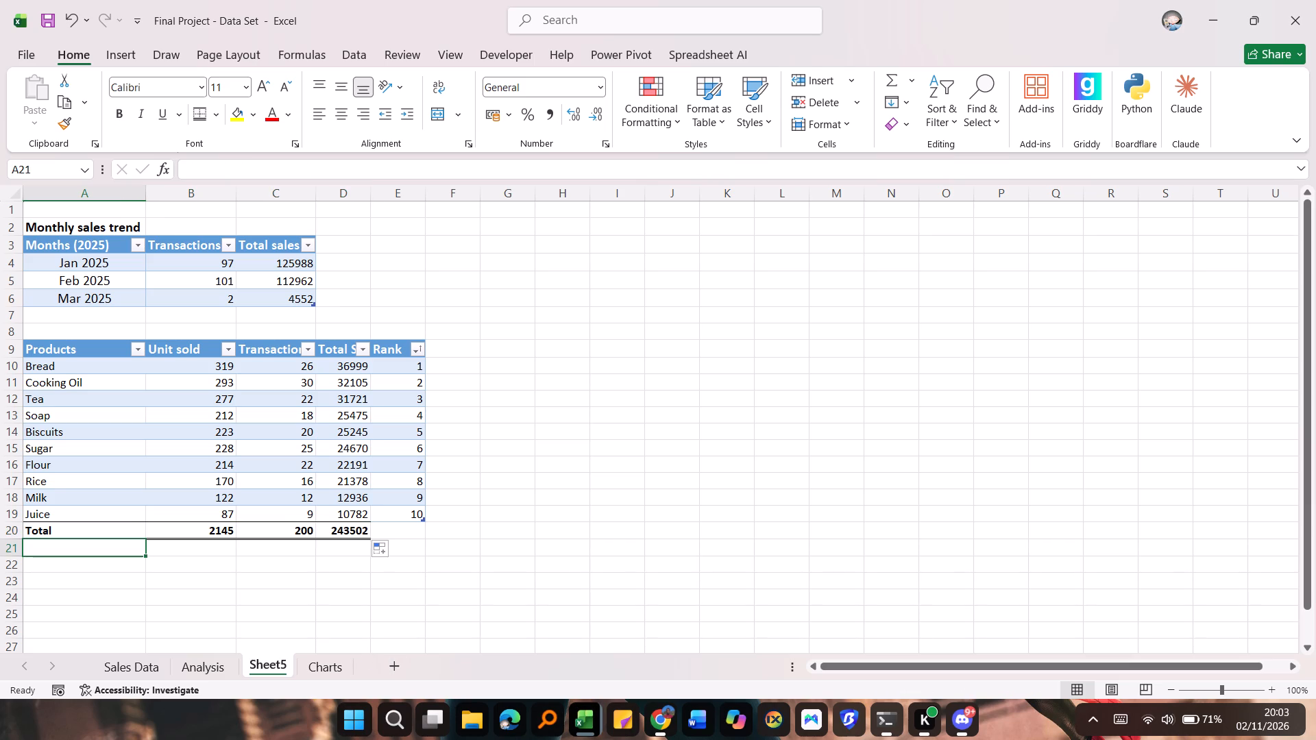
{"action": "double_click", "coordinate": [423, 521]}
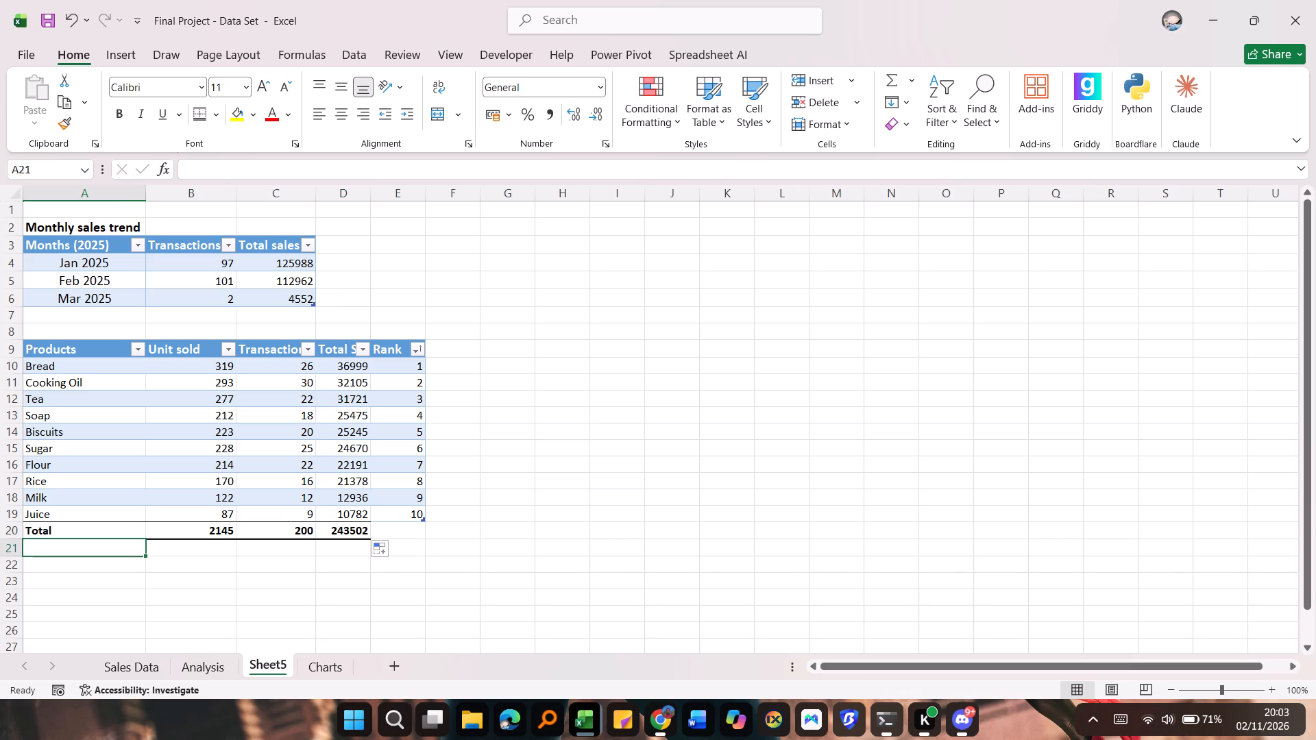